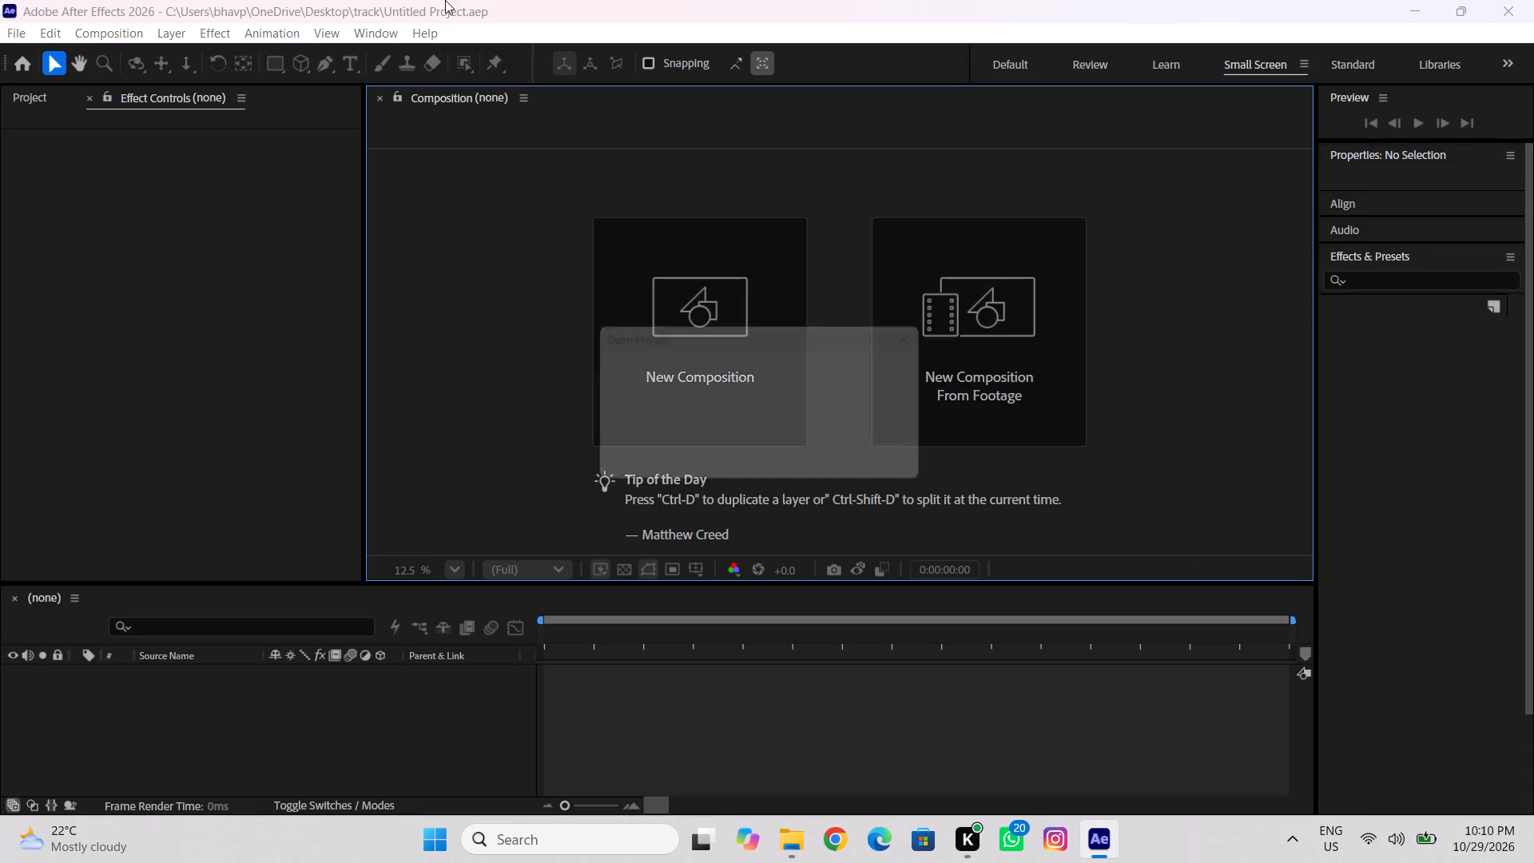
Delete all existing items from the project, including the three video clips and their composition.
{"action": "left_click_drag", "start_coordinate": [747, 343], "coordinate": [494, 266]}
{"action": "left_click", "coordinate": [207, 406]}
{"action": "left_click_drag", "start_coordinate": [81, 360], "coordinate": [164, 225]}
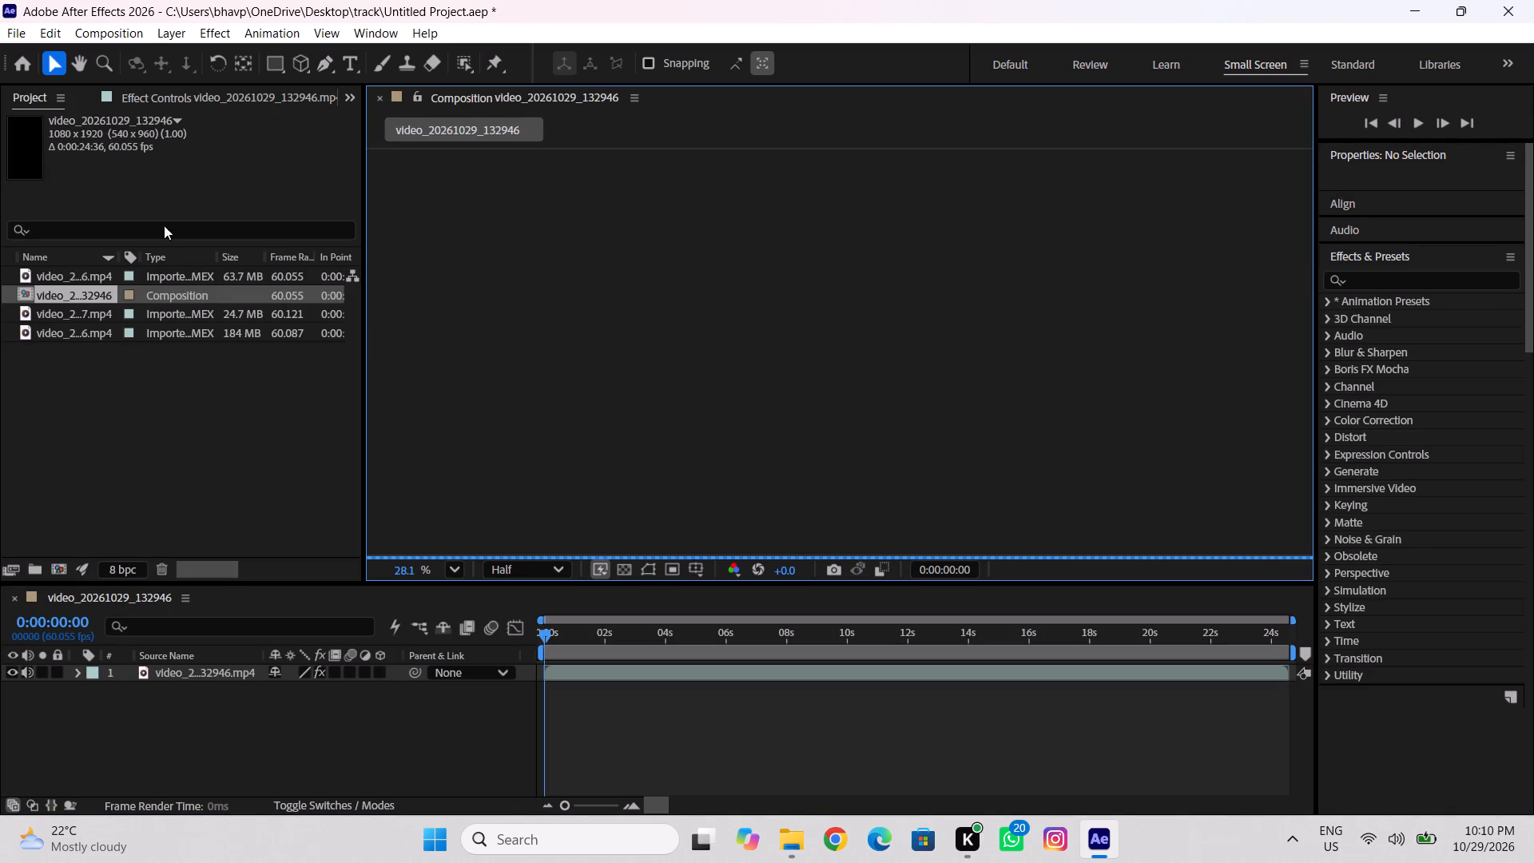
{"action": "left_click_drag", "start_coordinate": [164, 225], "coordinate": [165, 223]}
{"action": "left_click_drag", "start_coordinate": [90, 396], "coordinate": [140, 273]}
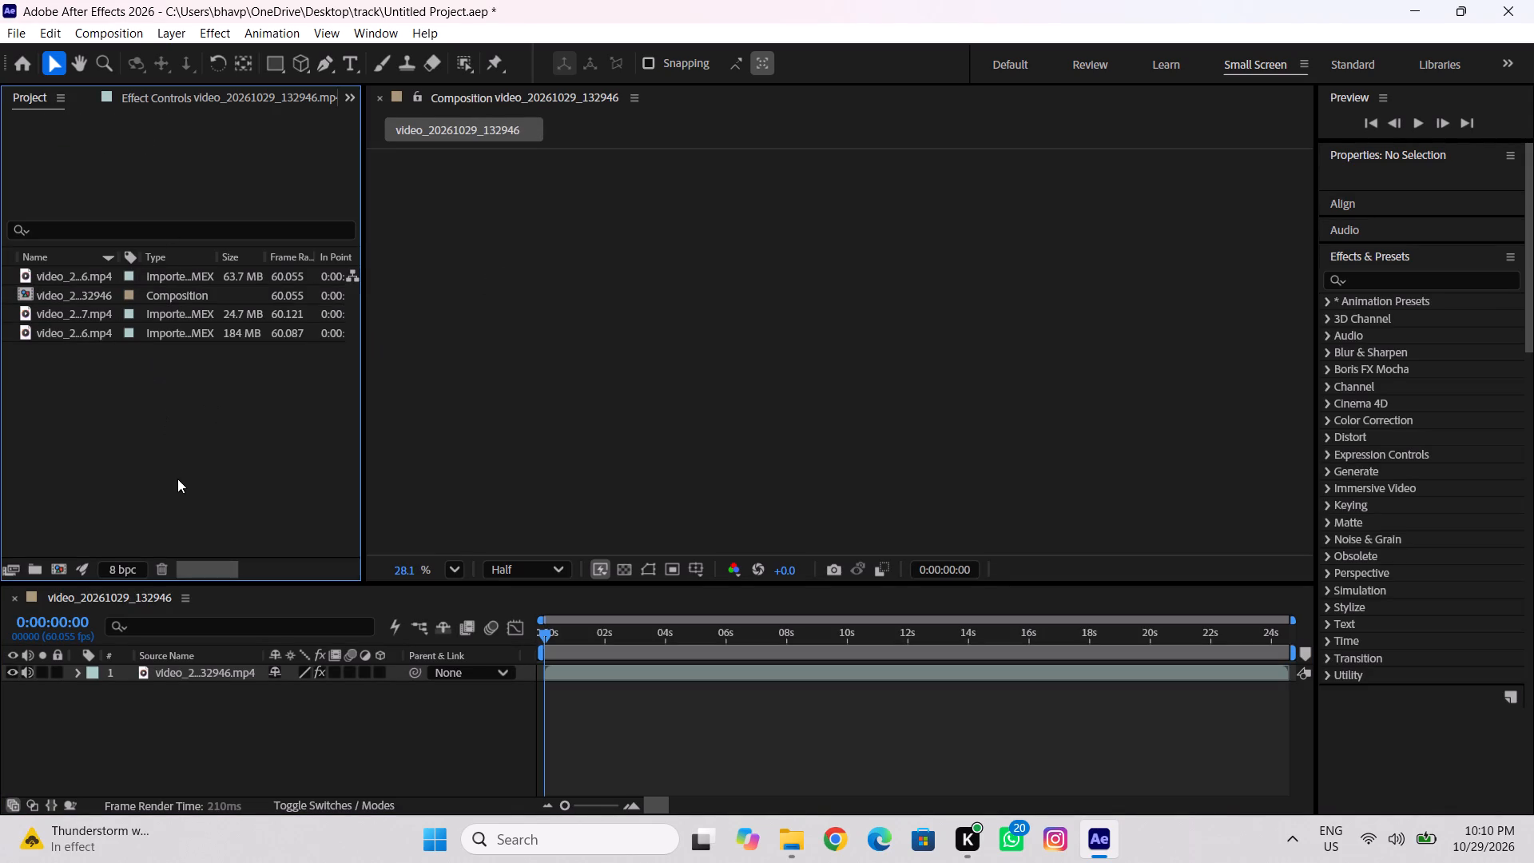
{"action": "left_click_drag", "start_coordinate": [174, 485], "coordinate": [297, 189]}
{"action": "left_click_drag", "start_coordinate": [0, 380], "coordinate": [54, 255]}
{"action": "left_click_drag", "start_coordinate": [54, 255], "coordinate": [69, 238]}
{"action": "left_click_drag", "start_coordinate": [116, 388], "coordinate": [92, 226]}
{"action": "key", "text": "Delete"}
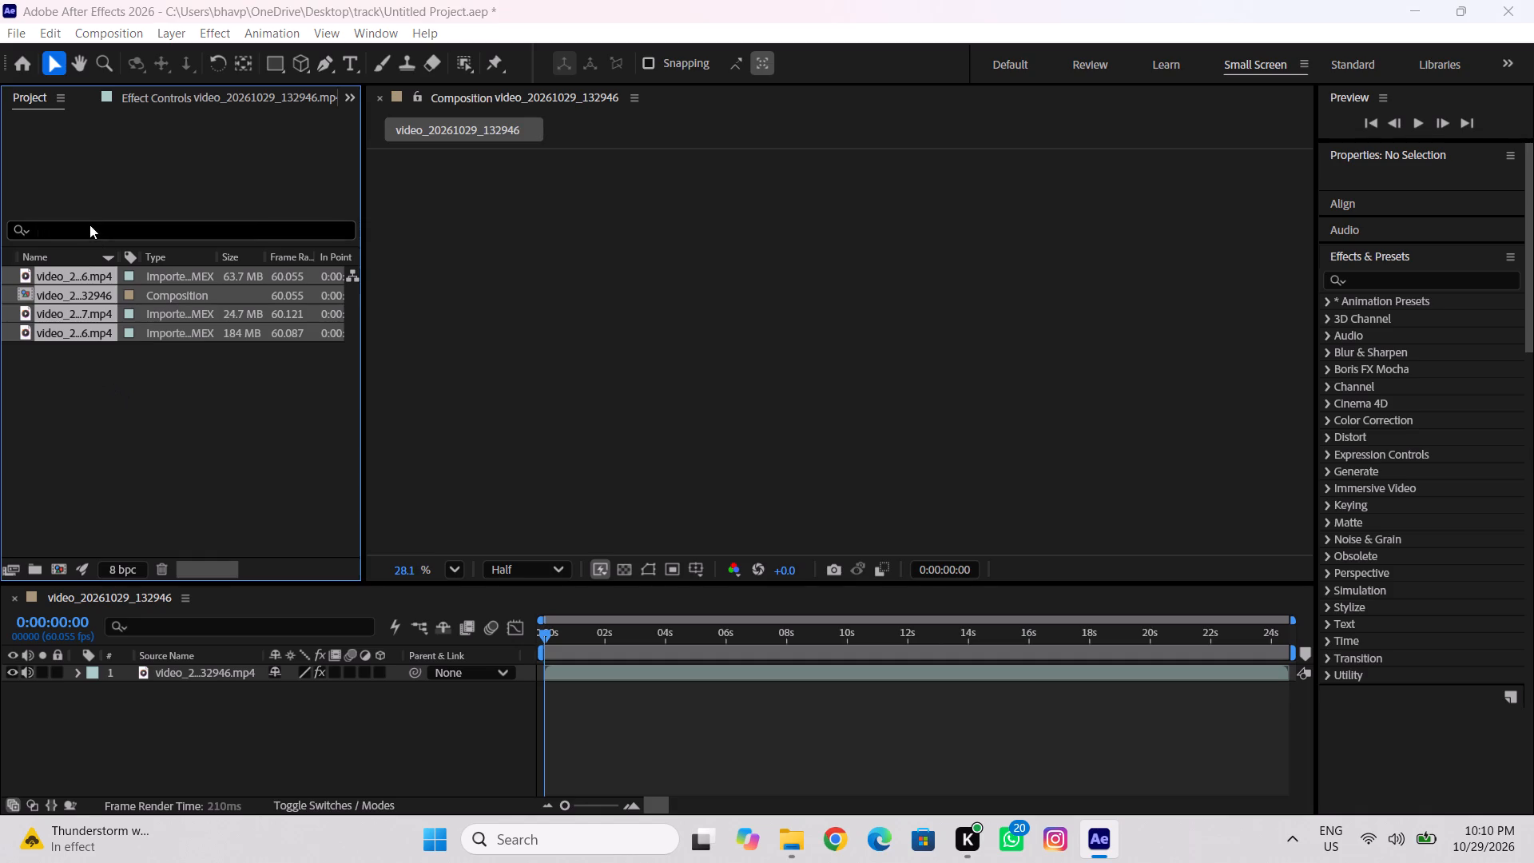
{"action": "left_click", "coordinate": [891, 476]}
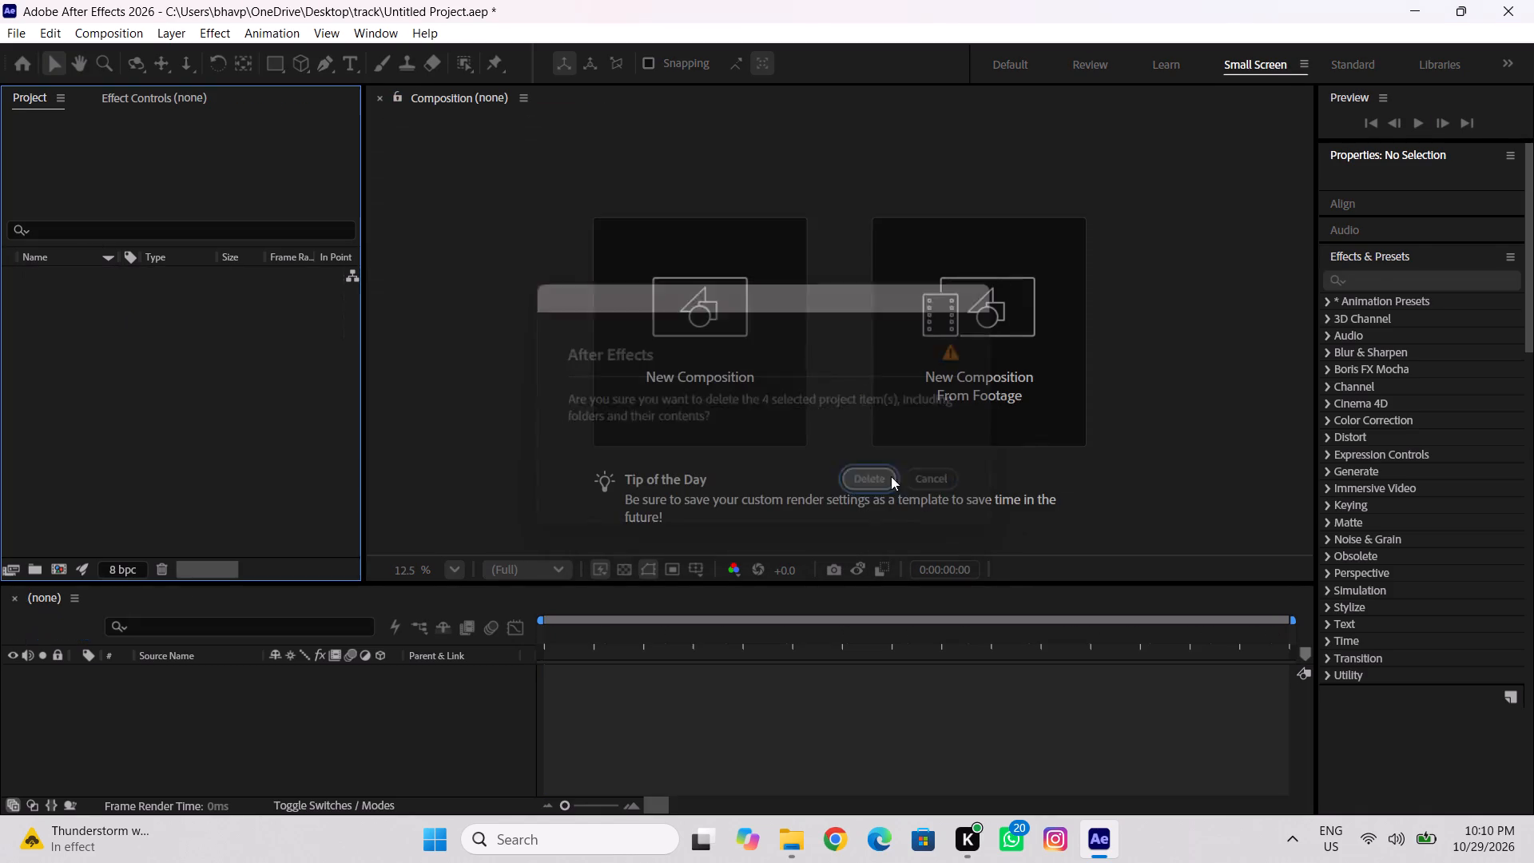
Import the IMG_0411 video from the tracking video folder as footage.
{"action": "double_click", "coordinate": [211, 339]}
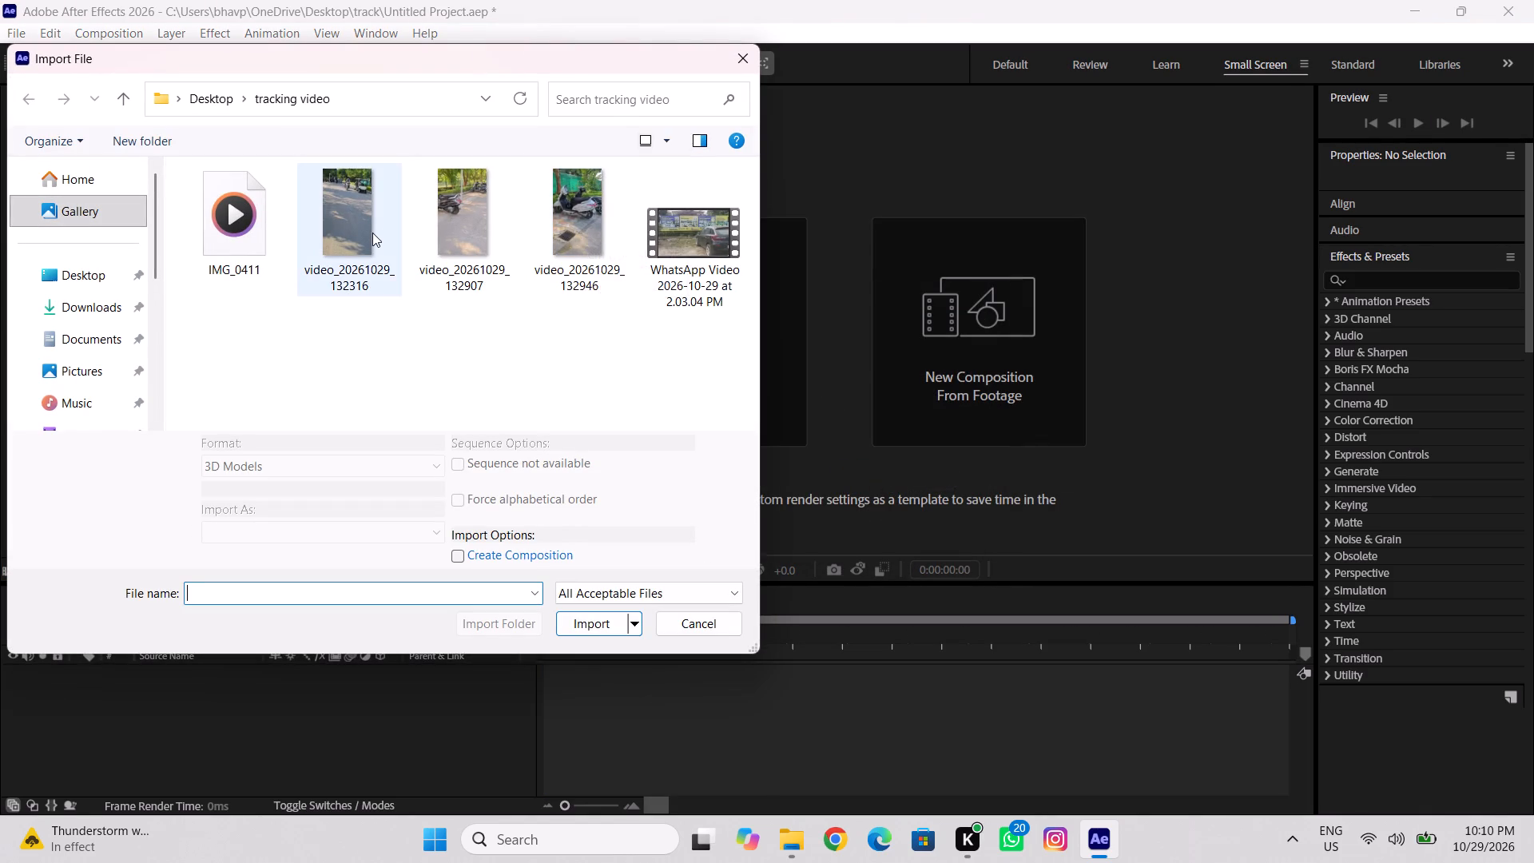
{"action": "left_click", "coordinate": [209, 233]}
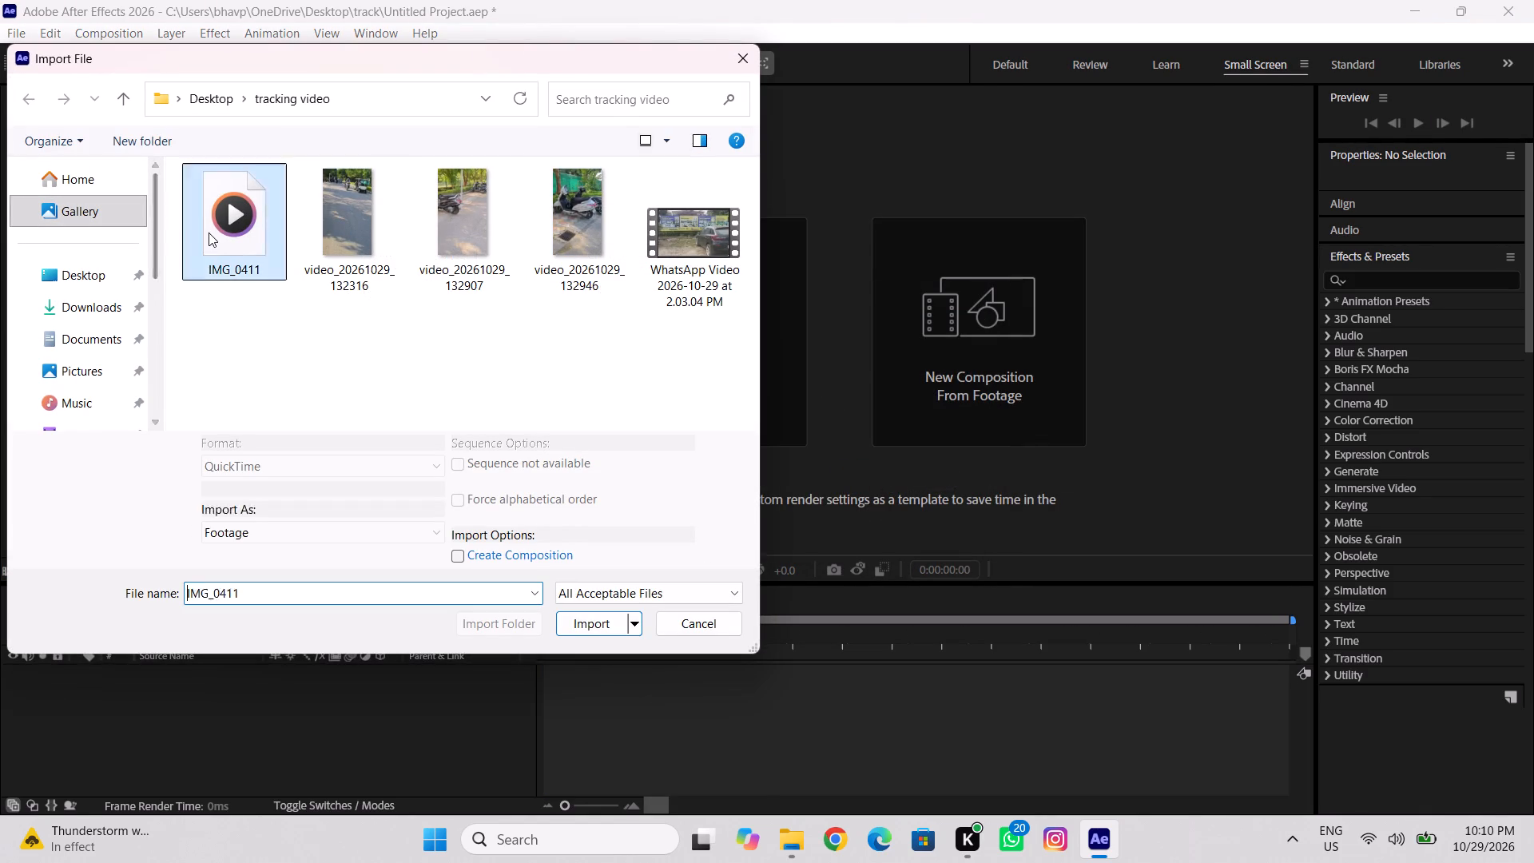
{"action": "left_click", "coordinate": [581, 613]}
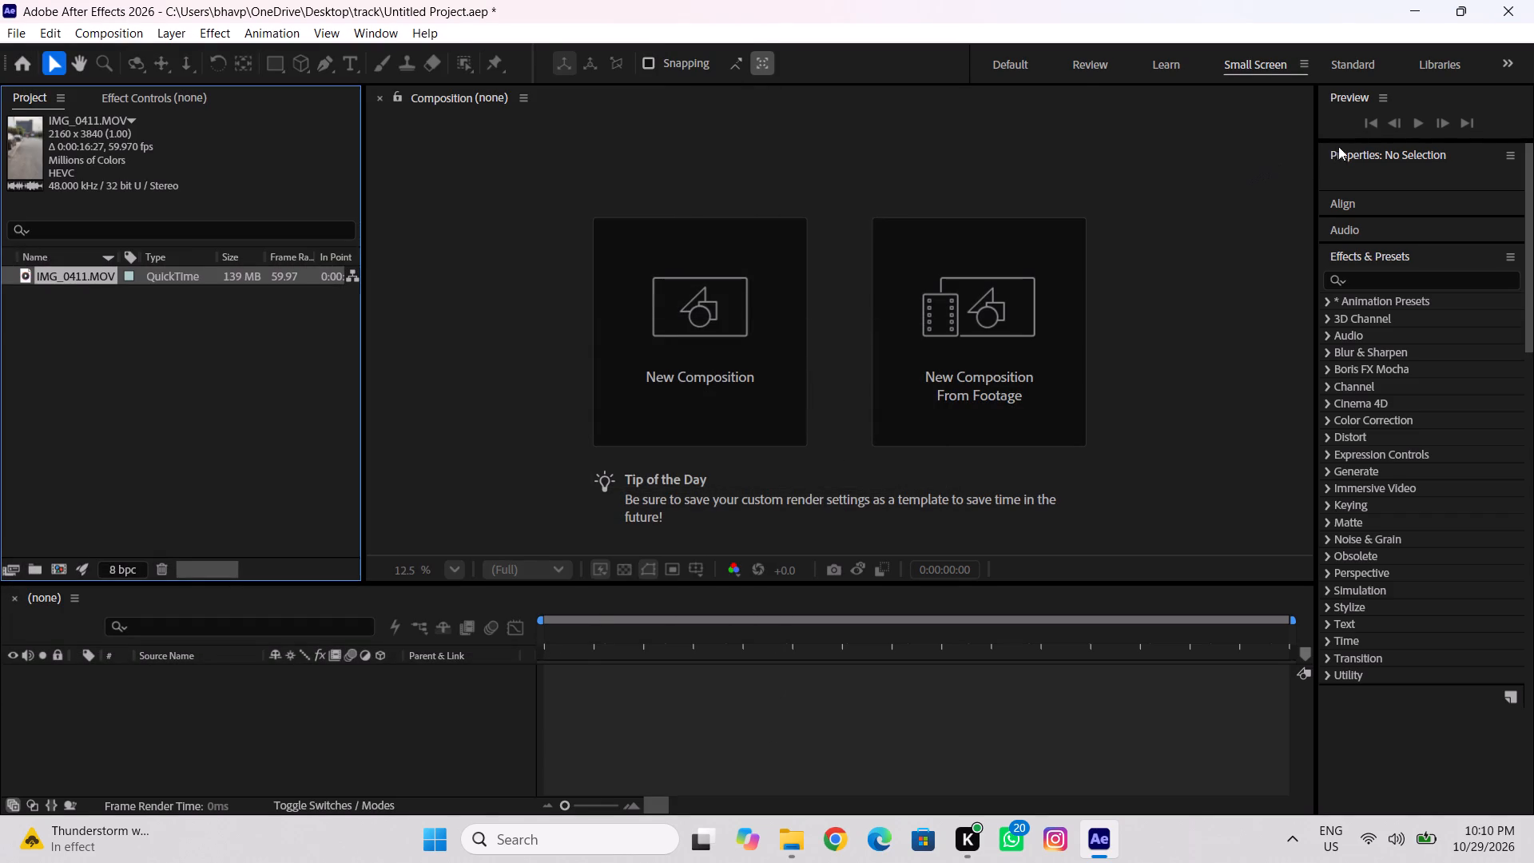
Create a composition from the IMG_0411.MOV footage in the empty timeline and start its playback preview.
{"action": "left_click_drag", "start_coordinate": [58, 281], "coordinate": [443, 592]}
{"action": "left_click_drag", "start_coordinate": [443, 592], "coordinate": [640, 702]}
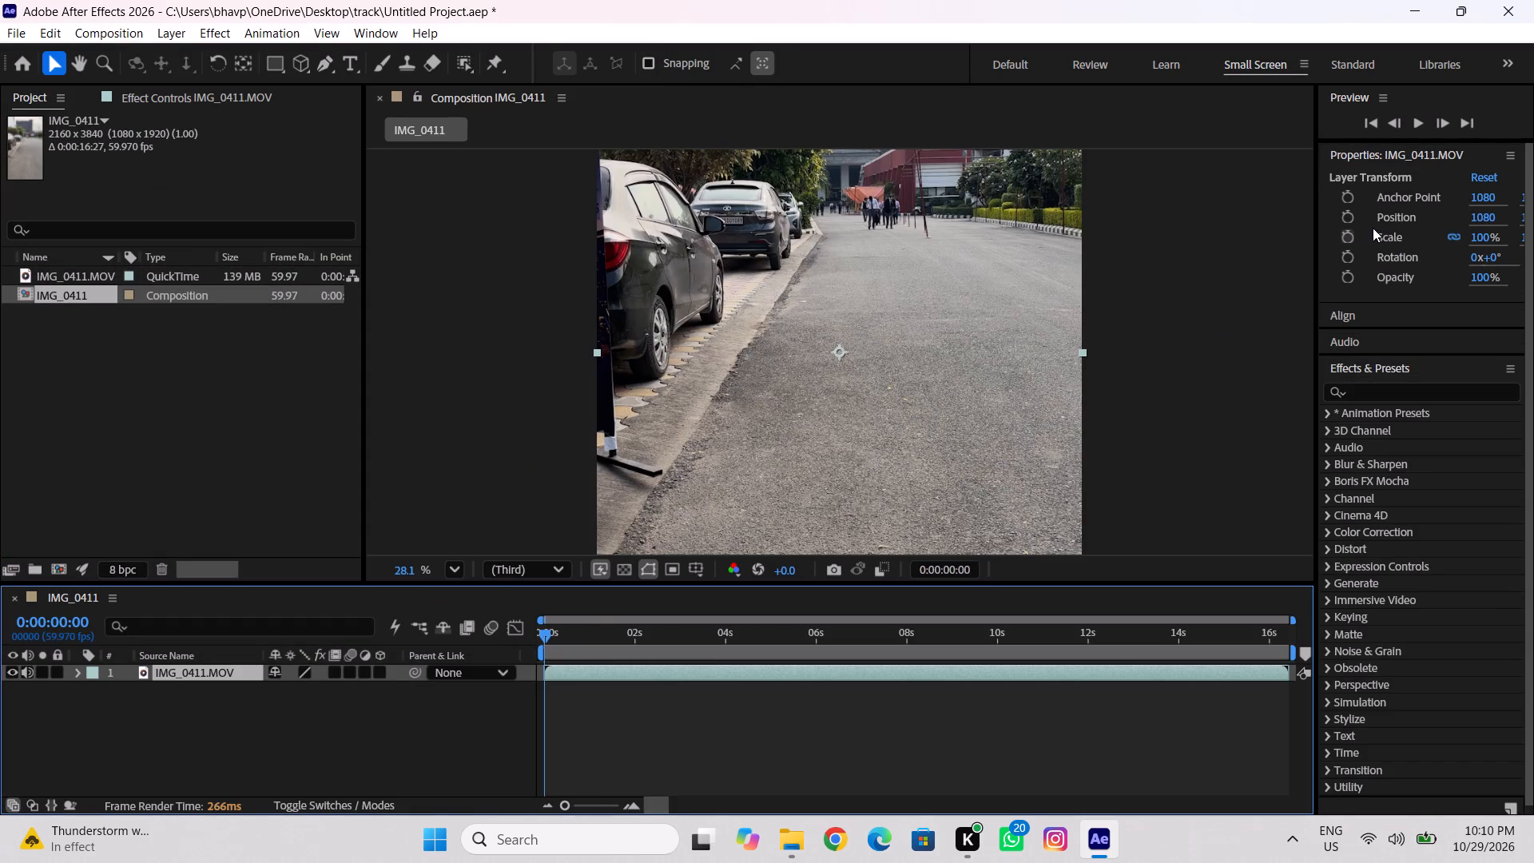
{"action": "key", "text": "space"}
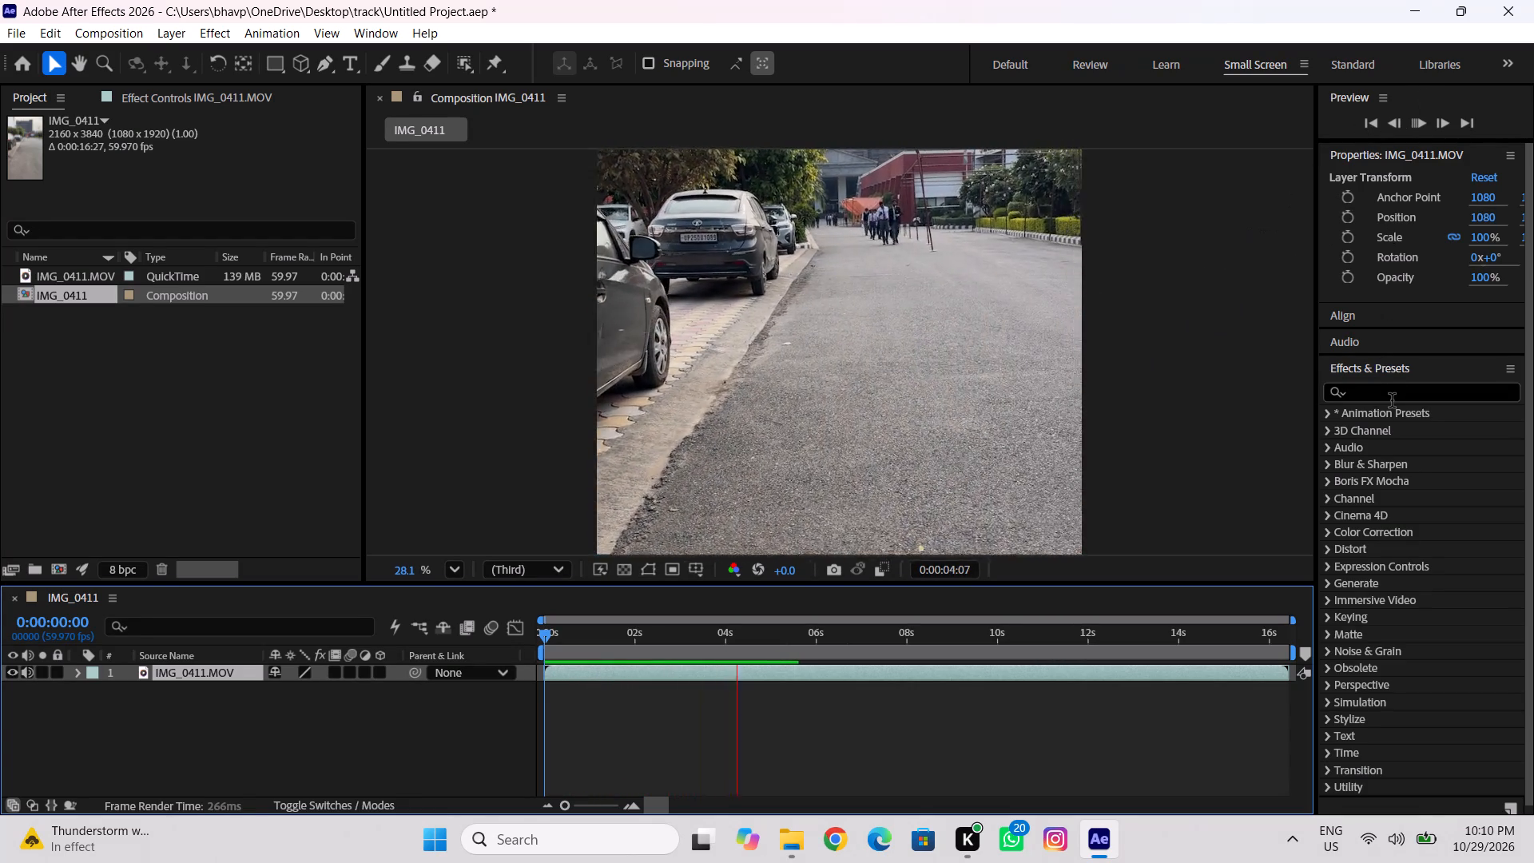
Find the 3D Camera Tracker effect by searching for "3d c" and apply it to the IMG_0411.MOV layer.
{"action": "left_click", "coordinate": [1392, 400]}
{"action": "left_click", "coordinate": [1400, 394]}
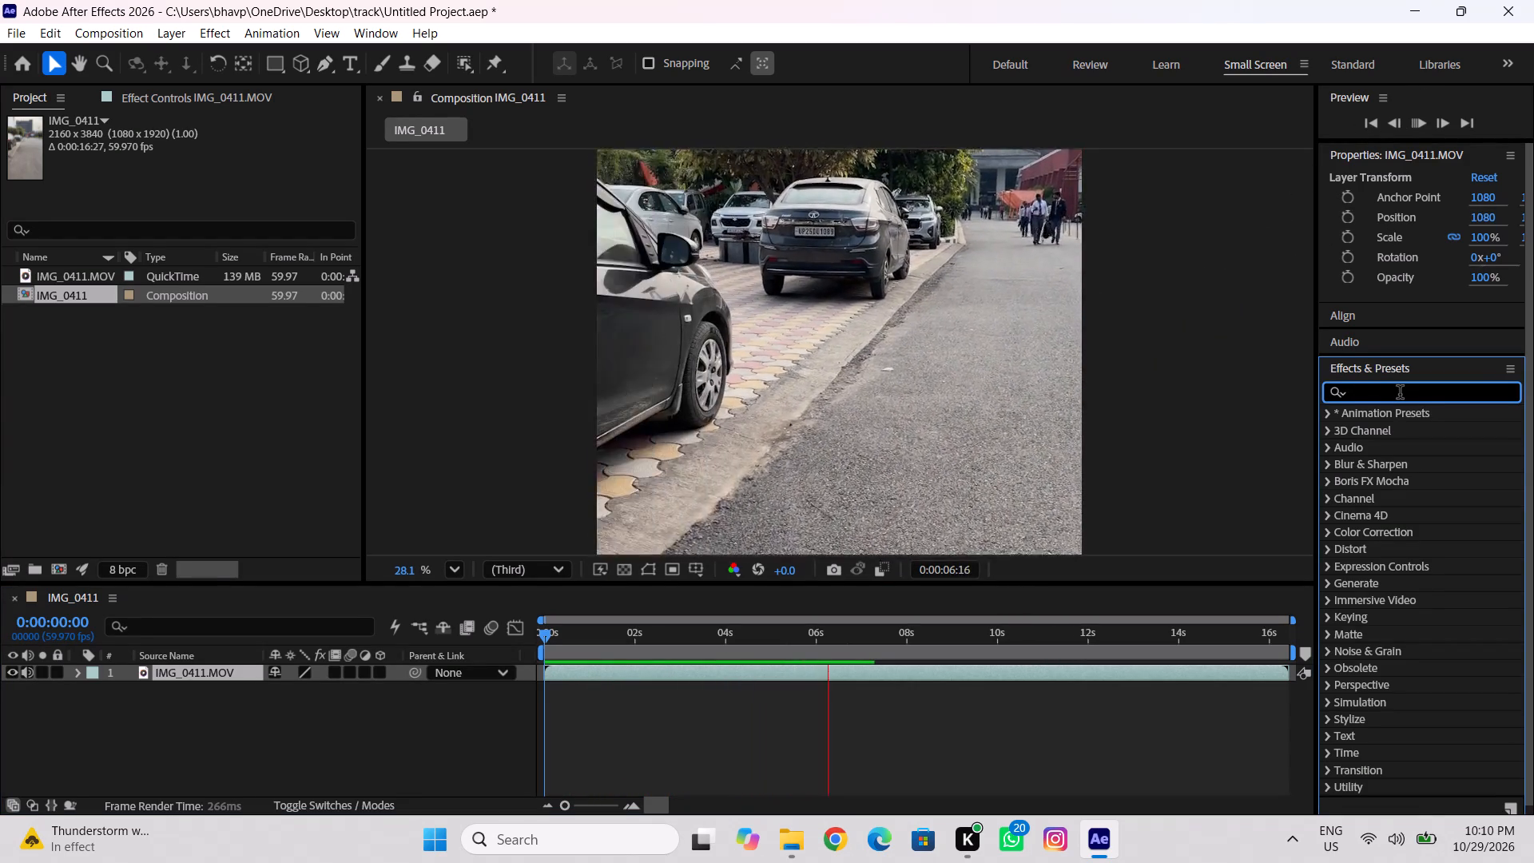
{"action": "type", "text": "3d"}
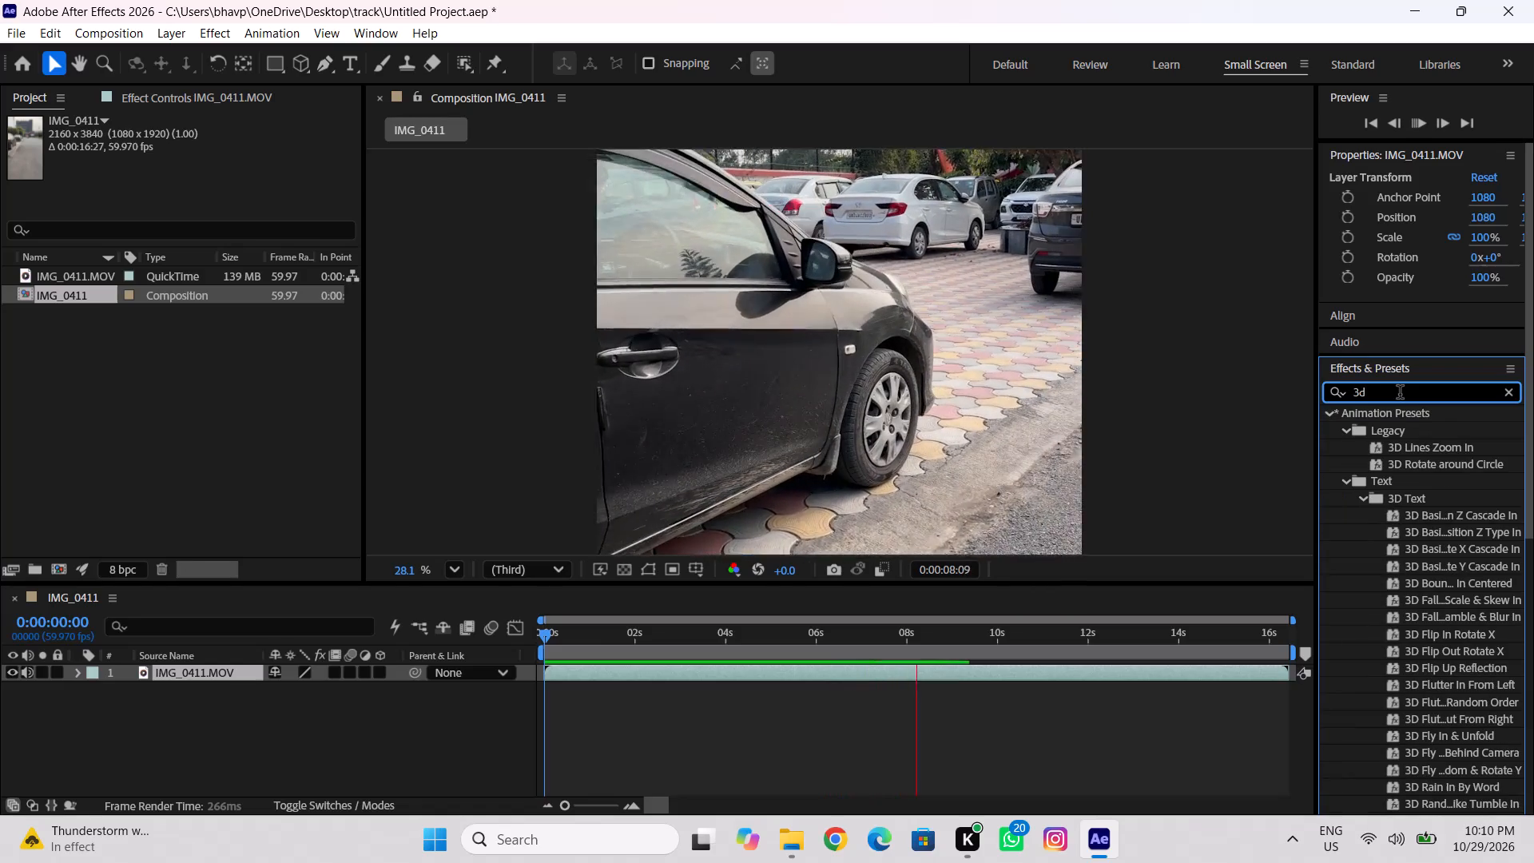
{"action": "key", "text": "space"}
{"action": "type", "text": "c"}
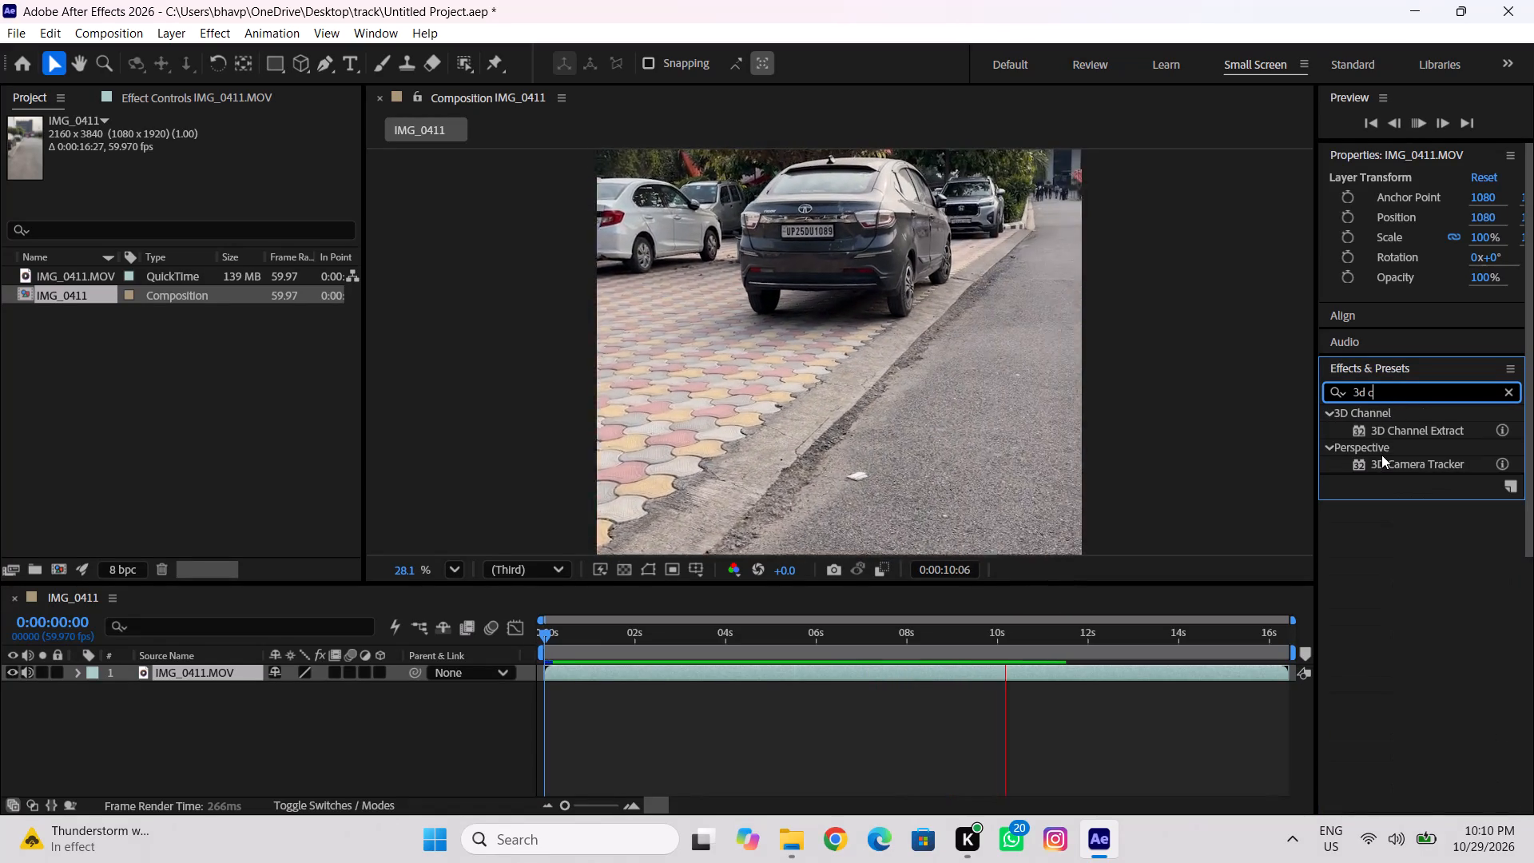
{"action": "left_click_drag", "start_coordinate": [1377, 459], "coordinate": [809, 259]}
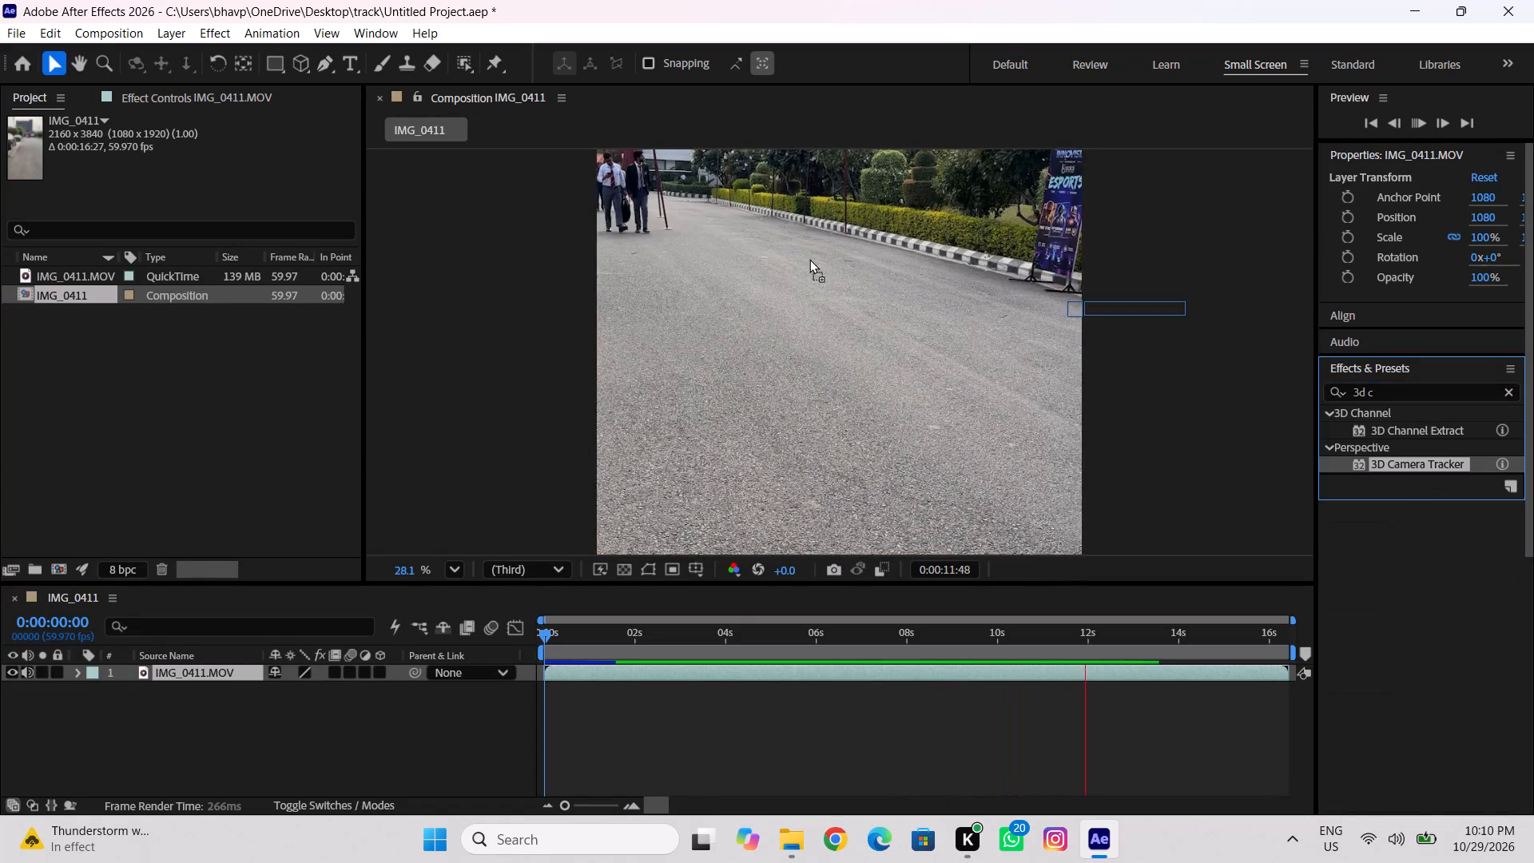
{"action": "left_click_drag", "start_coordinate": [809, 259], "coordinate": [829, 171]}
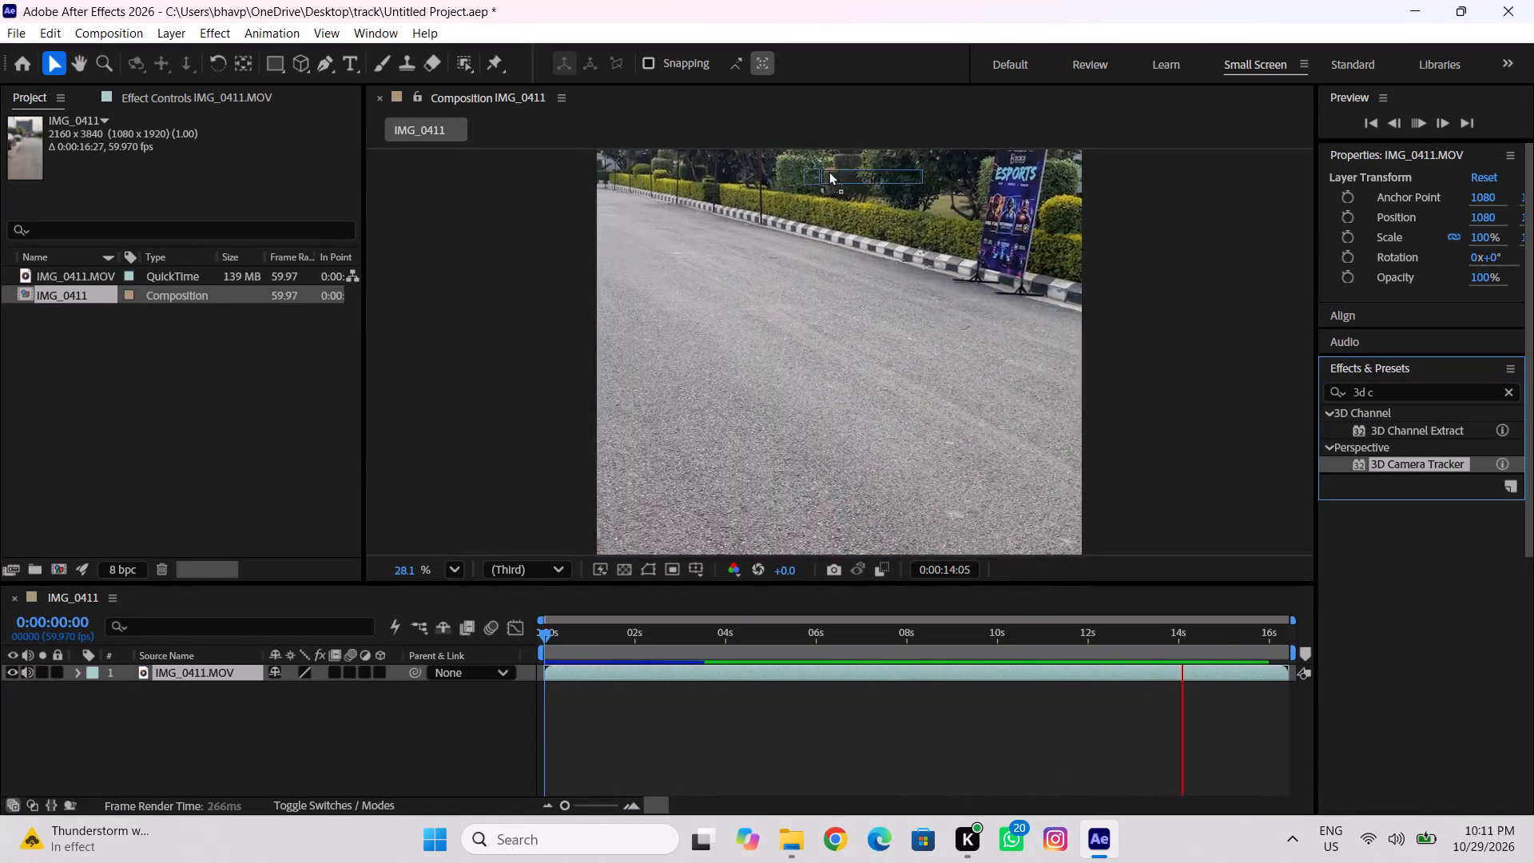
{"action": "left_click_drag", "start_coordinate": [829, 171], "coordinate": [607, 661]}
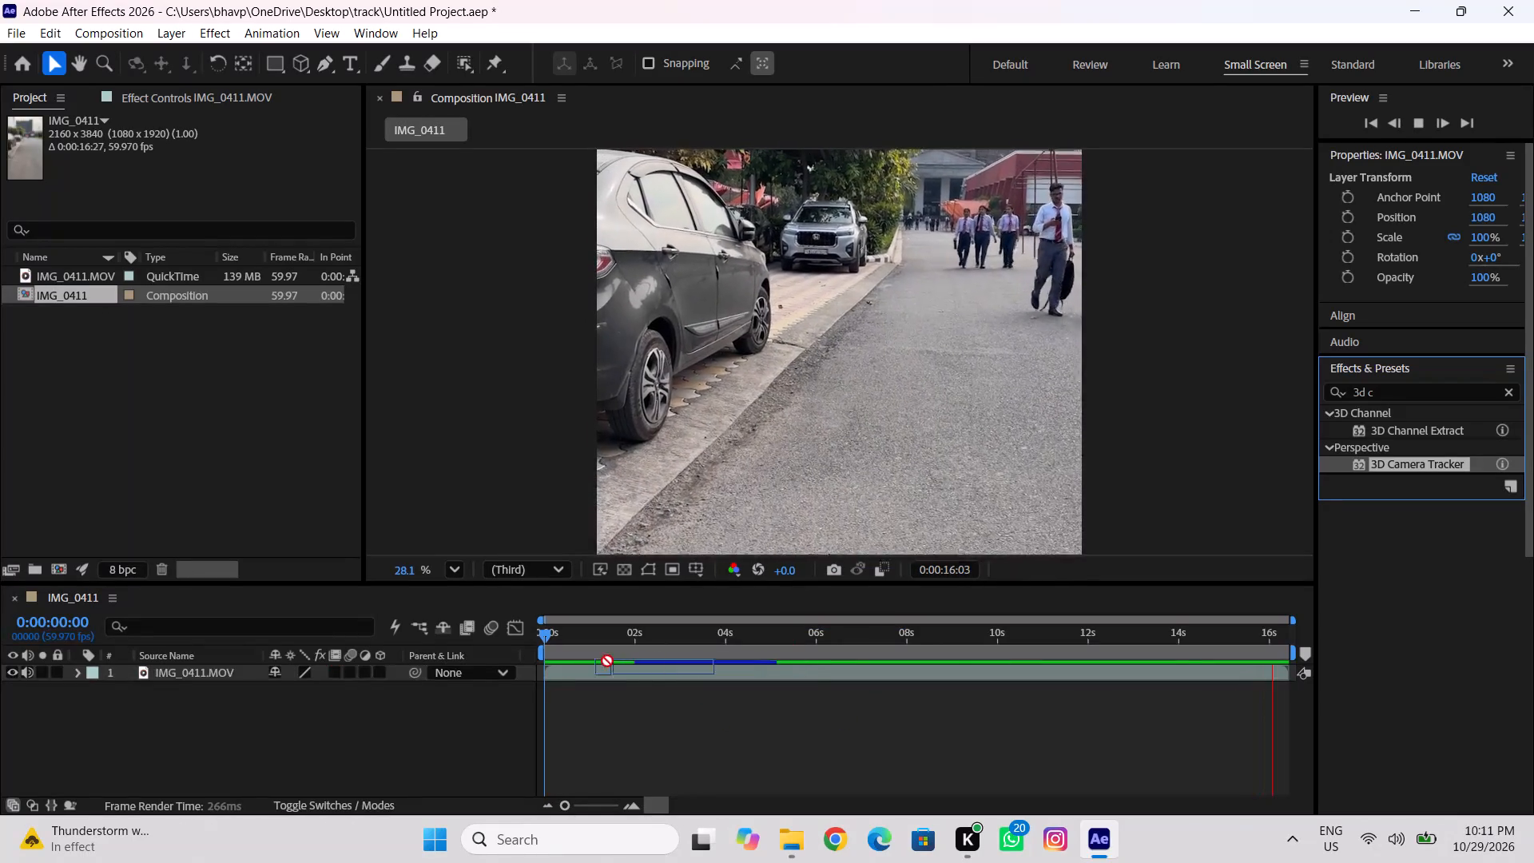
{"action": "left_click_drag", "start_coordinate": [607, 661], "coordinate": [137, 667]}
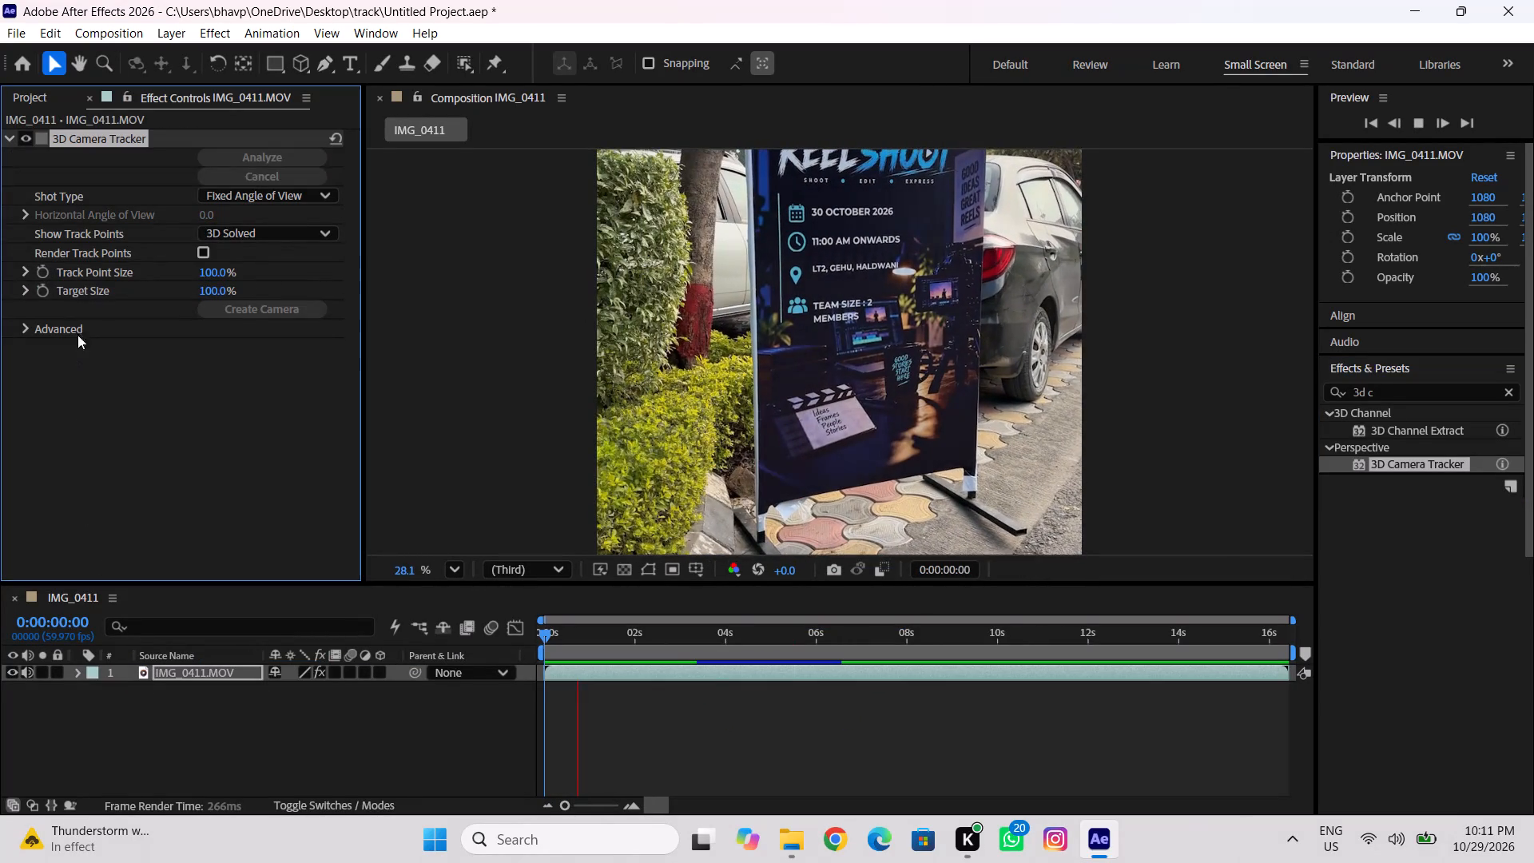
Enable Detailed Analysis in the 3D Camera Tracker's advanced settings.
{"action": "left_click", "coordinate": [18, 332]}
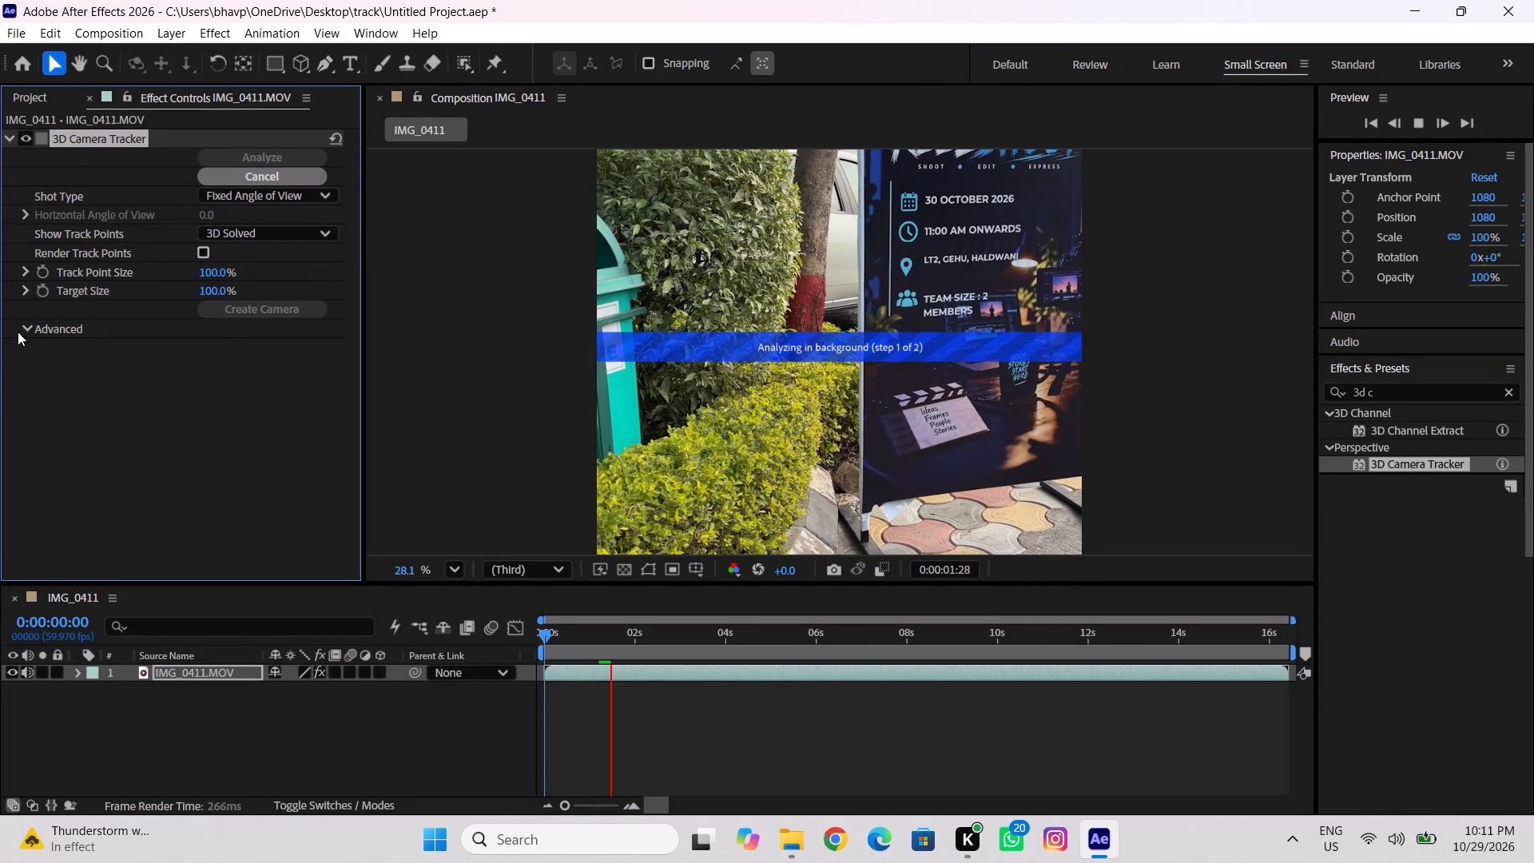
{"action": "left_click", "coordinate": [194, 408]}
{"action": "left_click", "coordinate": [209, 401]}
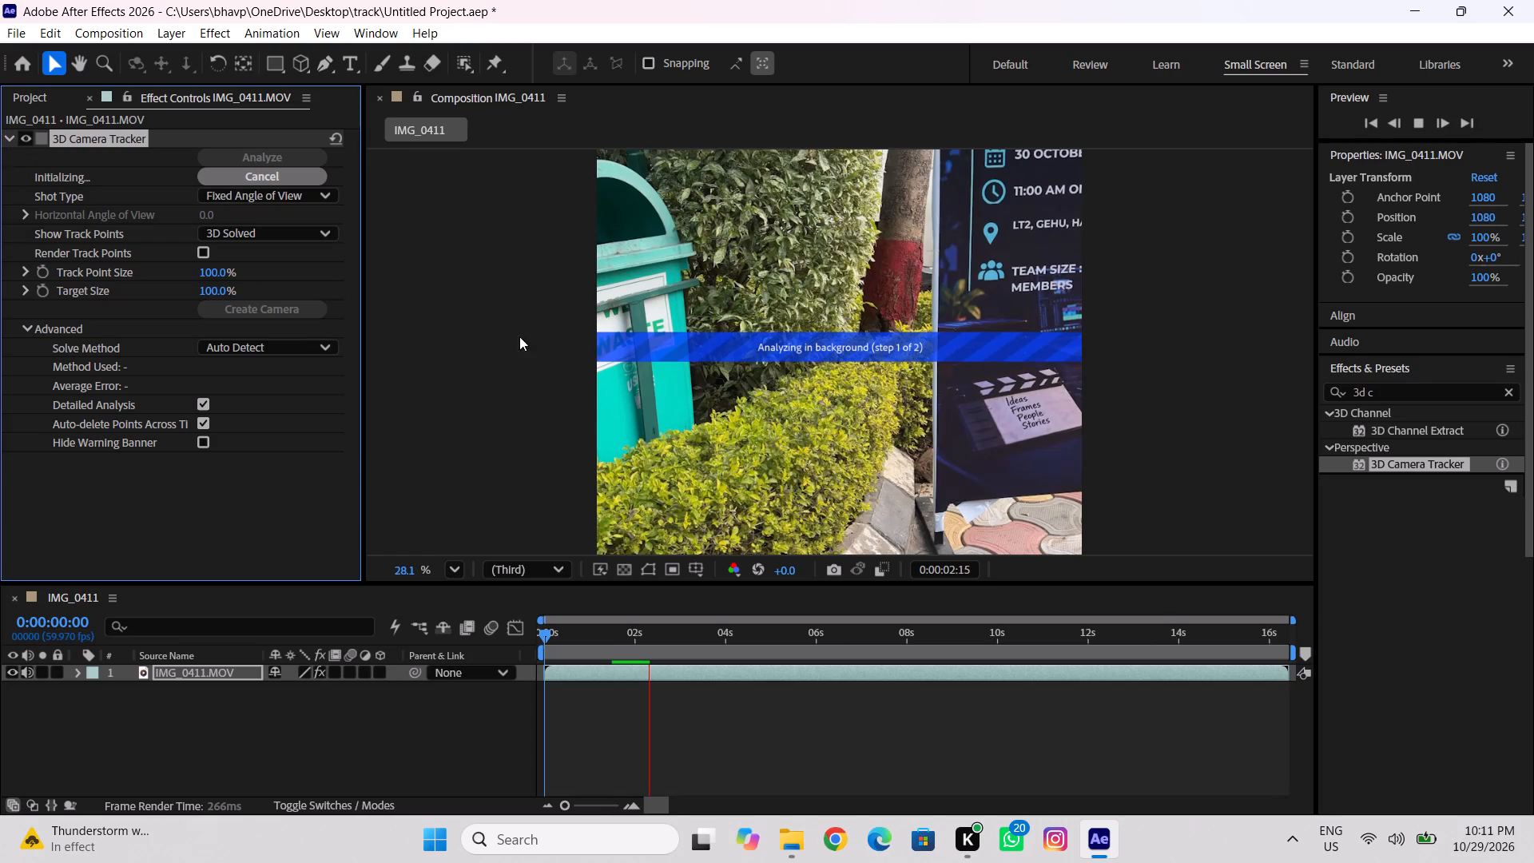
Set the composition viewer's magnification to Fit so the whole vertical frame is shown.
{"action": "scroll", "coordinate": [709, 332], "scroll_direction": "down", "scroll_amount": 20}
{"action": "scroll", "coordinate": [707, 336], "scroll_direction": "down", "scroll_amount": 5}
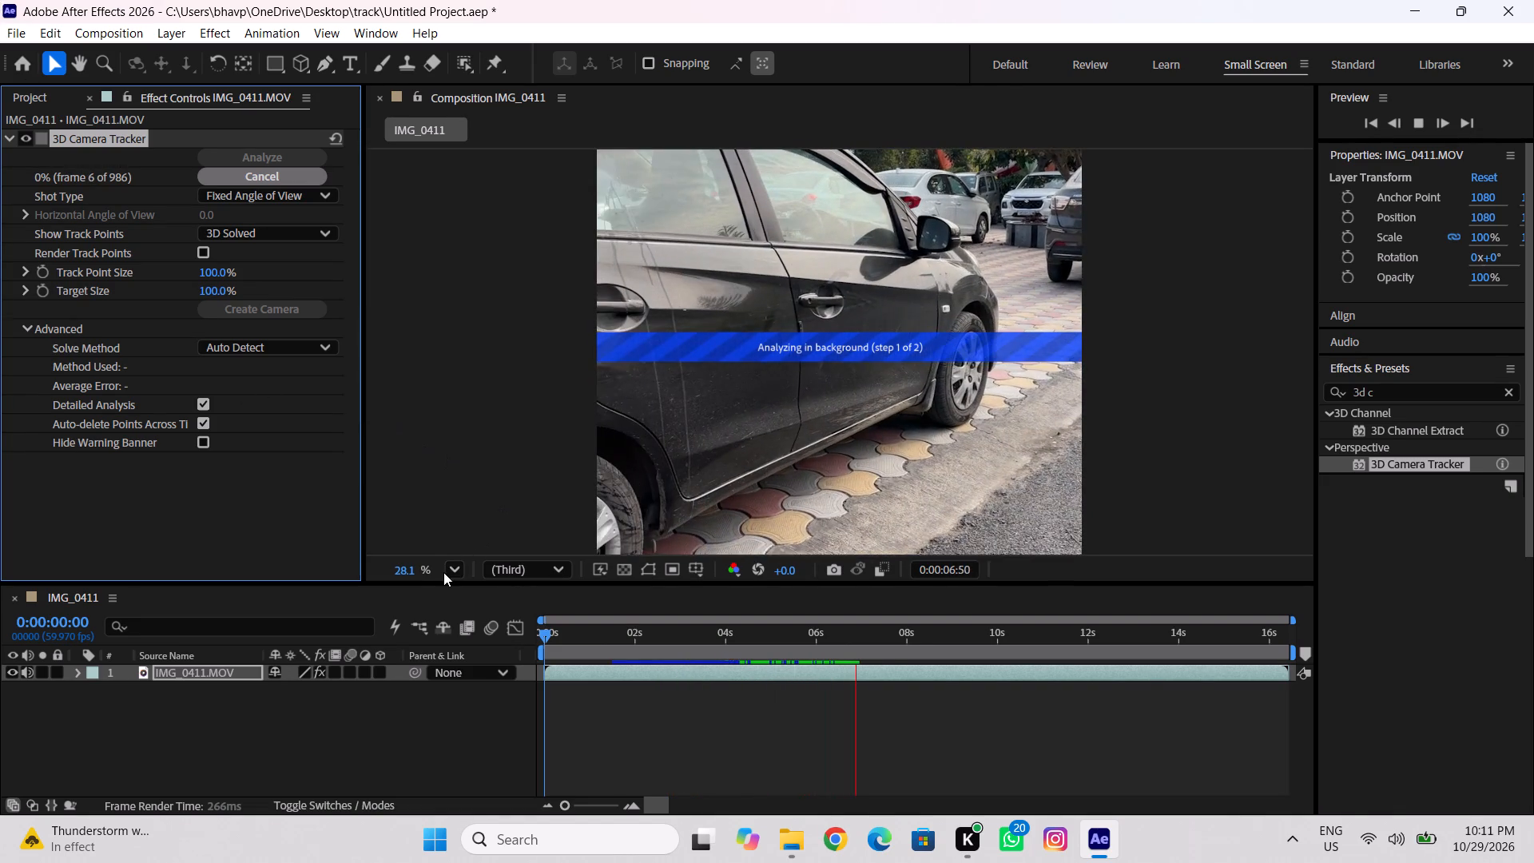
{"action": "left_click", "coordinate": [443, 572]}
{"action": "left_click", "coordinate": [452, 572]}
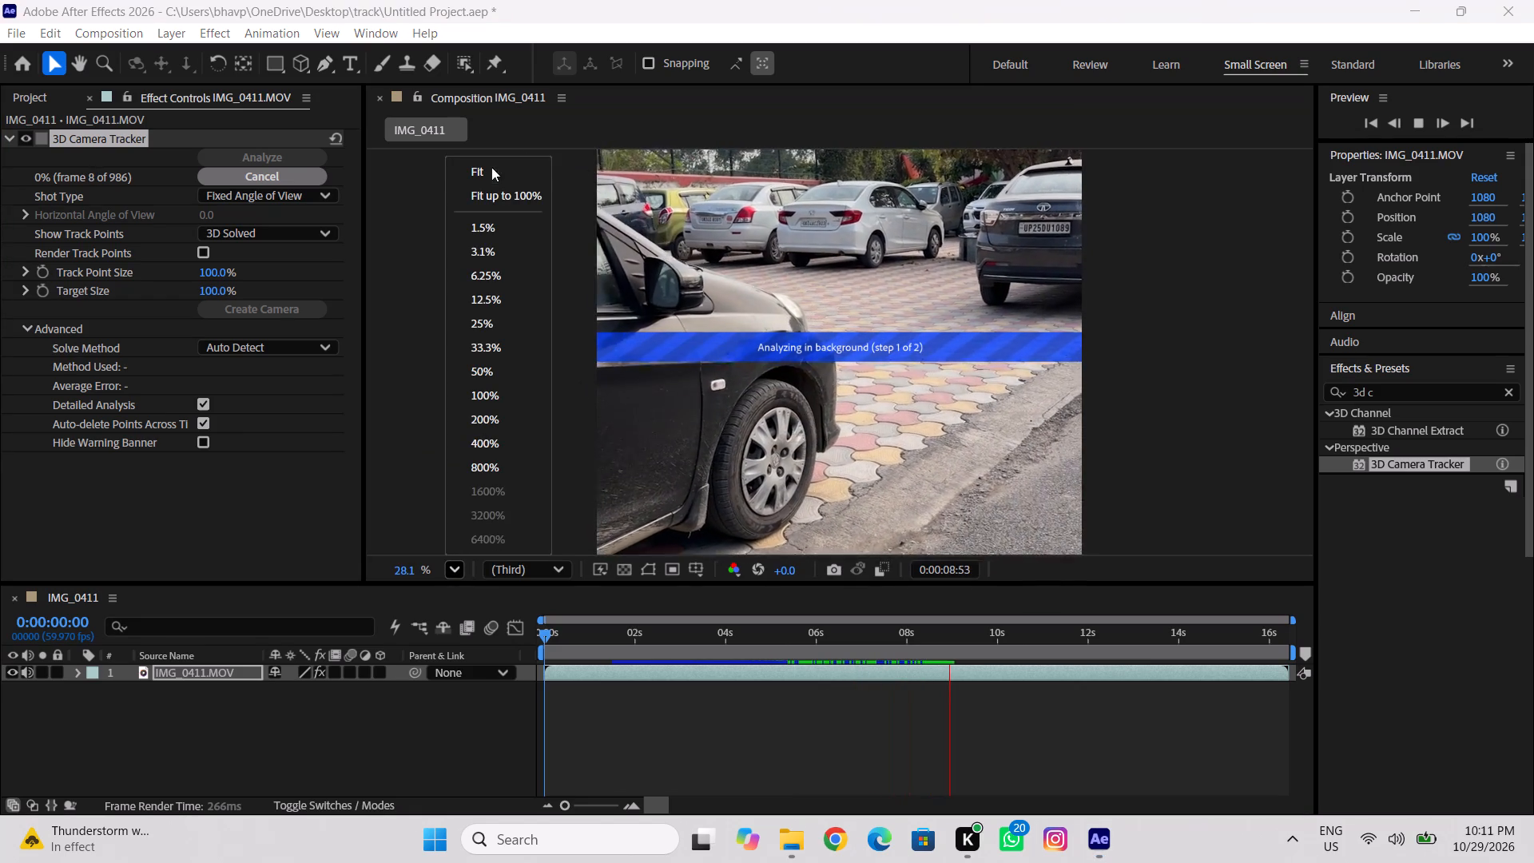
{"action": "left_click", "coordinate": [487, 173]}
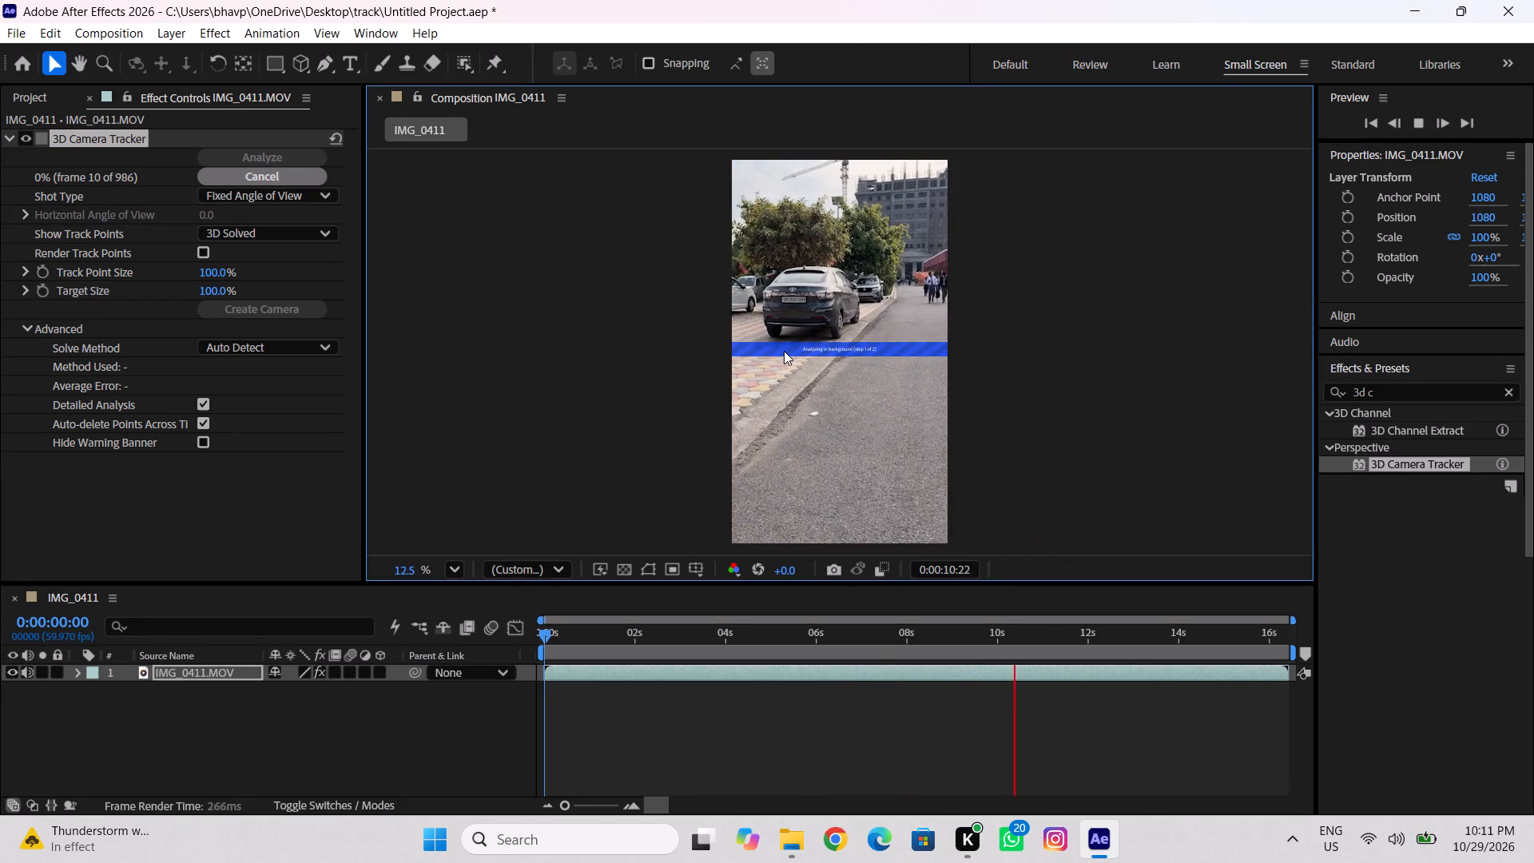
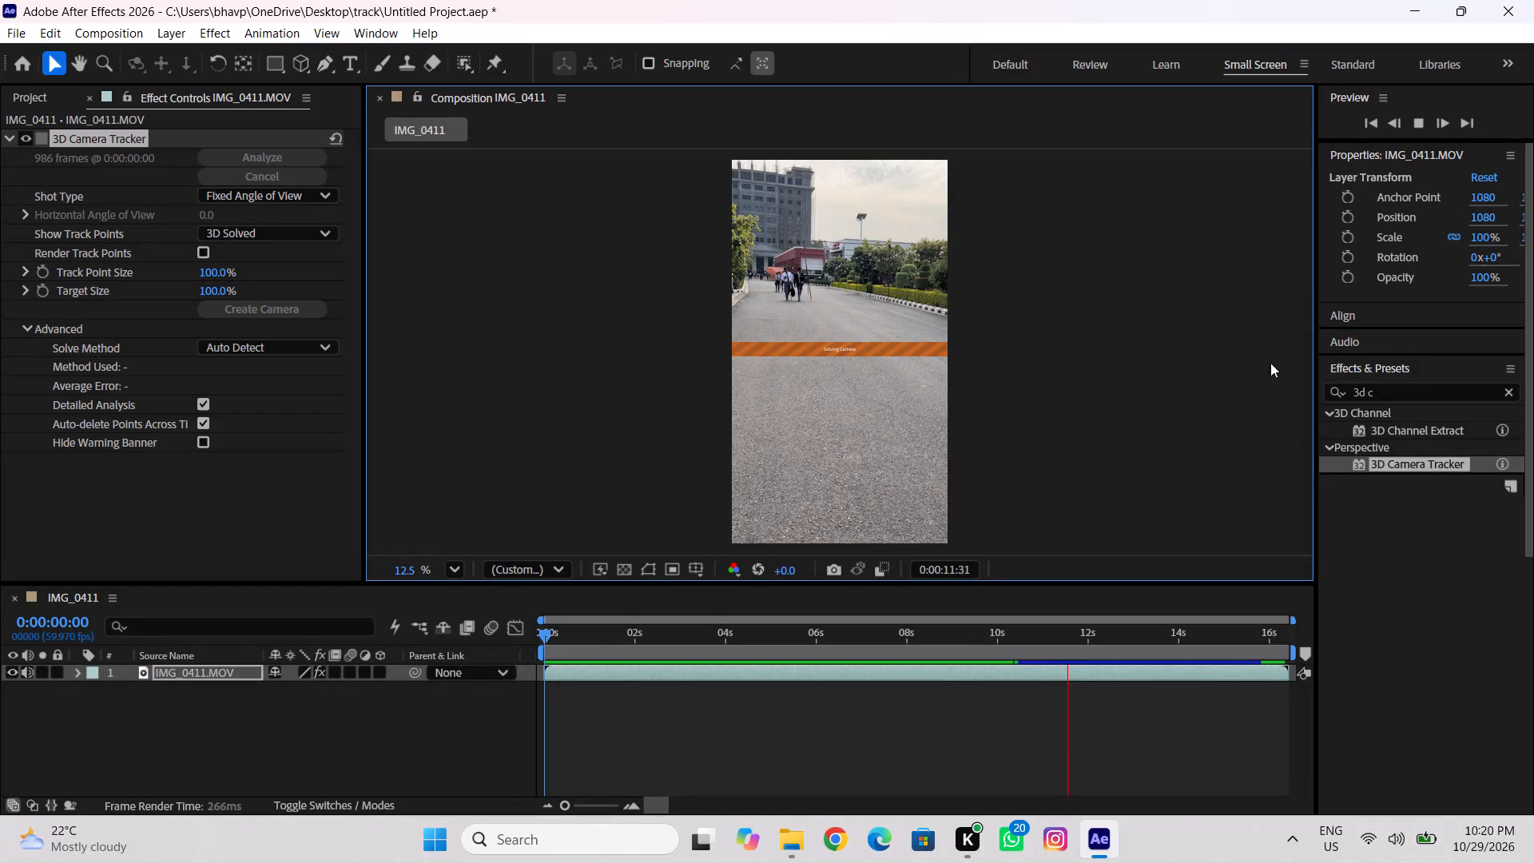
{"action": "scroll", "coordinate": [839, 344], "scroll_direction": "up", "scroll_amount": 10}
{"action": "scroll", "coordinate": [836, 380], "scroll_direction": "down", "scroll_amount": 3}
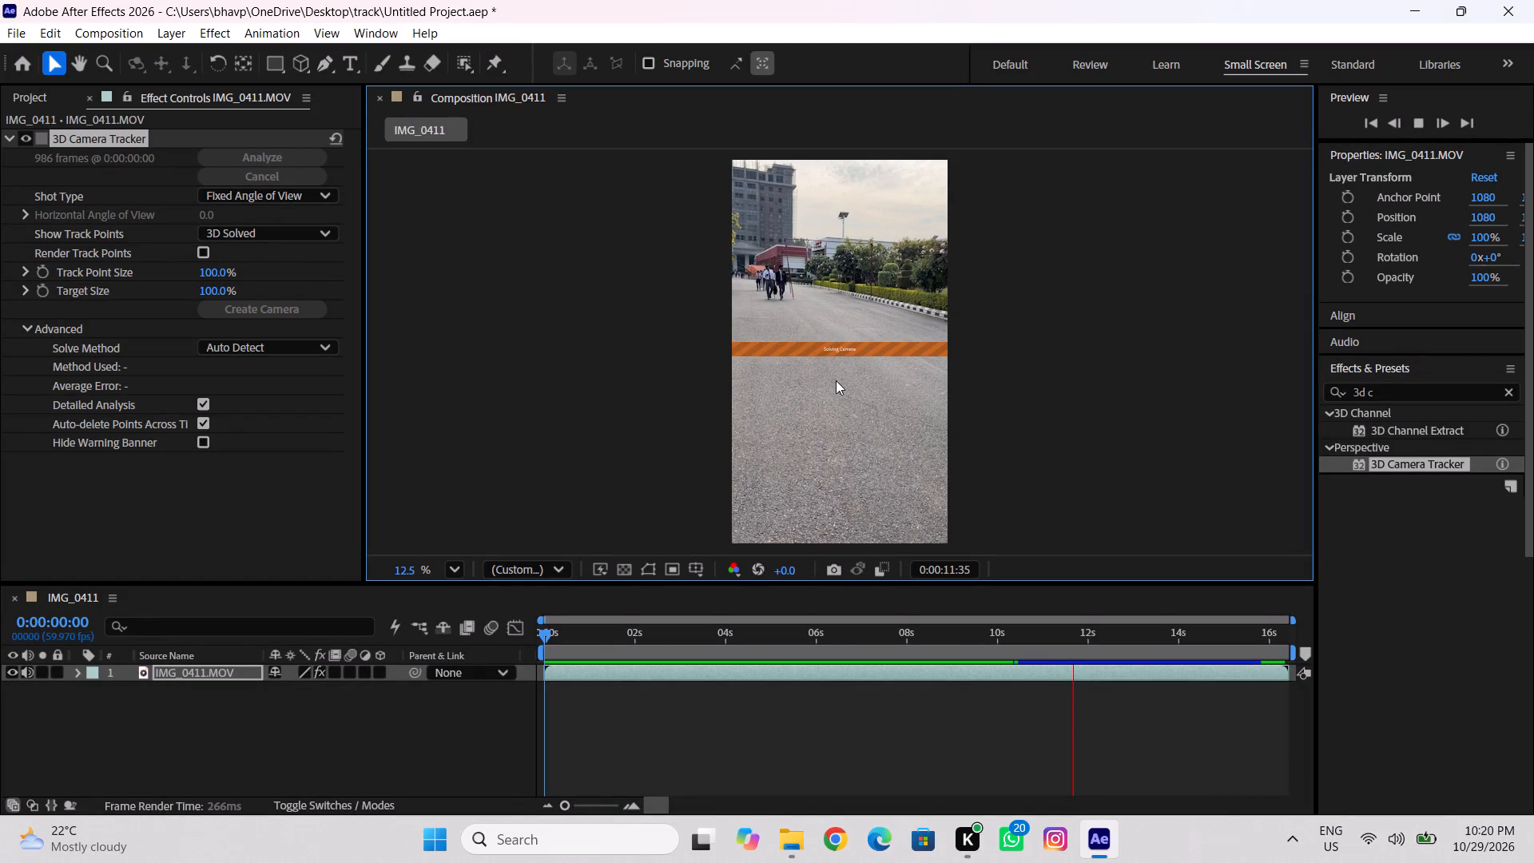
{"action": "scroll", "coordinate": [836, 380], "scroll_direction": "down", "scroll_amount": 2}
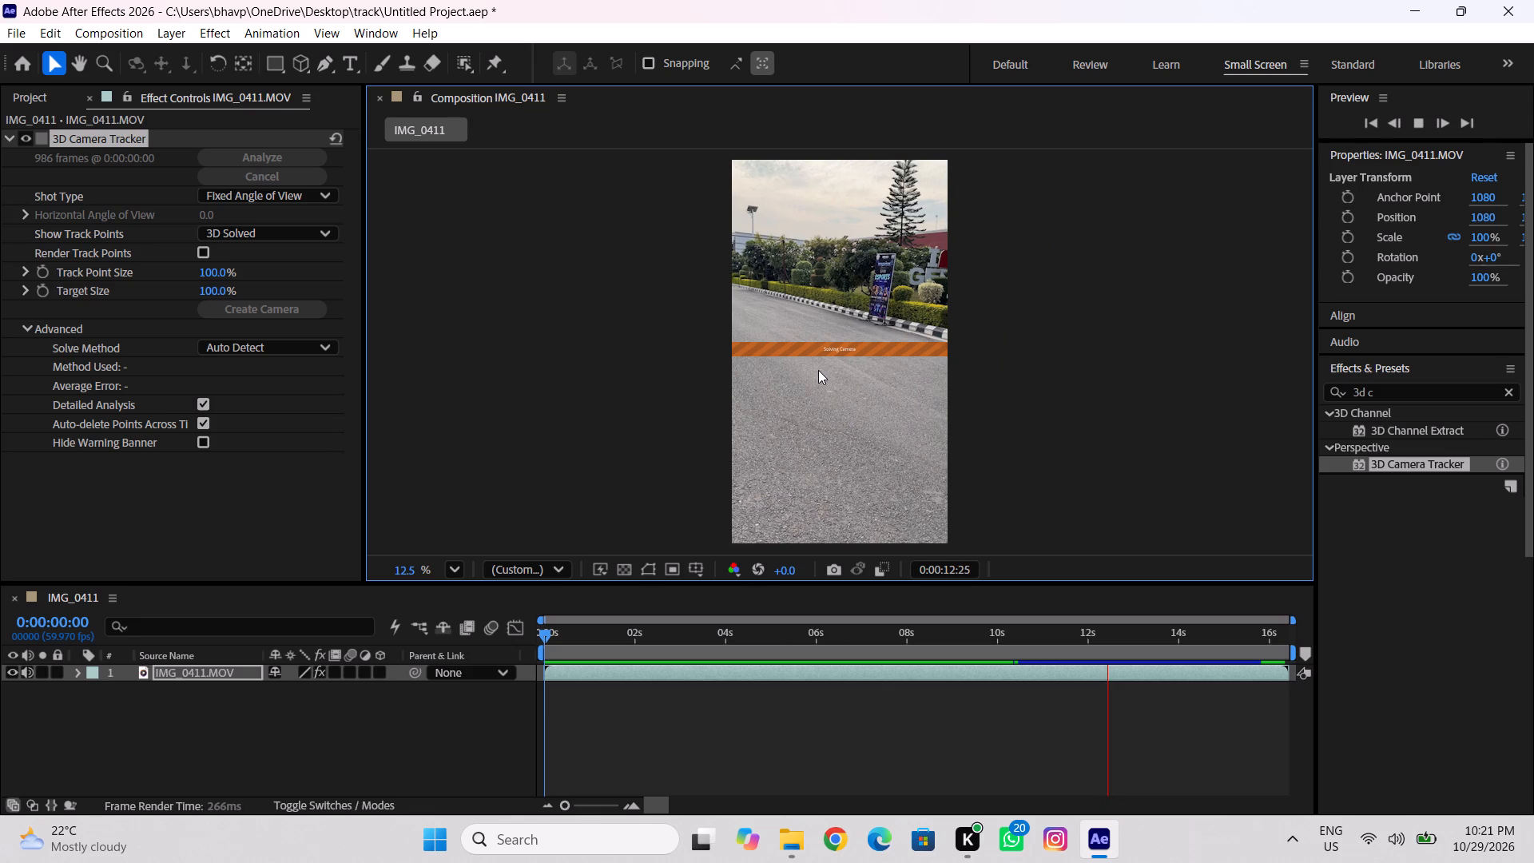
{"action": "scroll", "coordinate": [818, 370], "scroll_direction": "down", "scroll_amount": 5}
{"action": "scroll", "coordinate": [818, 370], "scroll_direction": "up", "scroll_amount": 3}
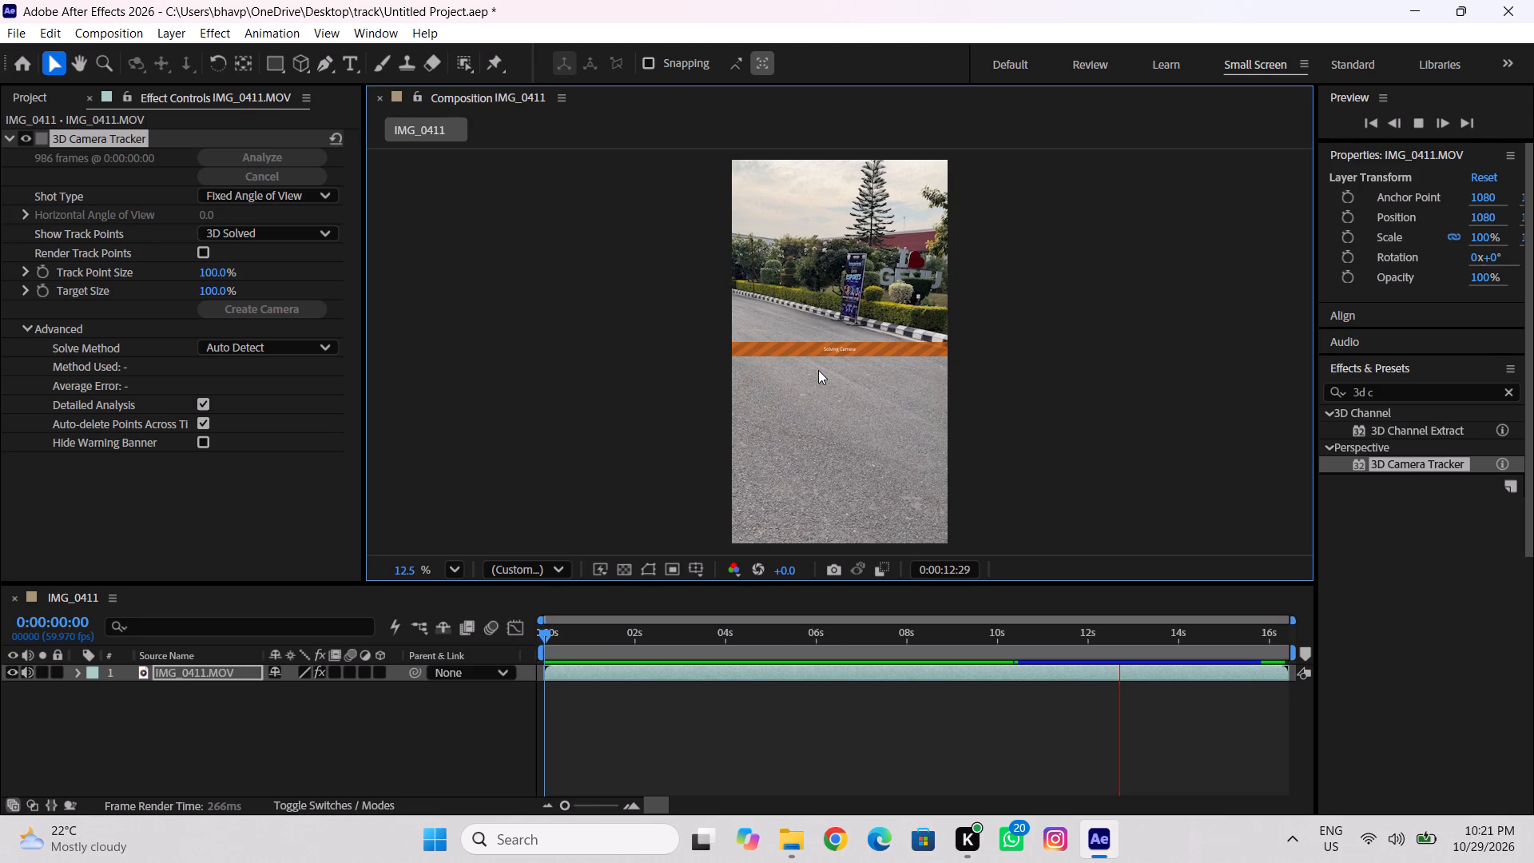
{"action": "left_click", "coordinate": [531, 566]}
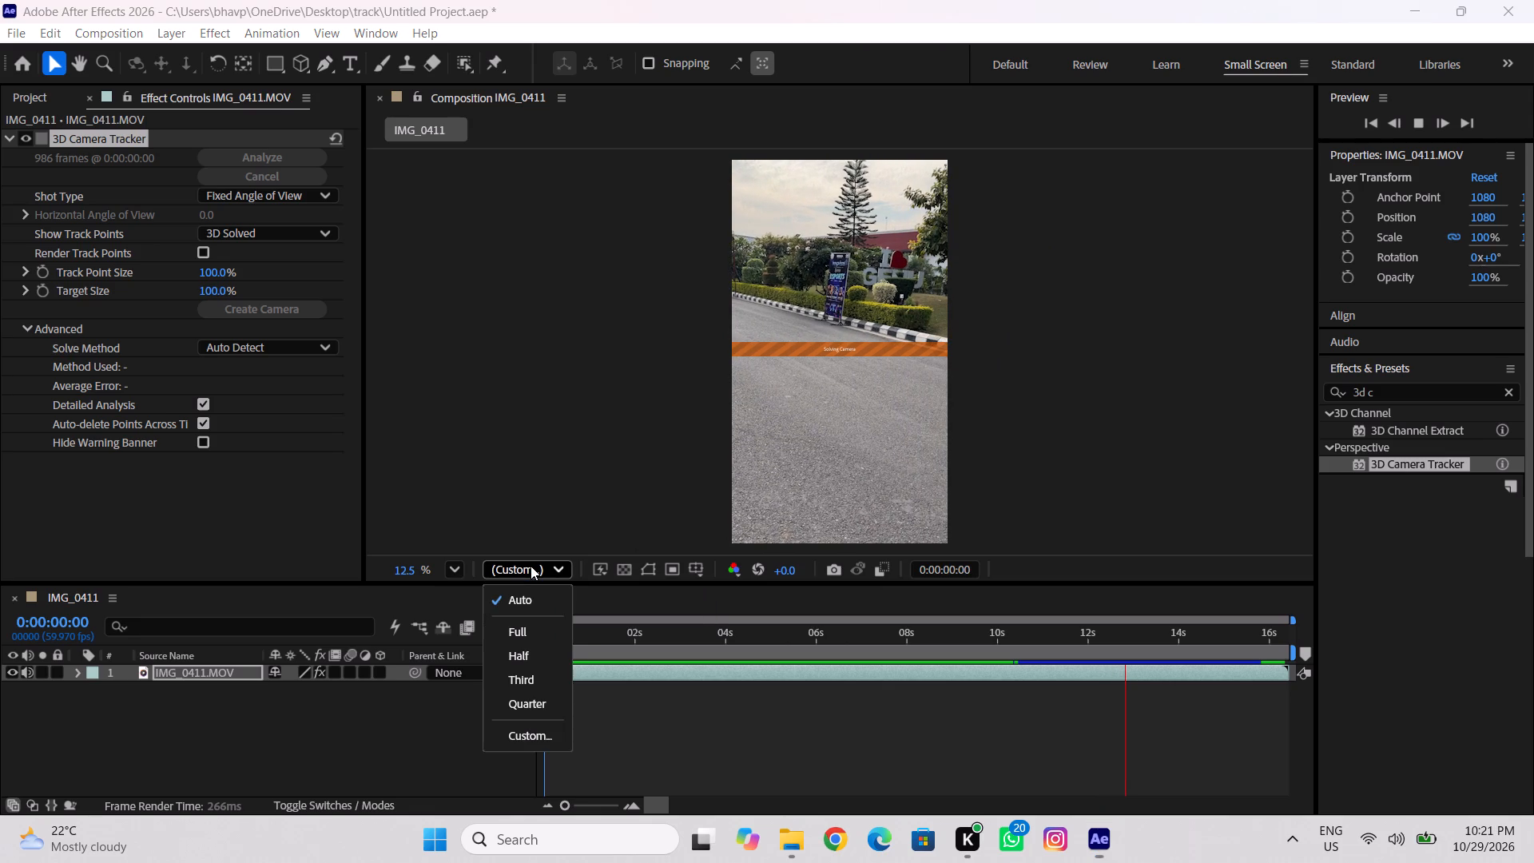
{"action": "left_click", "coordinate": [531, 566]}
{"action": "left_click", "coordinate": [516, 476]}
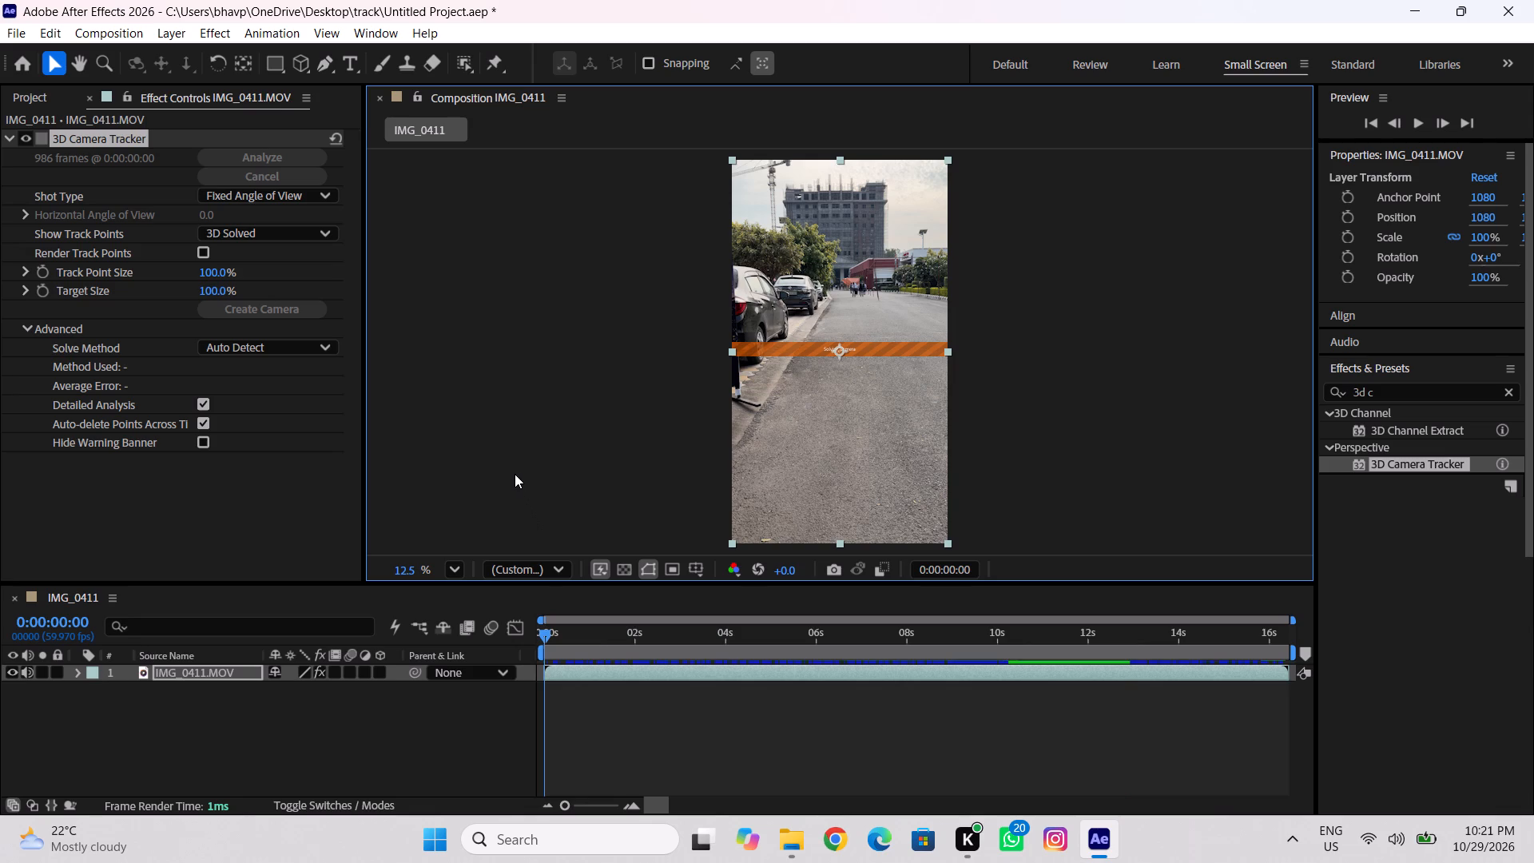
Show the Tracker controls in the After Effects workspace.
{"action": "left_click", "coordinate": [383, 27]}
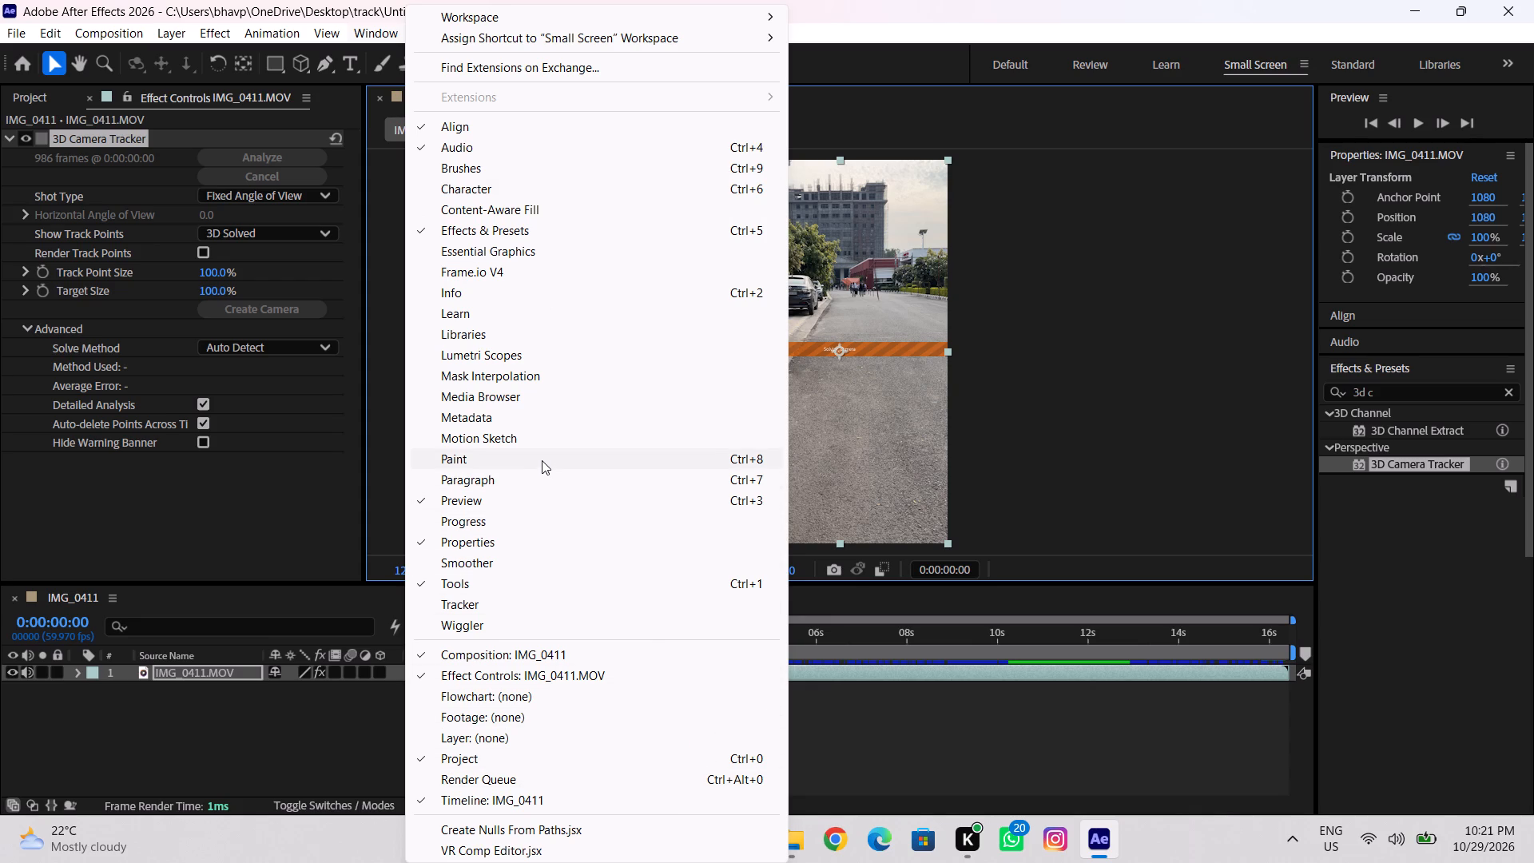
{"action": "left_click", "coordinate": [467, 603]}
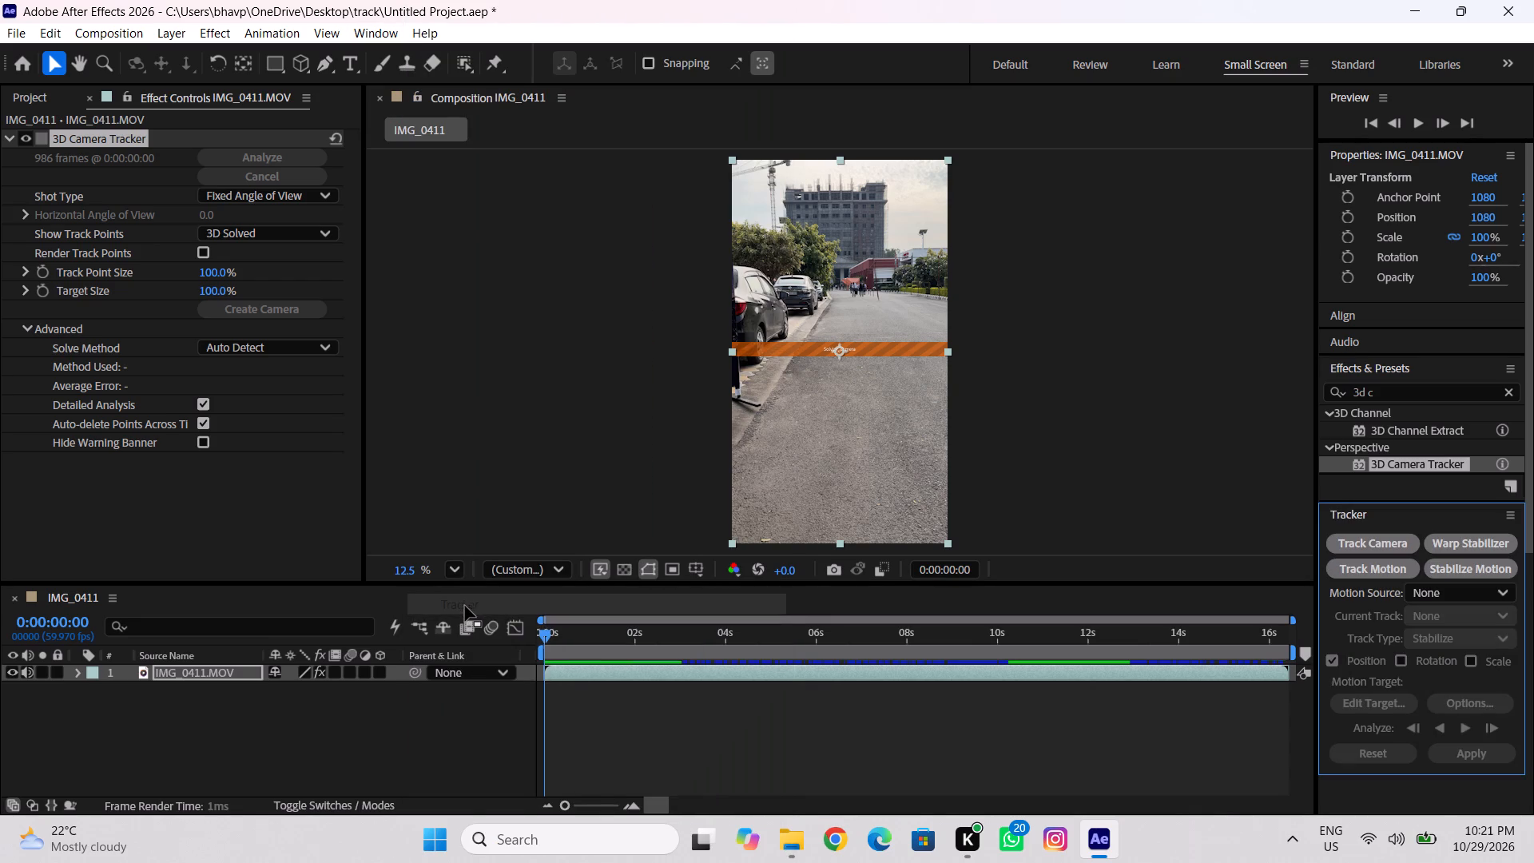
{"action": "left_click", "coordinate": [359, 30]}
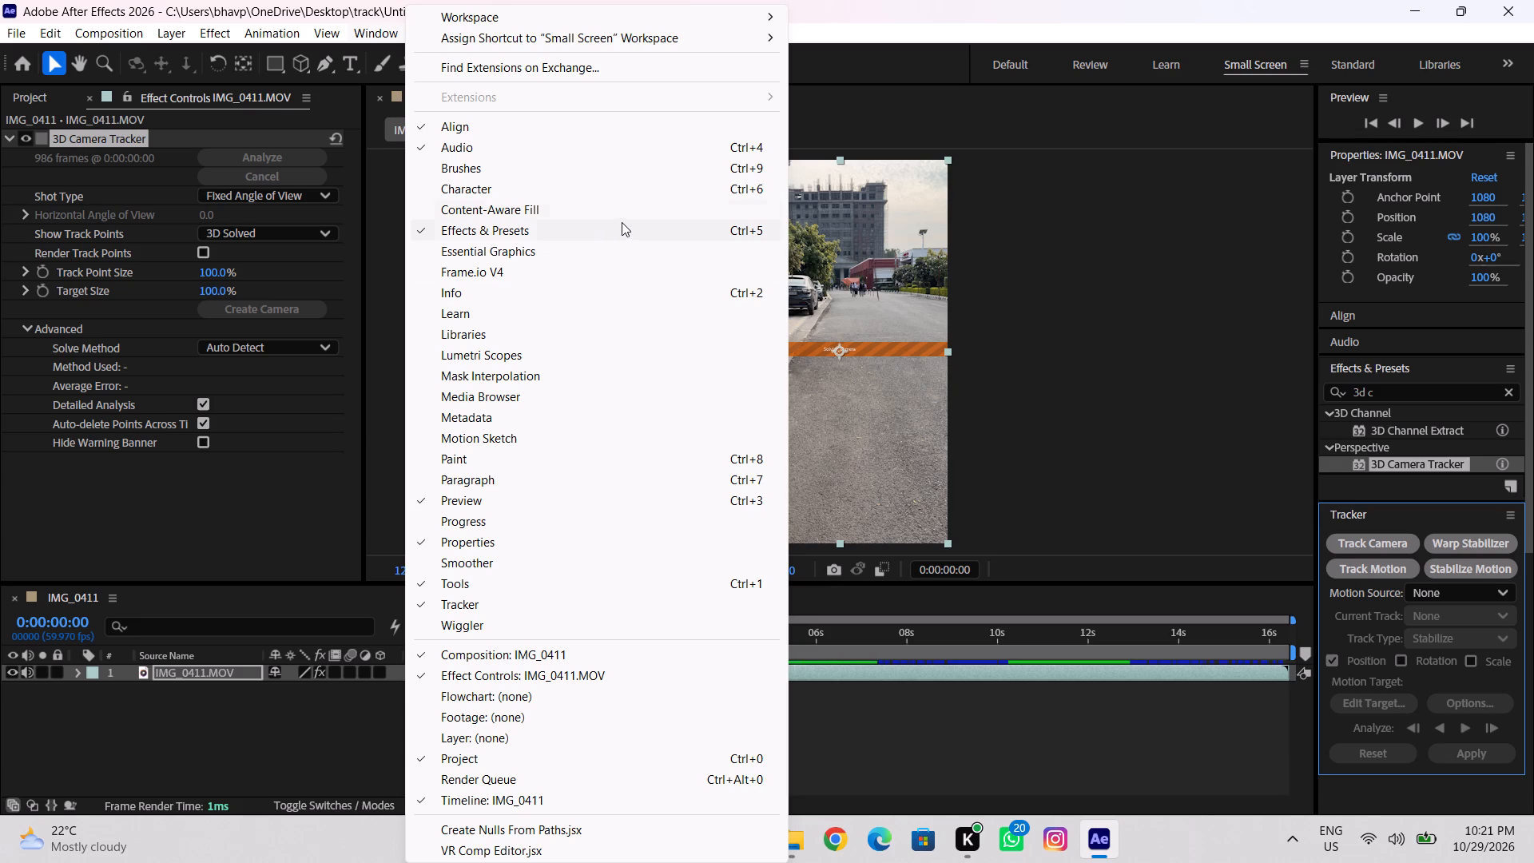
Examine the 3D Camera Tracker's track points over the street footage, moving the current time to 0:00:05:20.
{"action": "scroll", "coordinate": [539, 781], "scroll_direction": "down", "scroll_amount": 5}
{"action": "left_click", "coordinate": [1085, 213]}
{"action": "scroll", "coordinate": [741, 384], "scroll_direction": "up", "scroll_amount": 4}
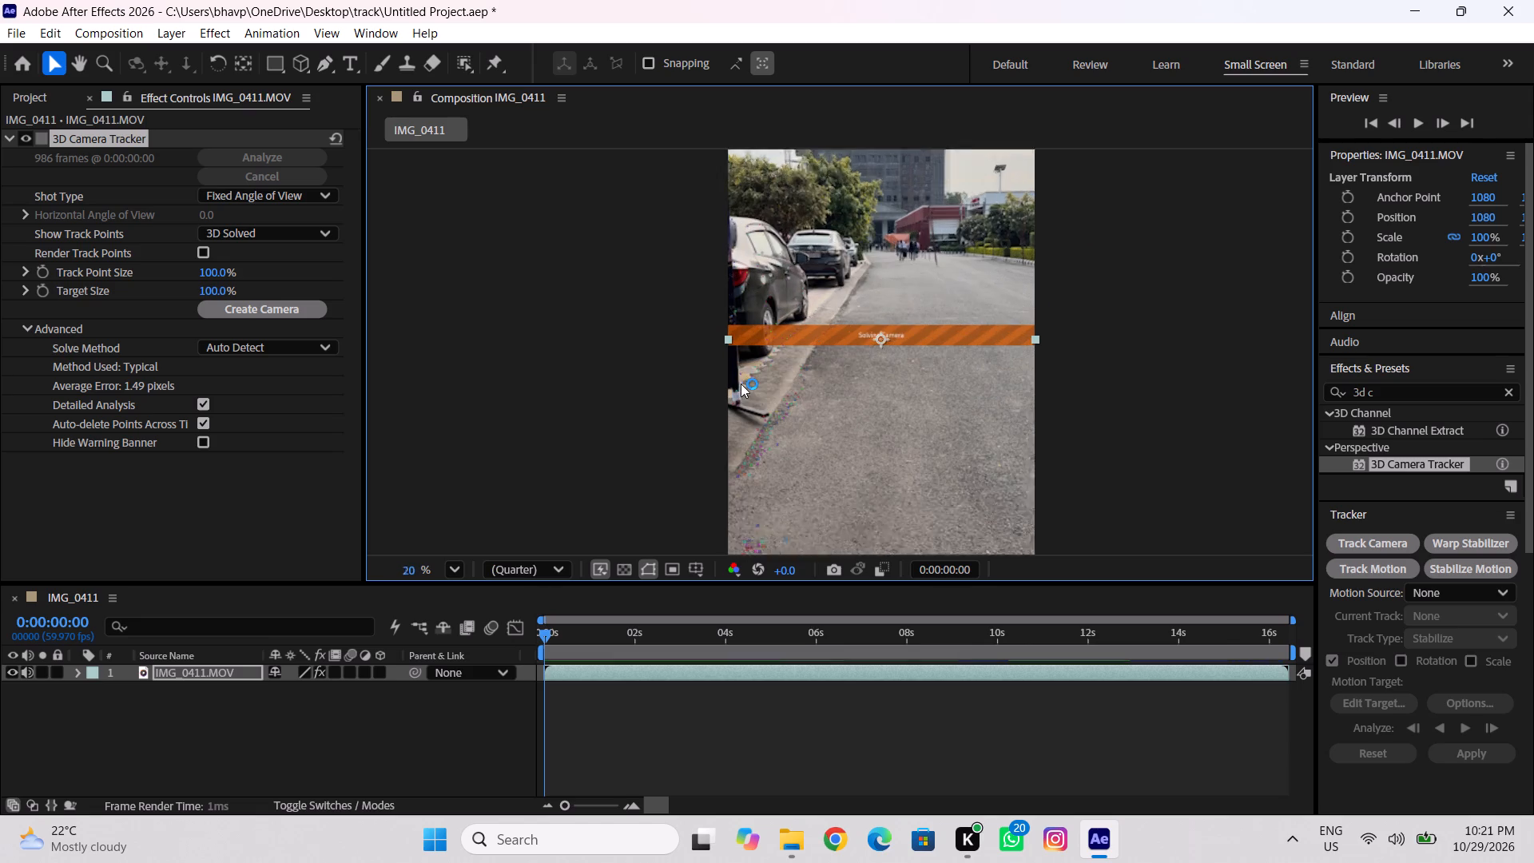
{"action": "scroll", "coordinate": [741, 384], "scroll_direction": "up", "scroll_amount": 1}
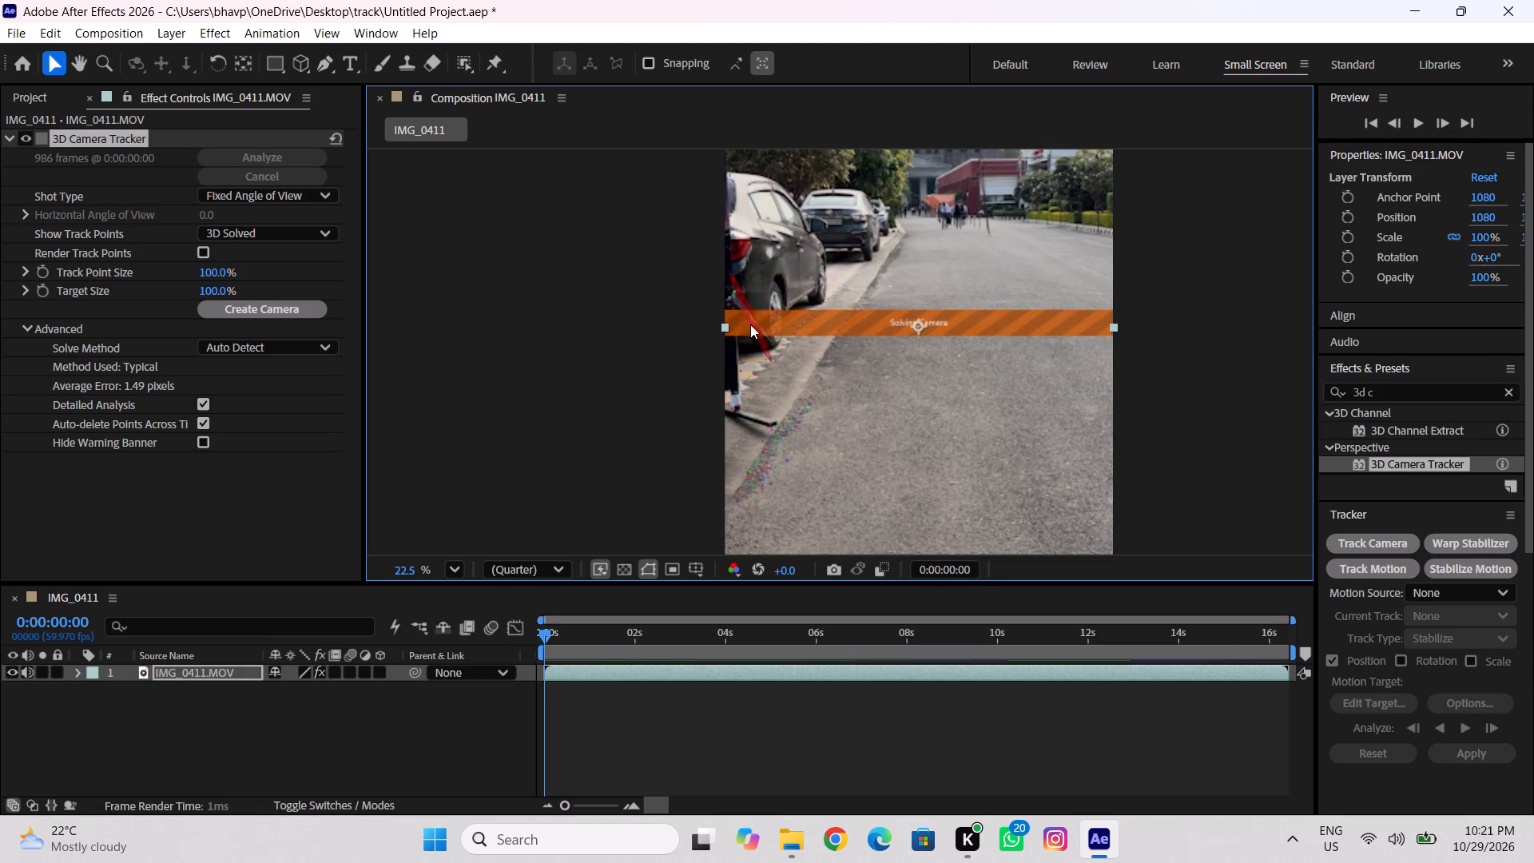
{"action": "scroll", "coordinate": [894, 411], "scroll_direction": "down", "scroll_amount": 12}
{"action": "scroll", "coordinate": [1011, 379], "scroll_direction": "up", "scroll_amount": 4}
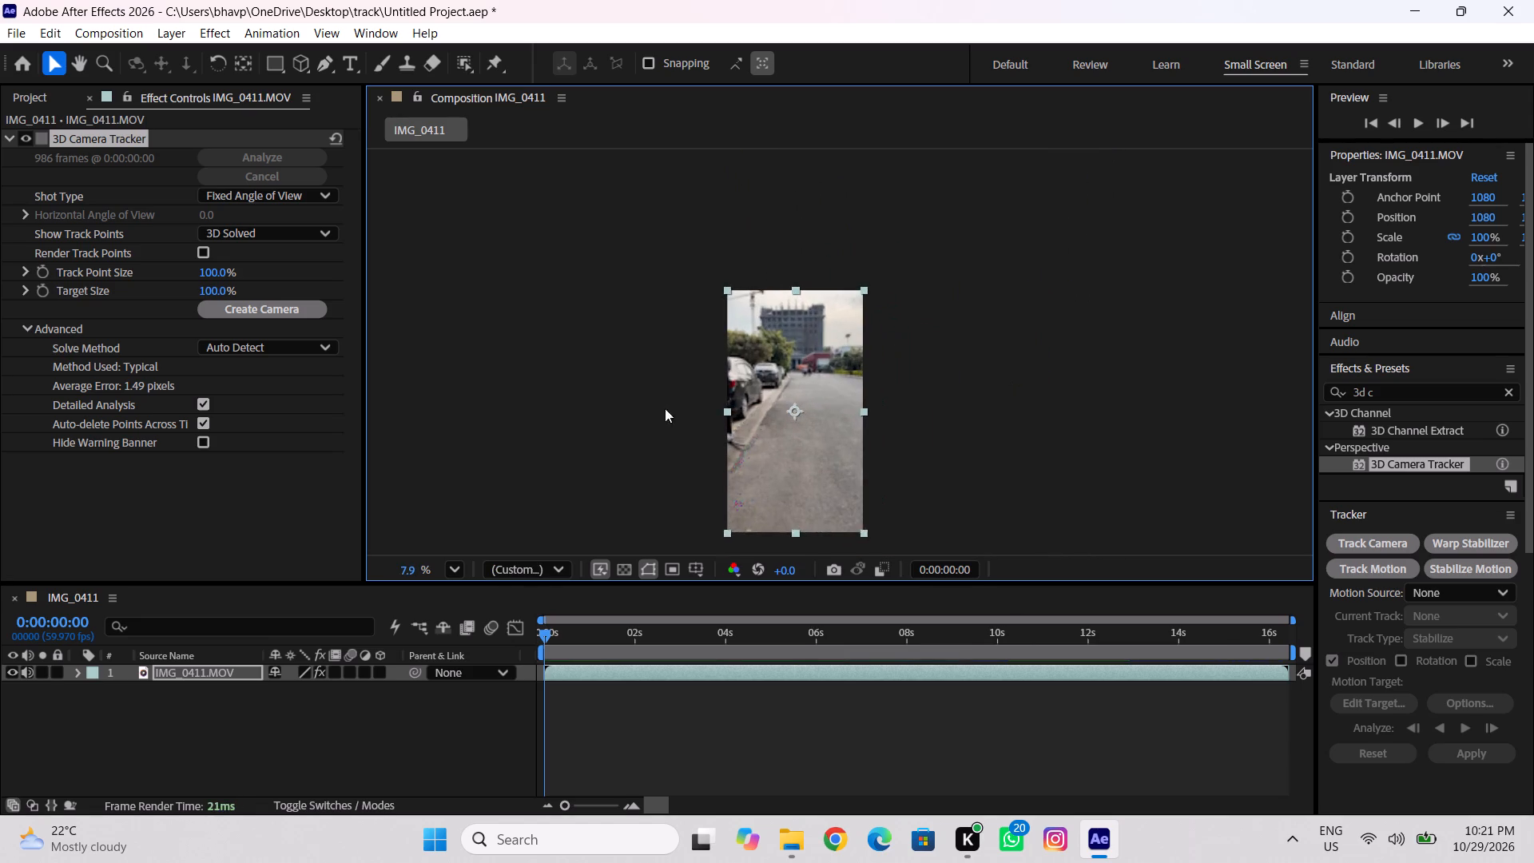
{"action": "scroll", "coordinate": [665, 408], "scroll_direction": "up", "scroll_amount": 2}
{"action": "scroll", "coordinate": [980, 309], "scroll_direction": "up", "scroll_amount": 5}
{"action": "left_click_drag", "start_coordinate": [709, 641], "coordinate": [754, 621]}
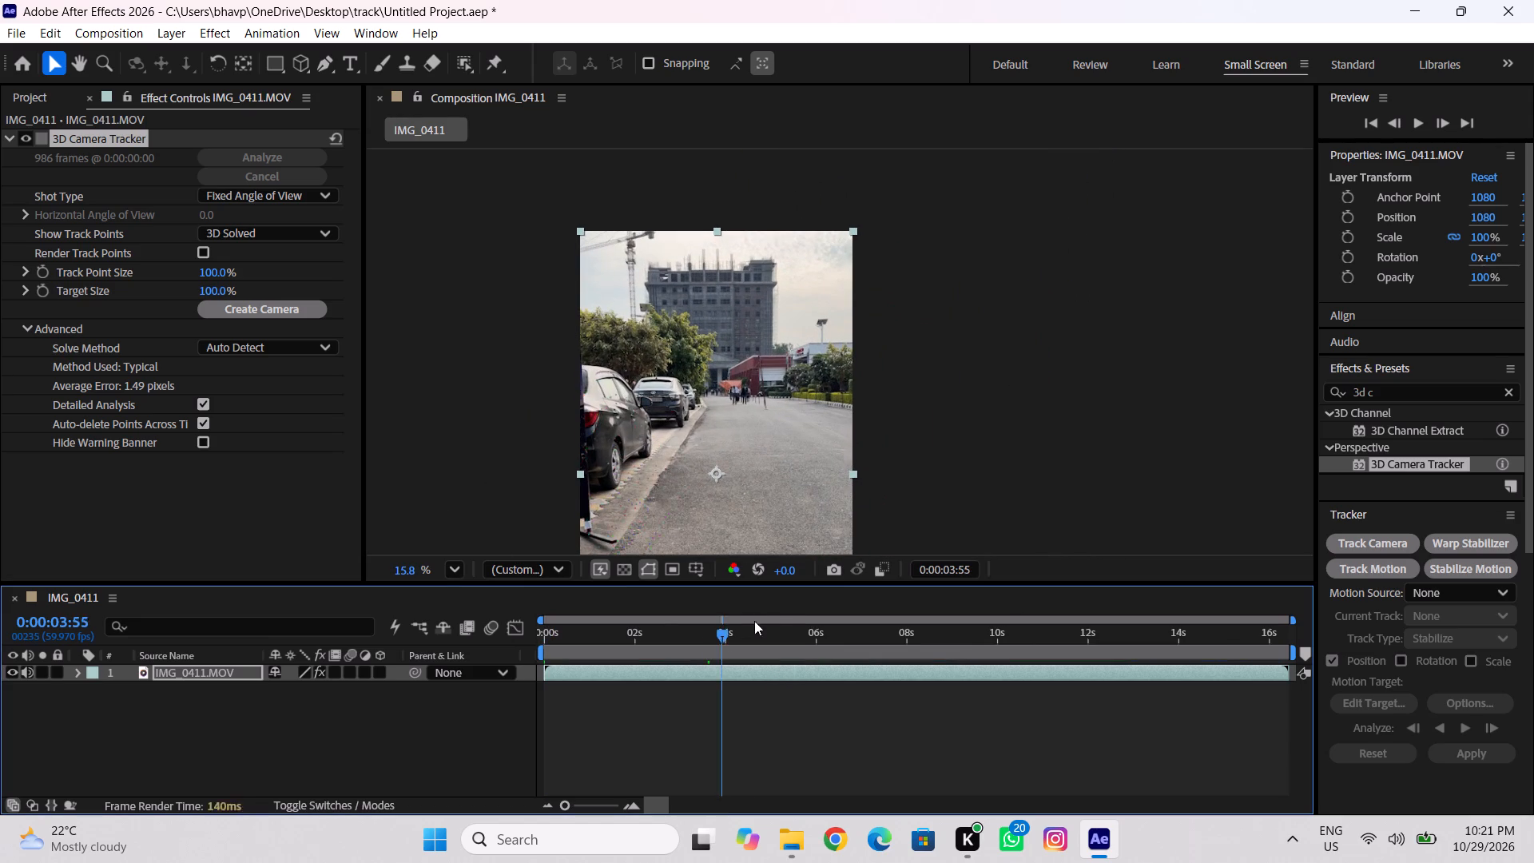
{"action": "left_click_drag", "start_coordinate": [754, 621], "coordinate": [786, 615]}
{"action": "left_click_drag", "start_coordinate": [697, 451], "coordinate": [678, 479]}
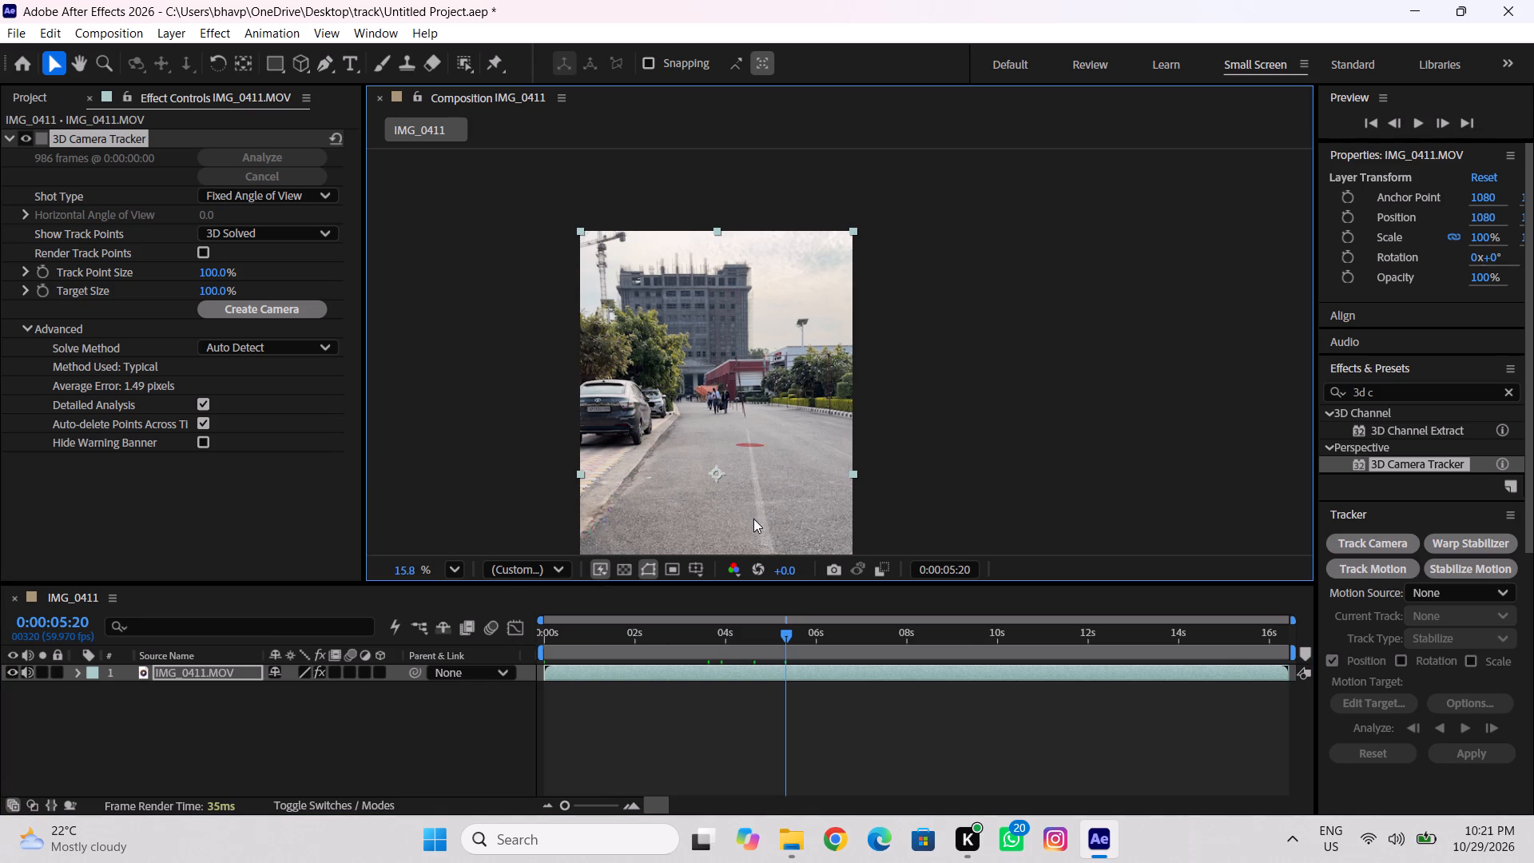
Switch to Google Chrome and begin a Google search on the new tab page.
{"action": "left_click", "coordinate": [840, 846]}
{"action": "left_click", "coordinate": [674, 383]}
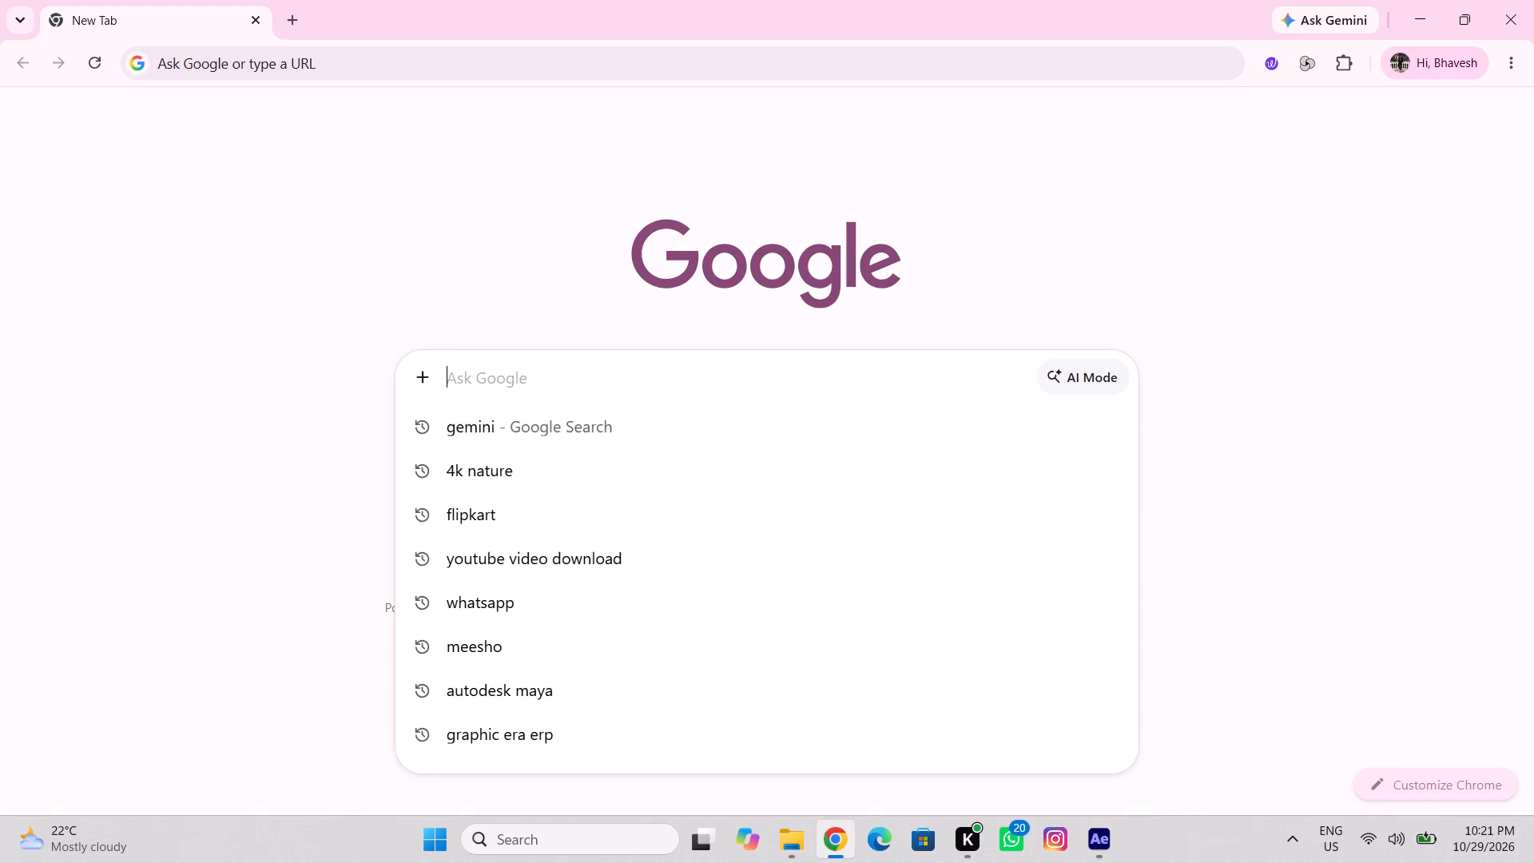
Switch to Chrome, search the web for "3d glb model" and open Sketchfab's Glb 3D models page.
{"action": "type", "text": "3ed"}
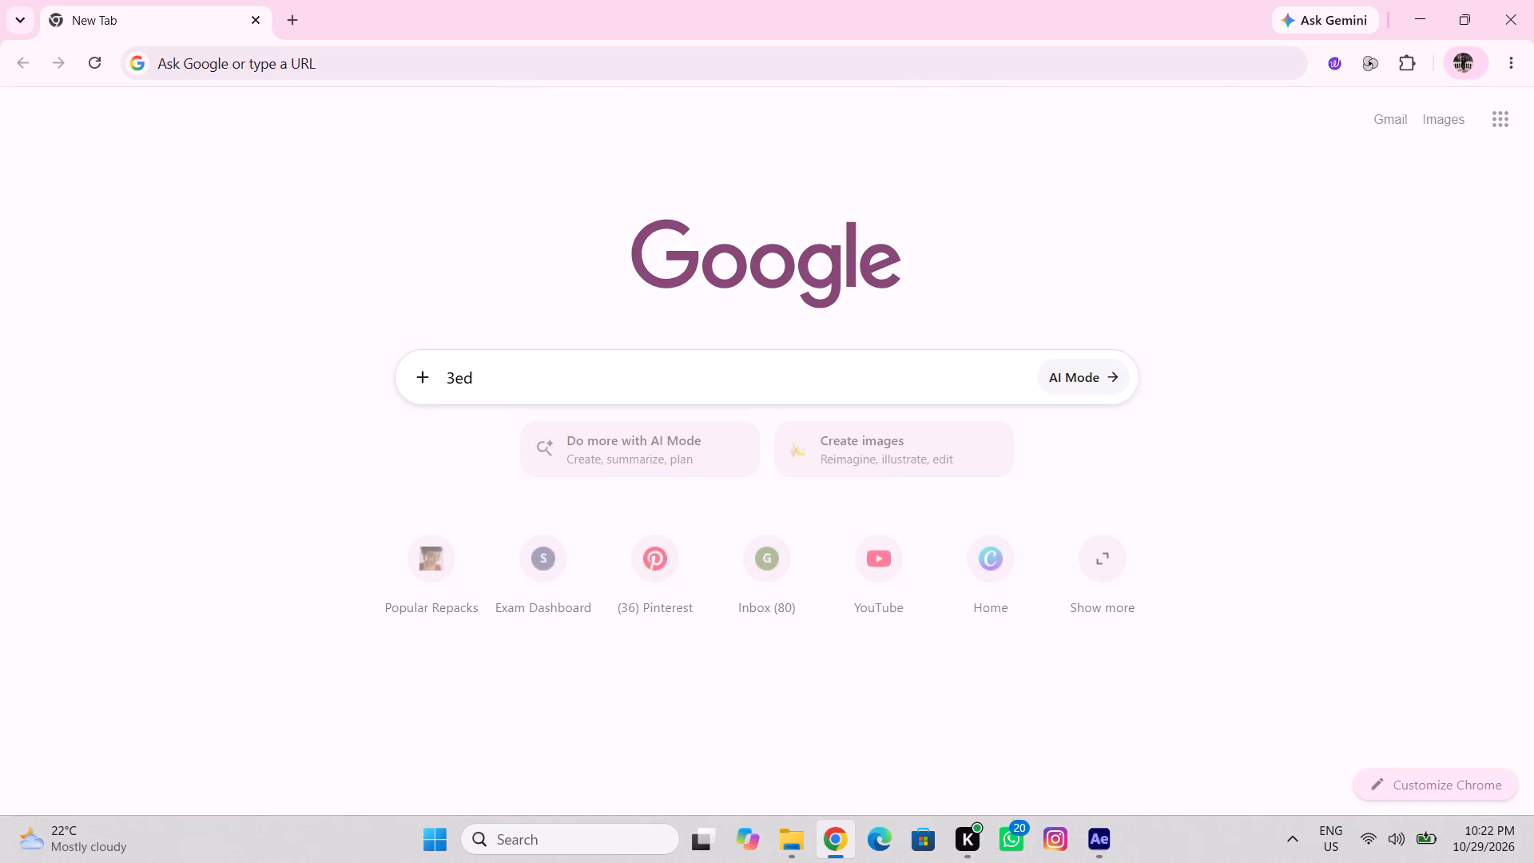
{"action": "key", "text": "BackSpace"}
{"action": "key", "text": "BackSpace"}
{"action": "type", "text": "d glb model"}
{"action": "key", "text": "Return"}
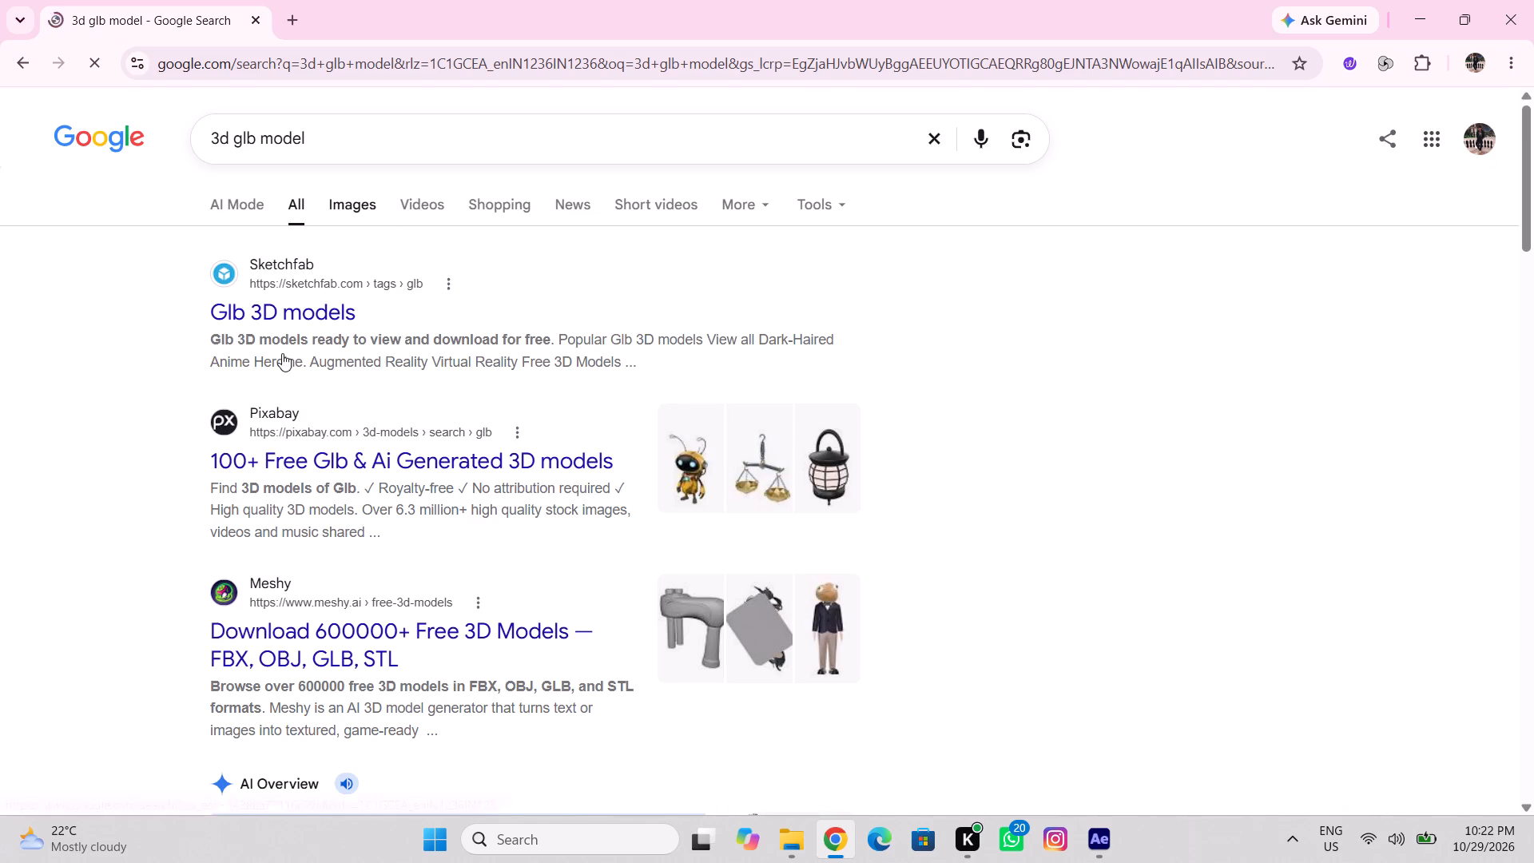
{"action": "left_click", "coordinate": [309, 303]}
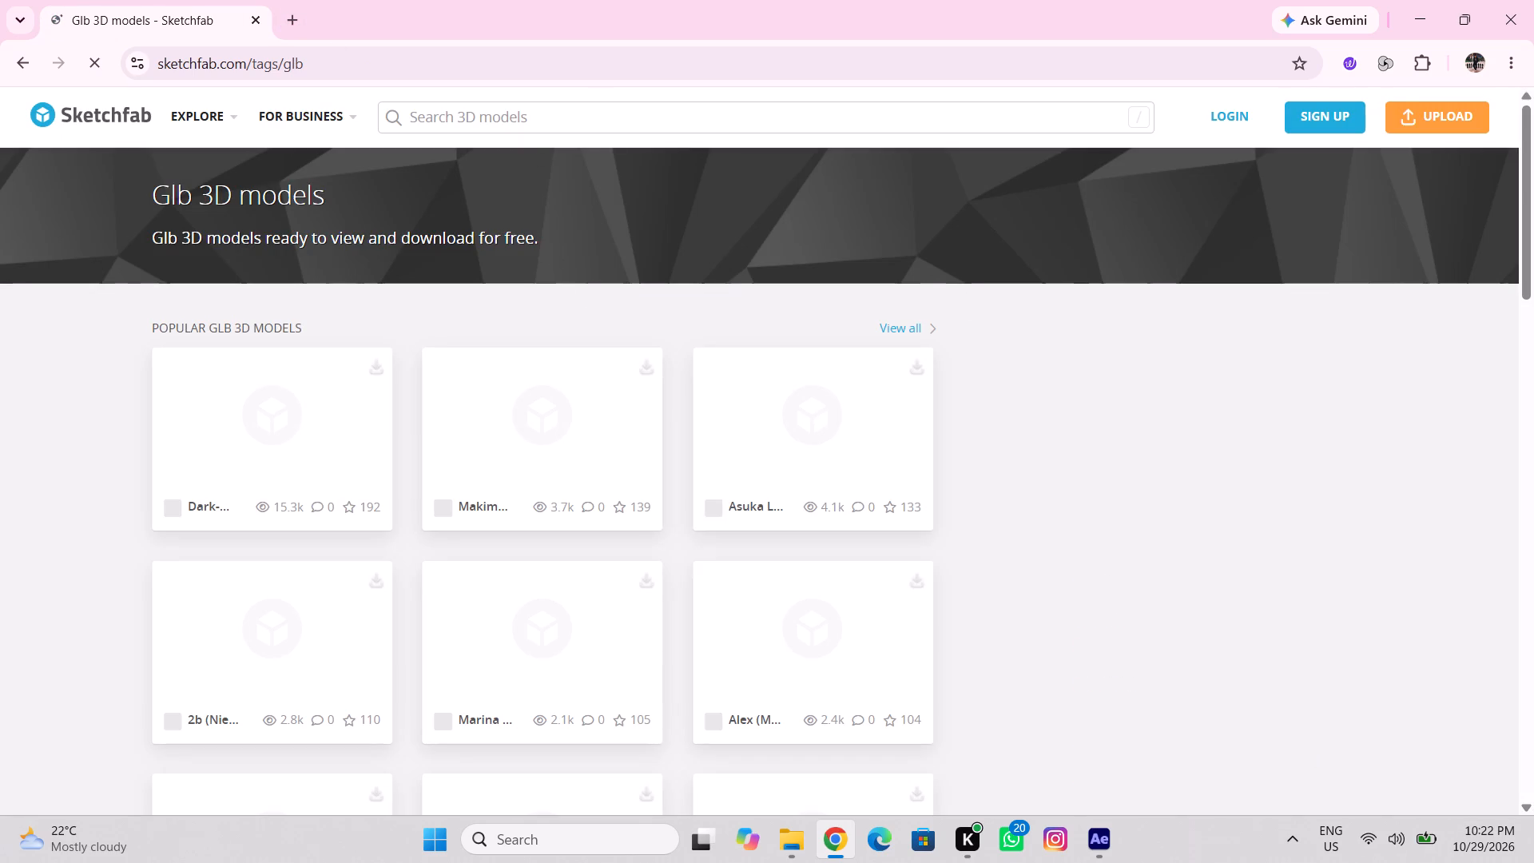
Search Sketchfab's 3D models for "deadpool".
{"action": "left_click", "coordinate": [527, 112]}
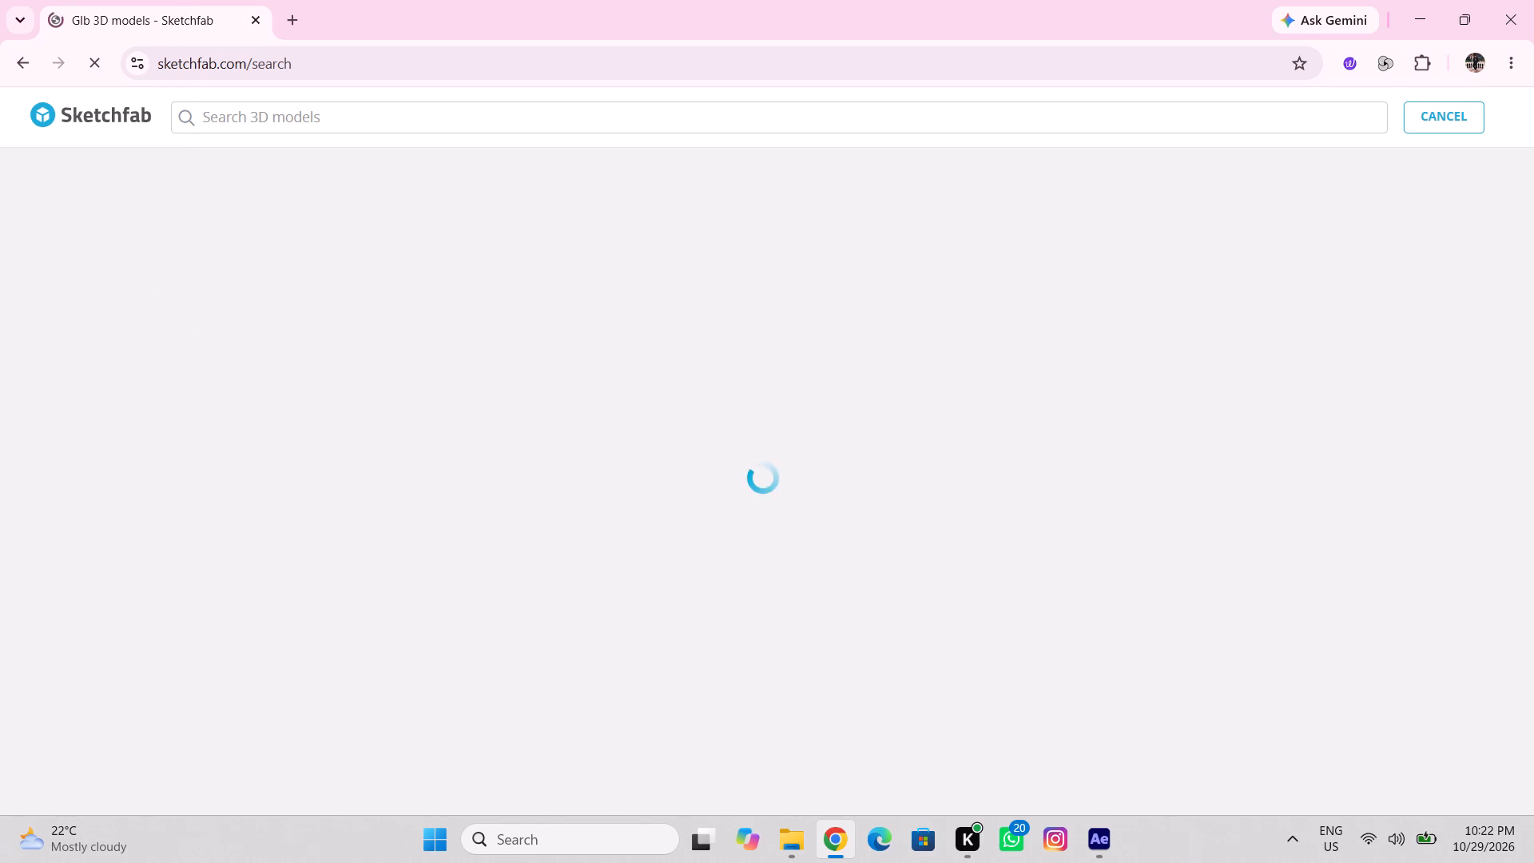
{"action": "left_click", "coordinate": [226, 112]}
{"action": "key", "text": "d"}
{"action": "type", "text": "eadpool"}
{"action": "key", "text": "Return"}
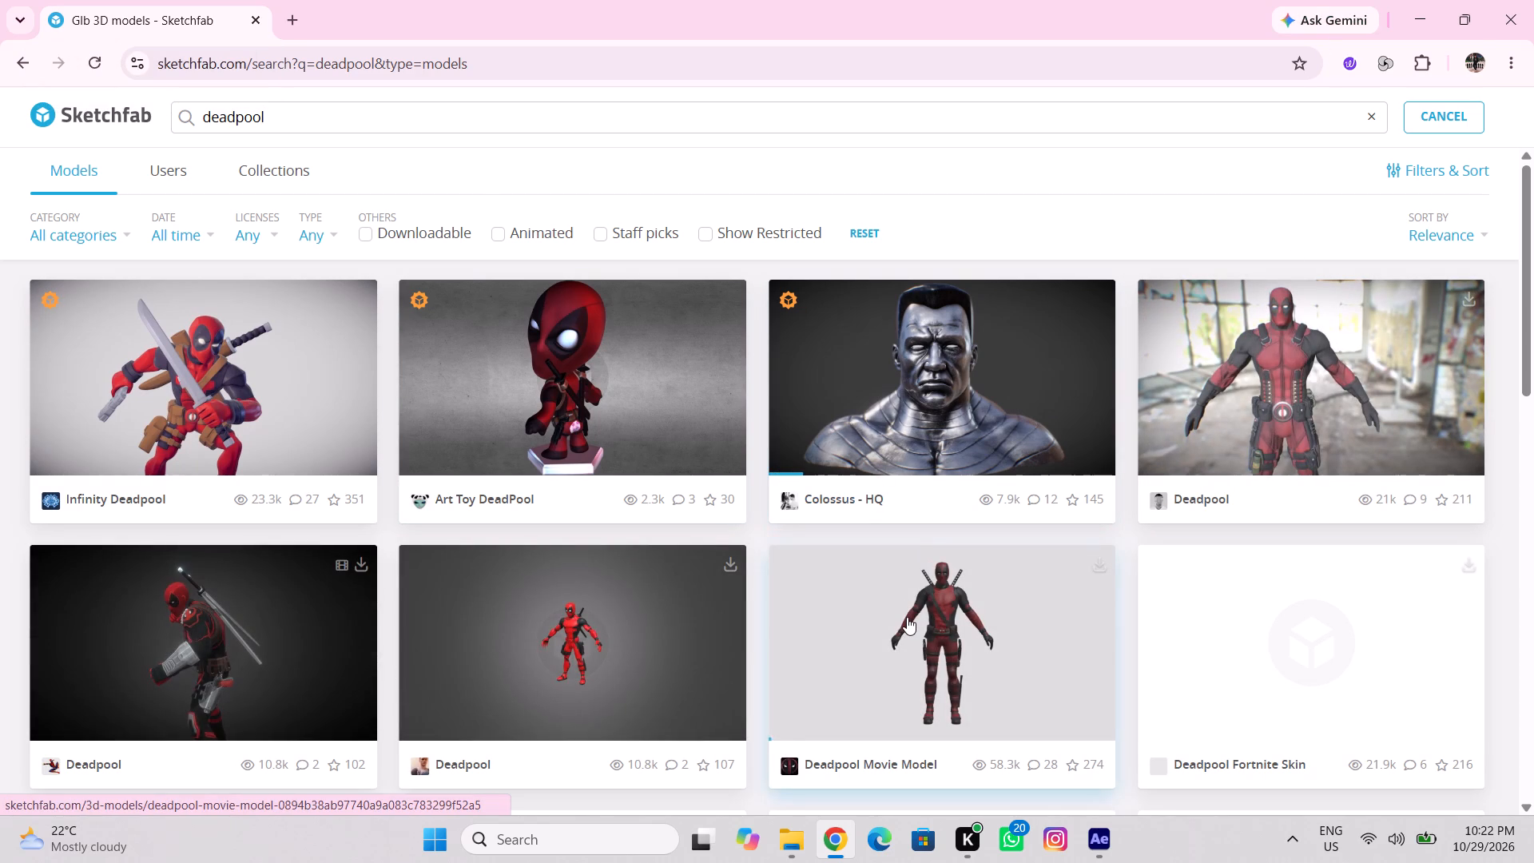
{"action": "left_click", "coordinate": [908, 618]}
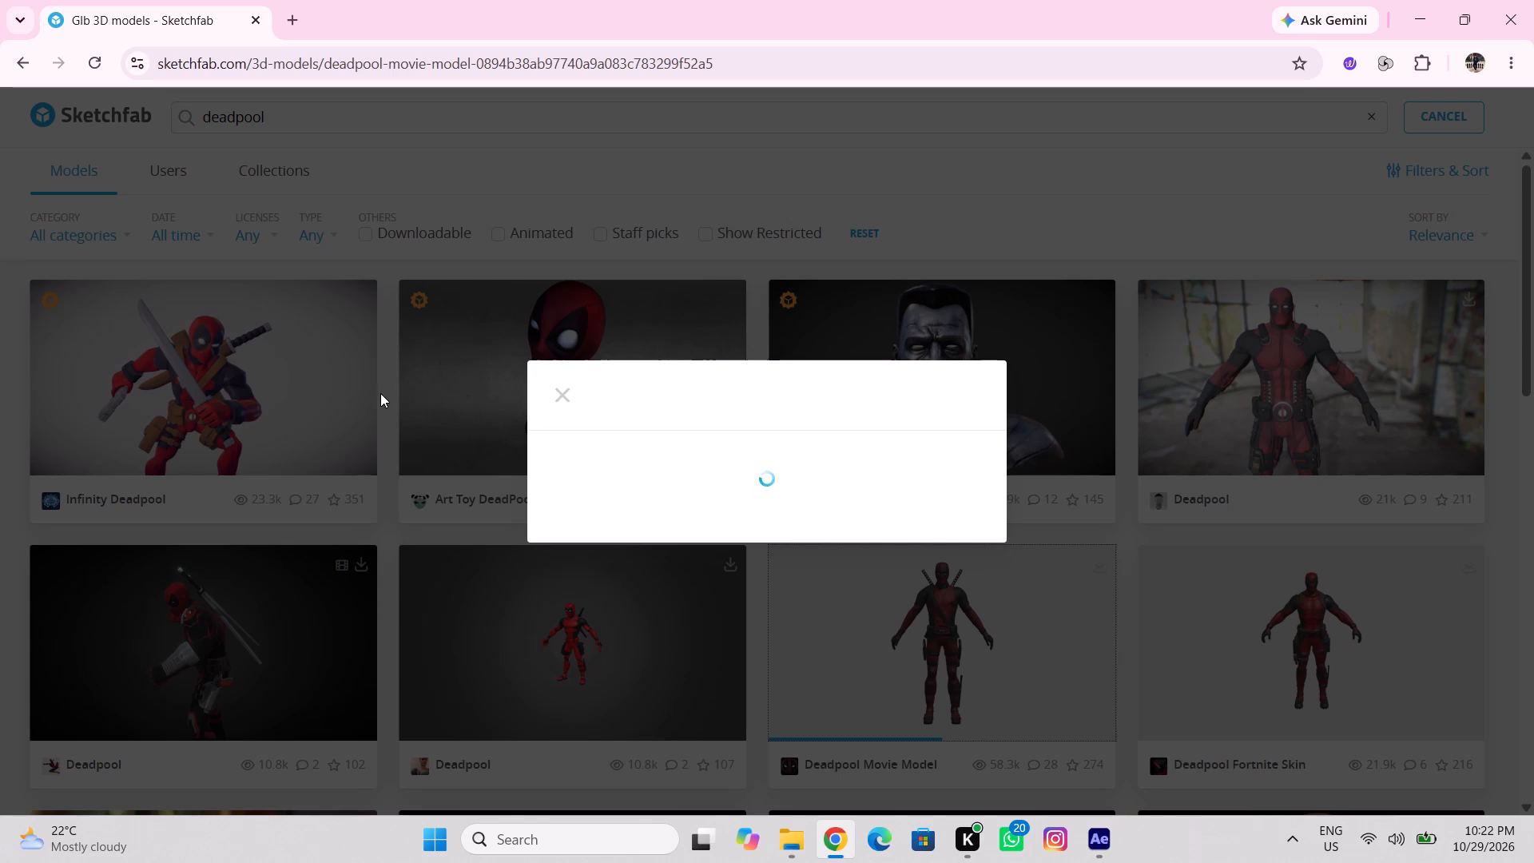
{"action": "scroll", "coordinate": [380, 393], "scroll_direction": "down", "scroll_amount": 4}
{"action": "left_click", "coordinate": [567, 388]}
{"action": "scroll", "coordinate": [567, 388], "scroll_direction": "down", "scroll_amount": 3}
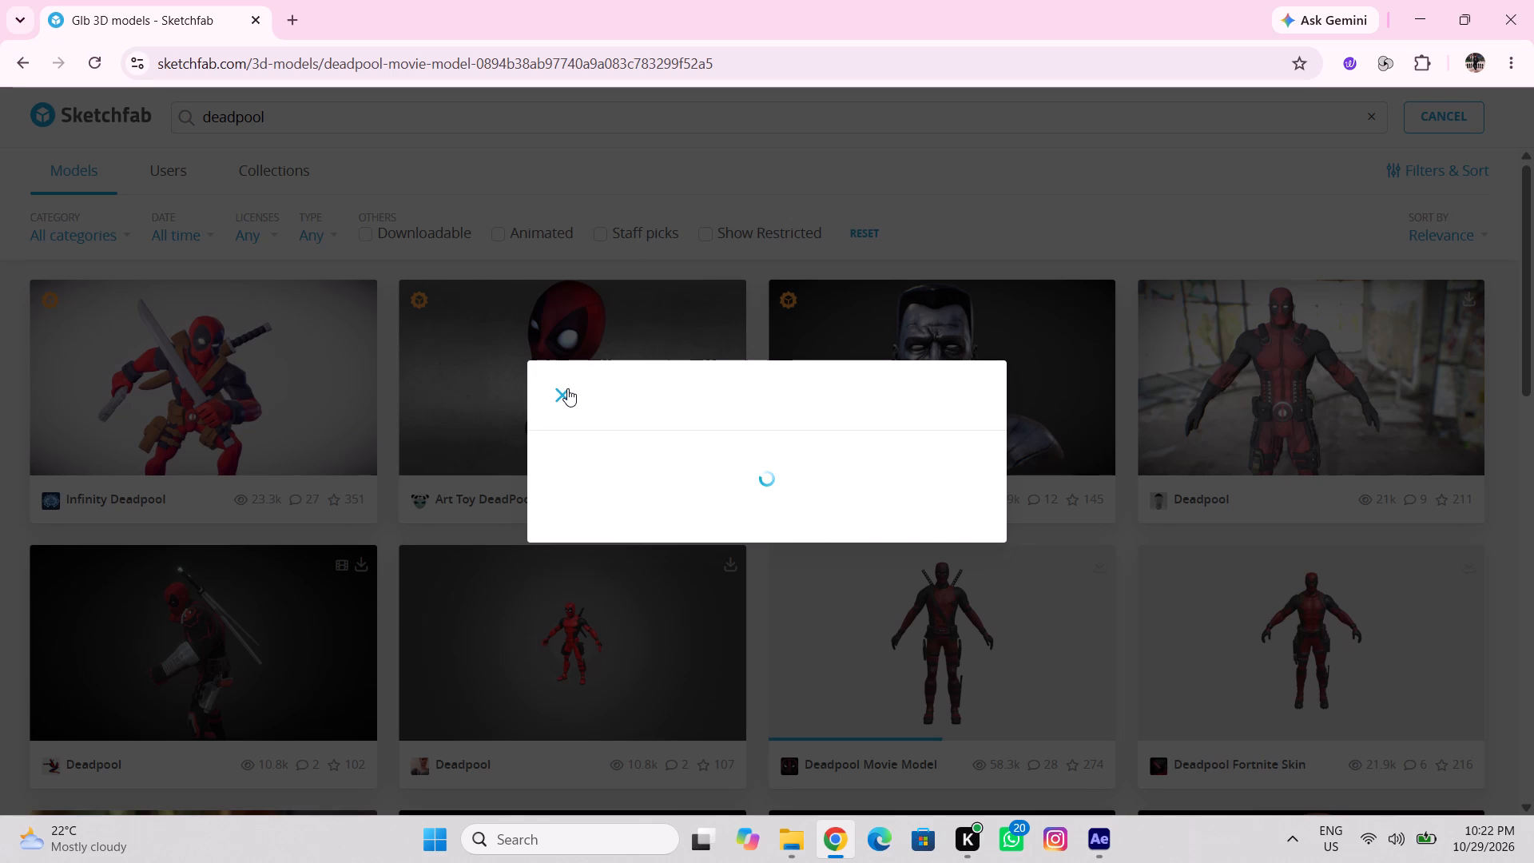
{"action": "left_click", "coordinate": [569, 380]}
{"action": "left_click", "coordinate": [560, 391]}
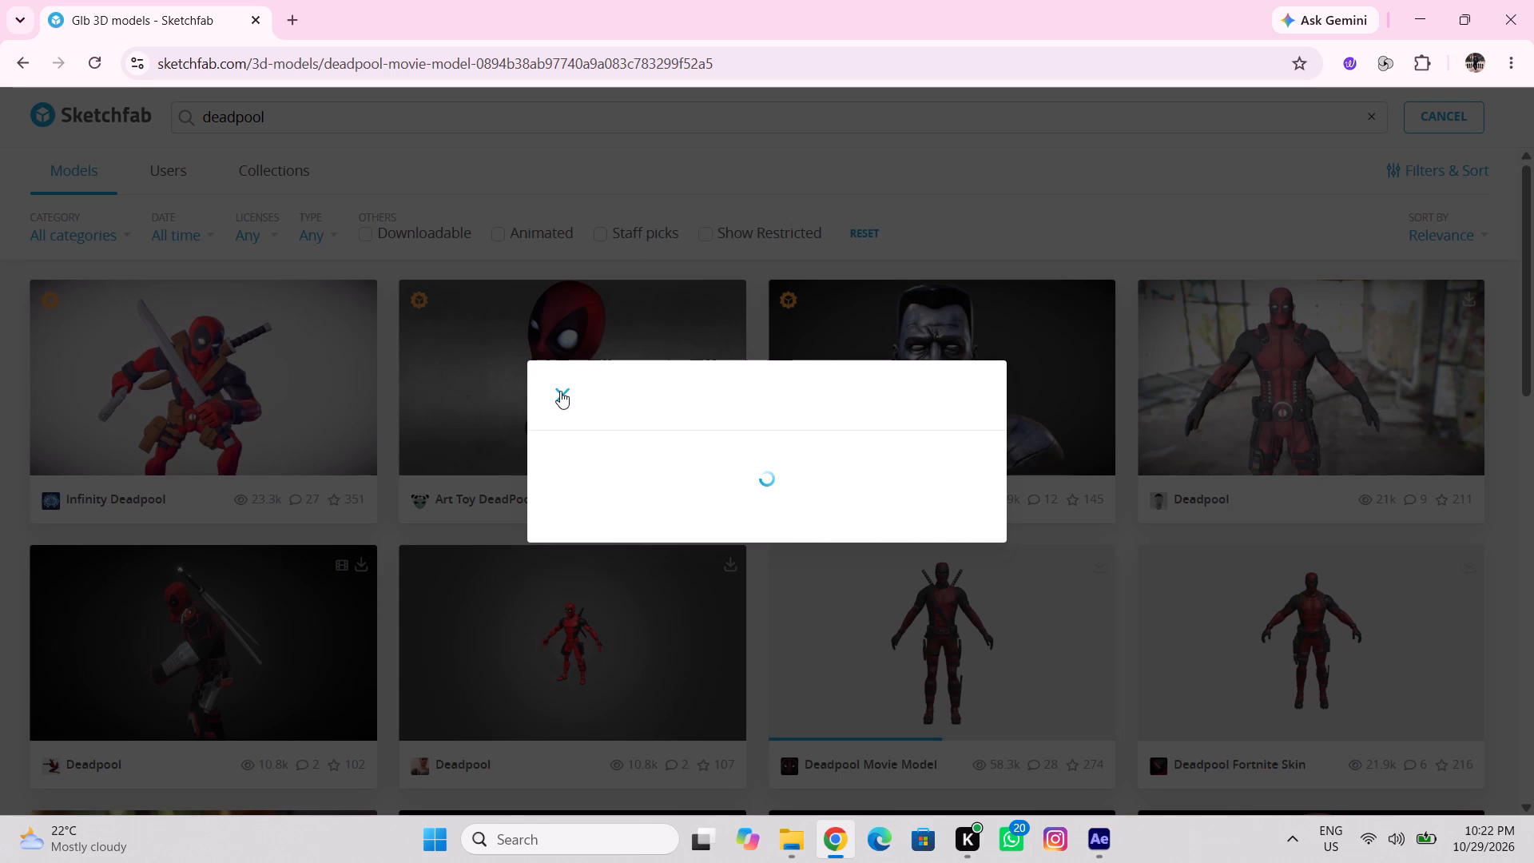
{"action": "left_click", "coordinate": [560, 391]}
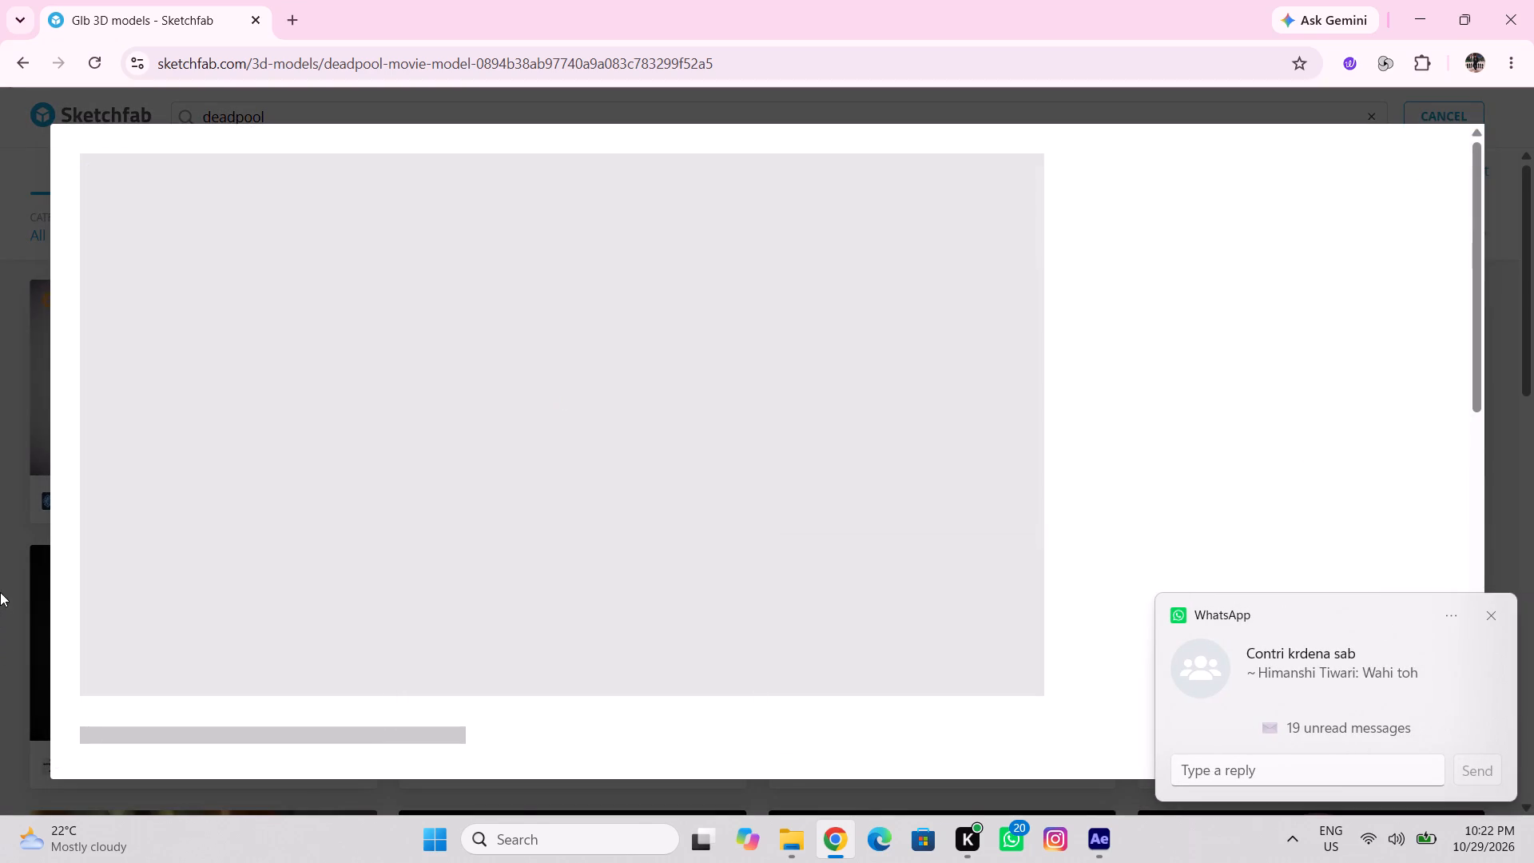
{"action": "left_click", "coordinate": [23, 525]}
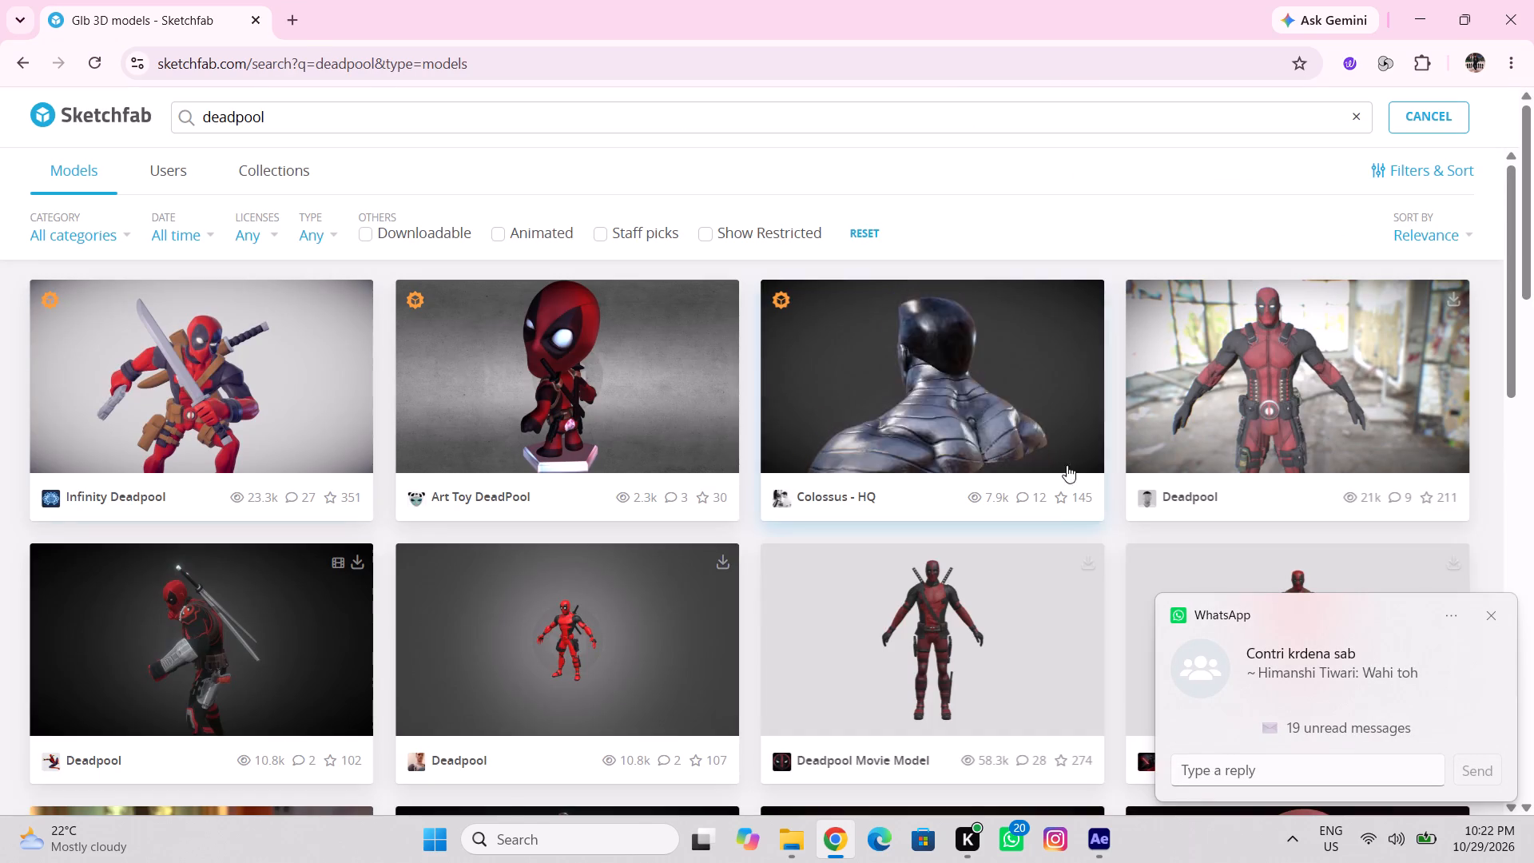
Open the Deadpool Movie Model listing, examine its preview and model details, and return to the search results.
{"action": "left_click", "coordinate": [861, 673]}
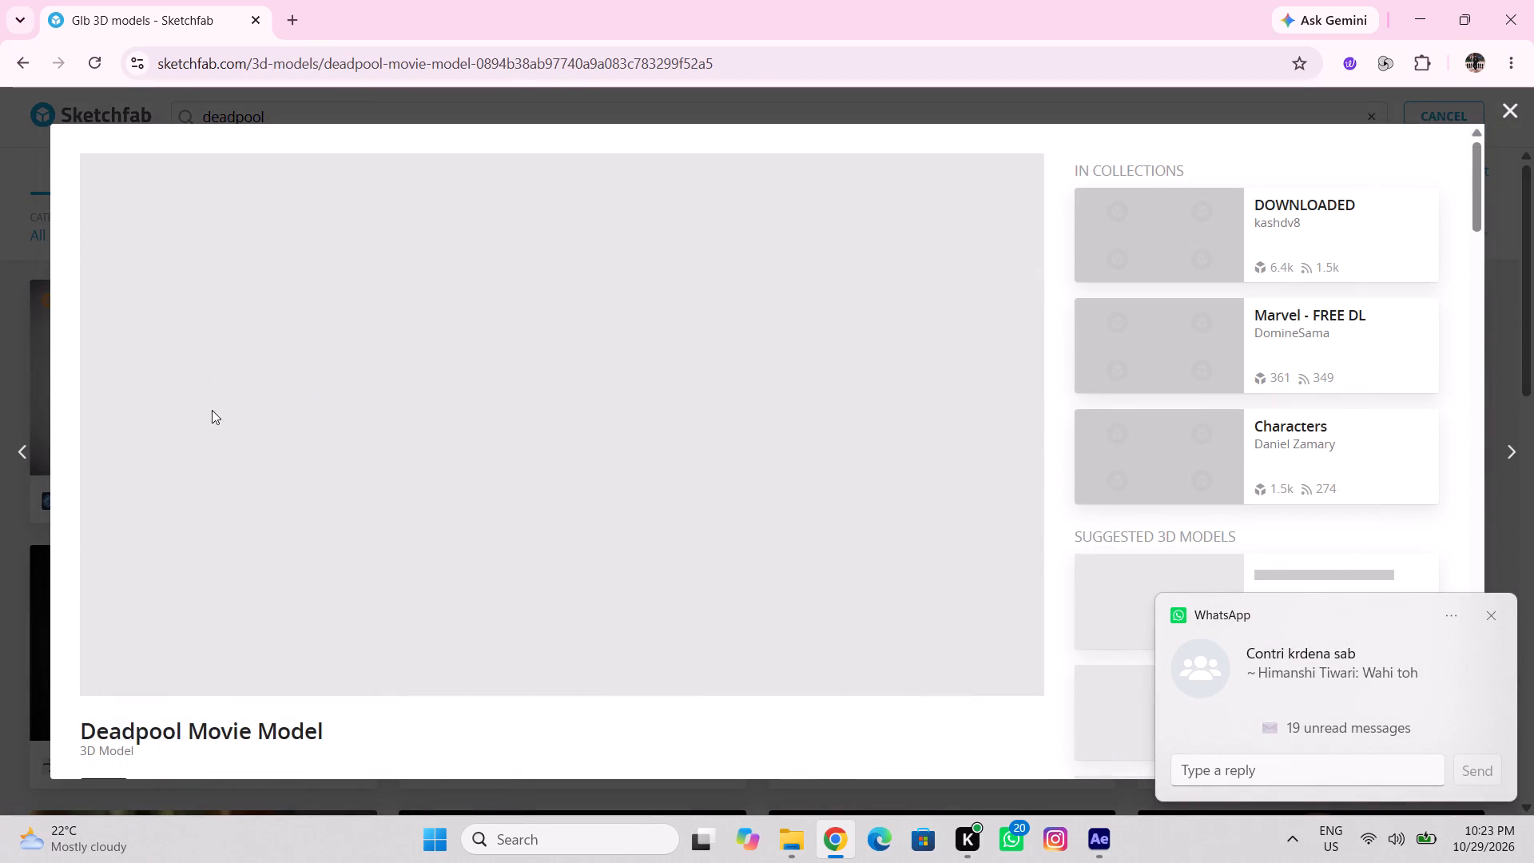
{"action": "scroll", "coordinate": [1276, 256], "scroll_direction": "down", "scroll_amount": 4}
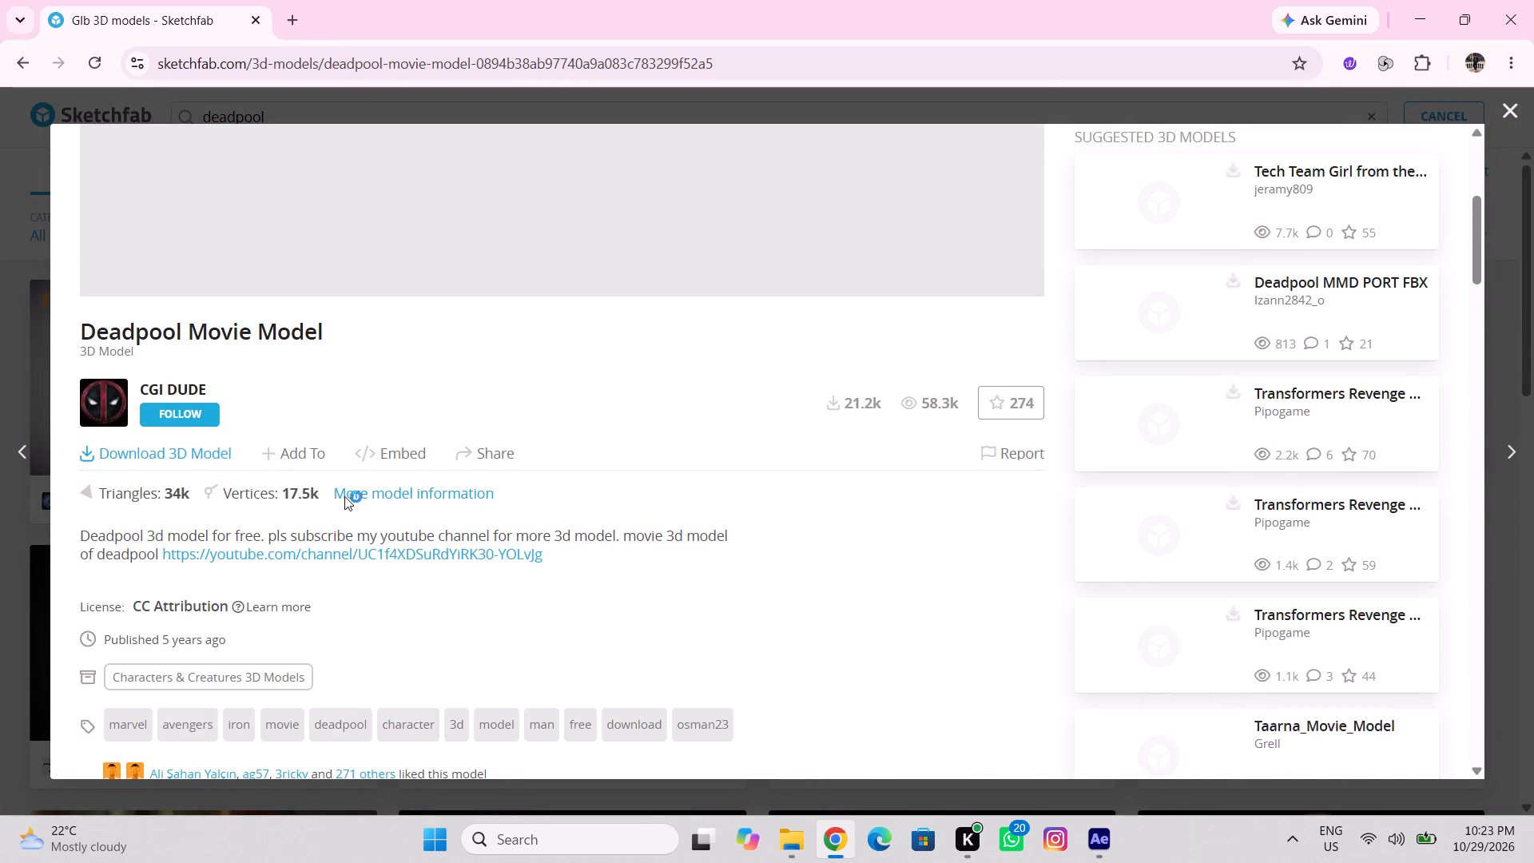
{"action": "scroll", "coordinate": [605, 400], "scroll_direction": "up", "scroll_amount": 6}
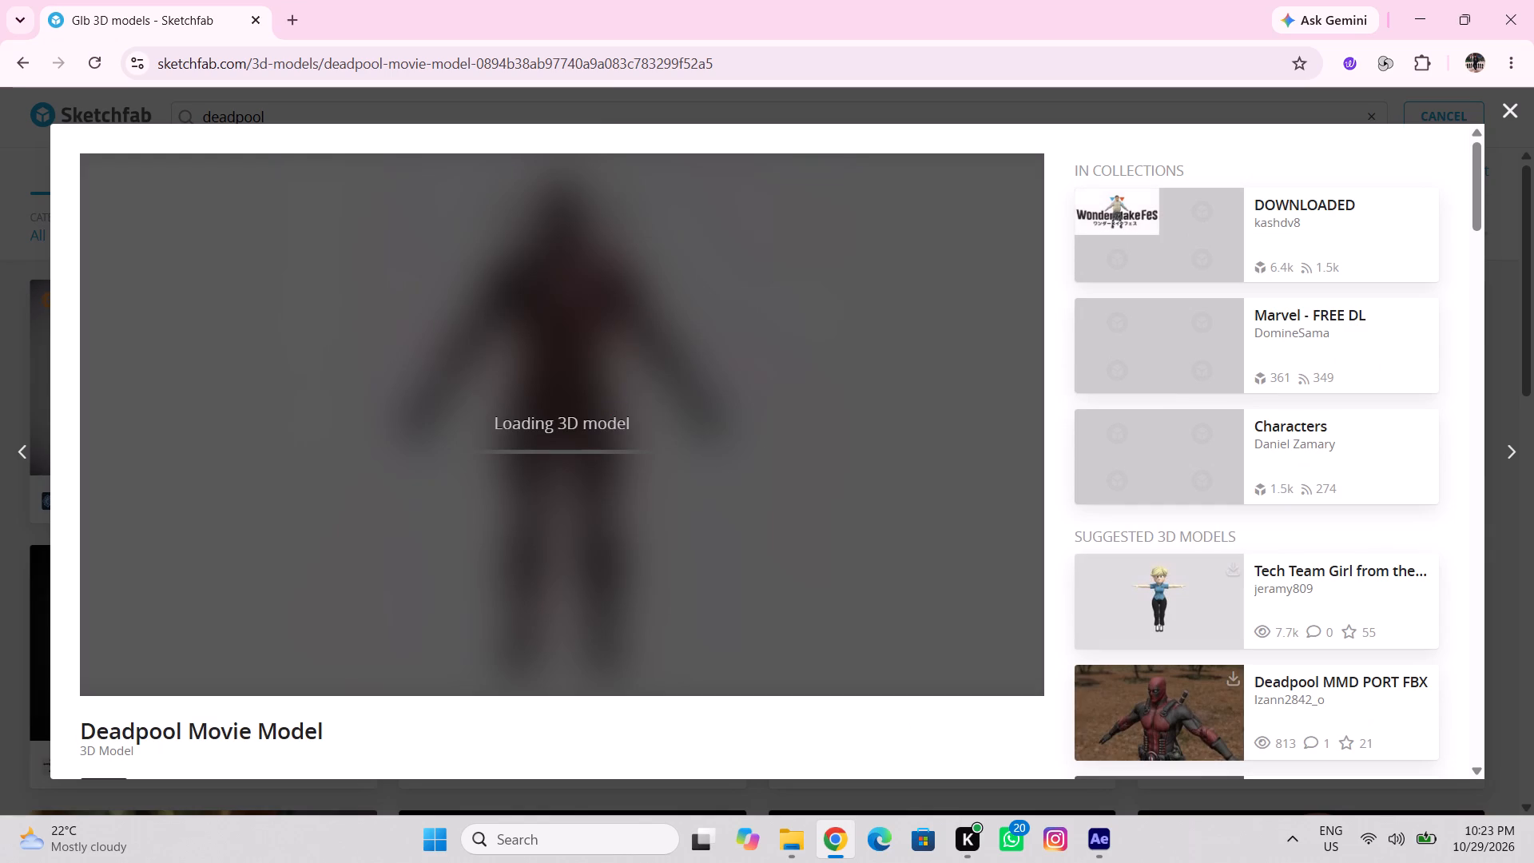
{"action": "left_click", "coordinate": [0, 338]}
Browse further through the Deadpool search results for a suitable 3D model.
{"action": "scroll", "coordinate": [279, 424], "scroll_direction": "down", "scroll_amount": 9}
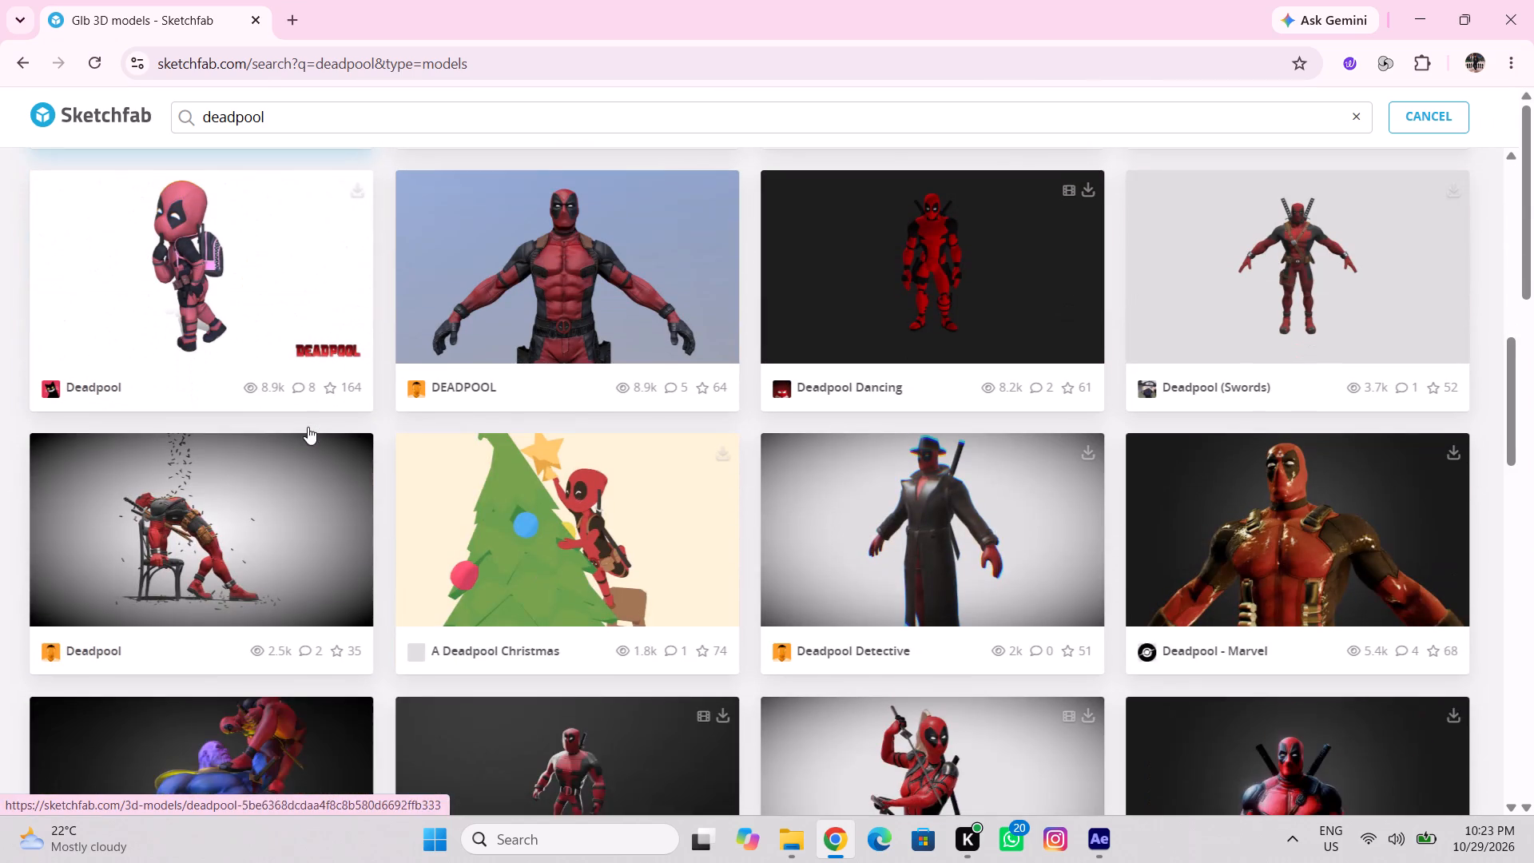
{"action": "scroll", "coordinate": [308, 427], "scroll_direction": "up", "scroll_amount": 1}
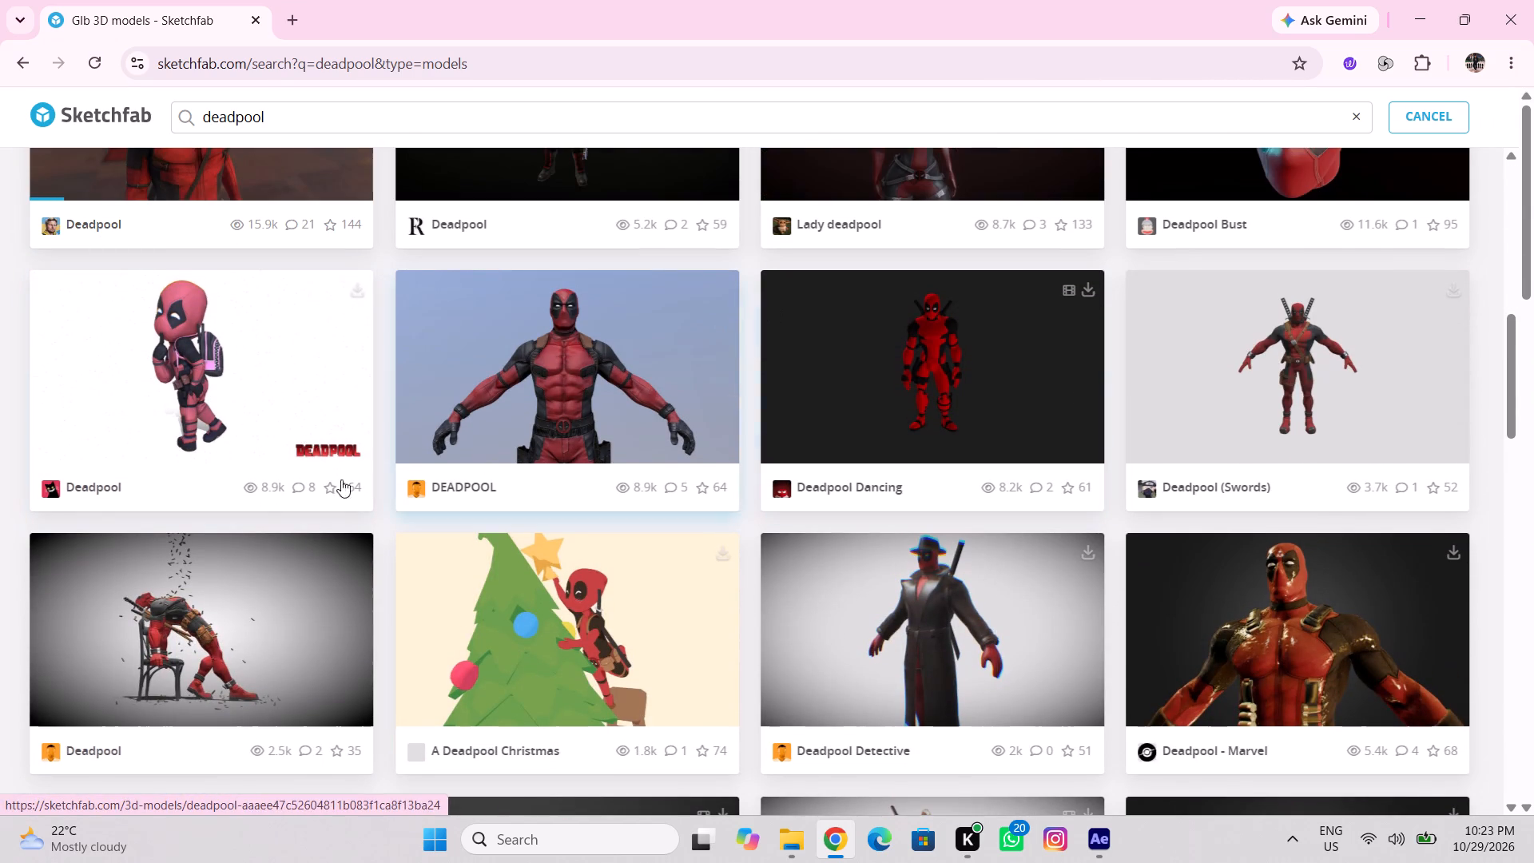
{"action": "scroll", "coordinate": [236, 583], "scroll_direction": "down", "scroll_amount": 2}
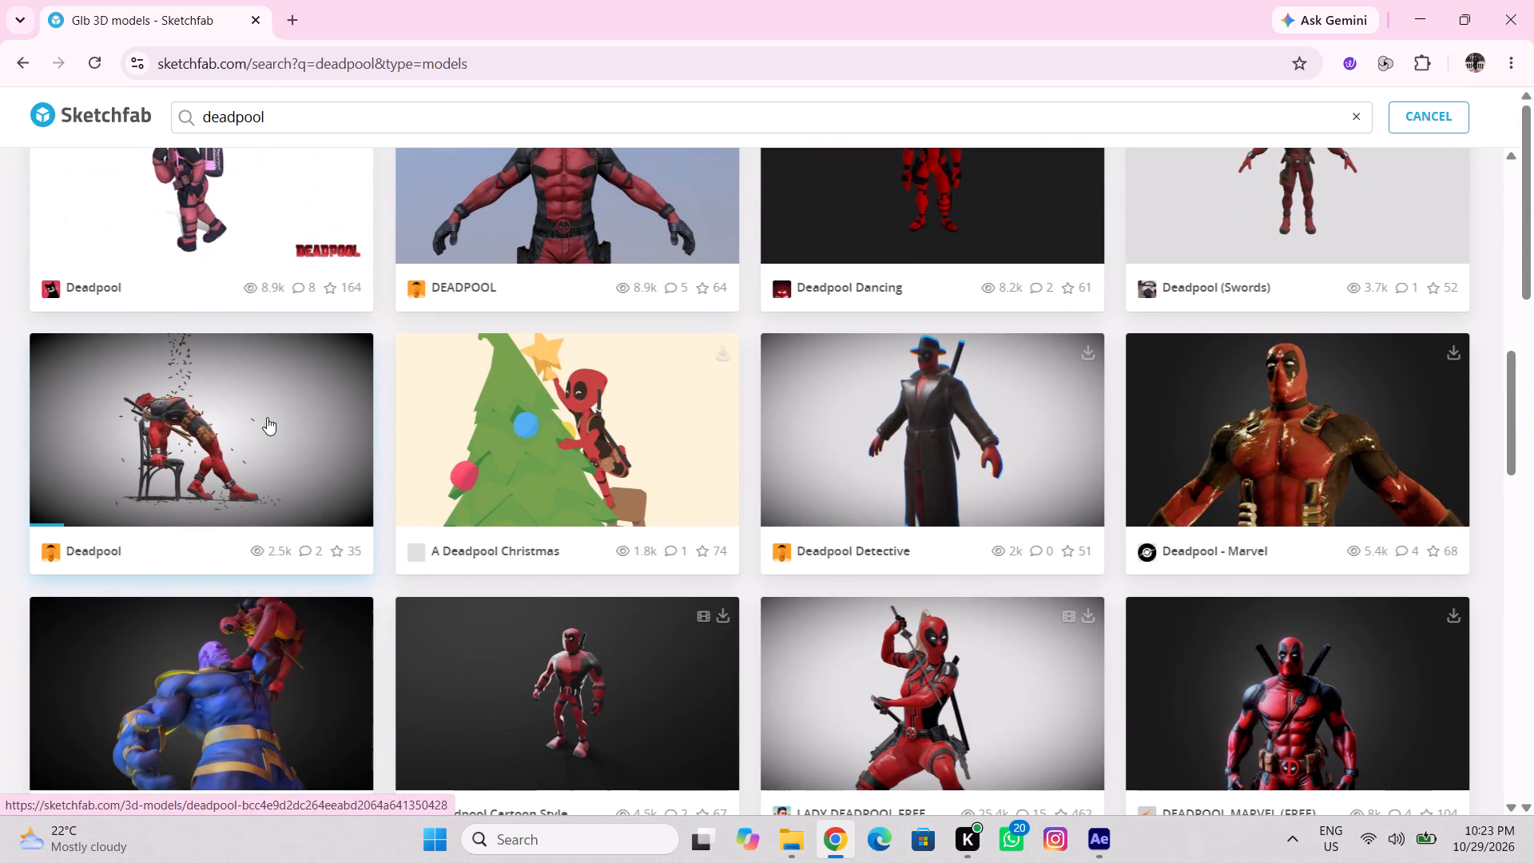
{"action": "scroll", "coordinate": [267, 417], "scroll_direction": "down", "scroll_amount": 3}
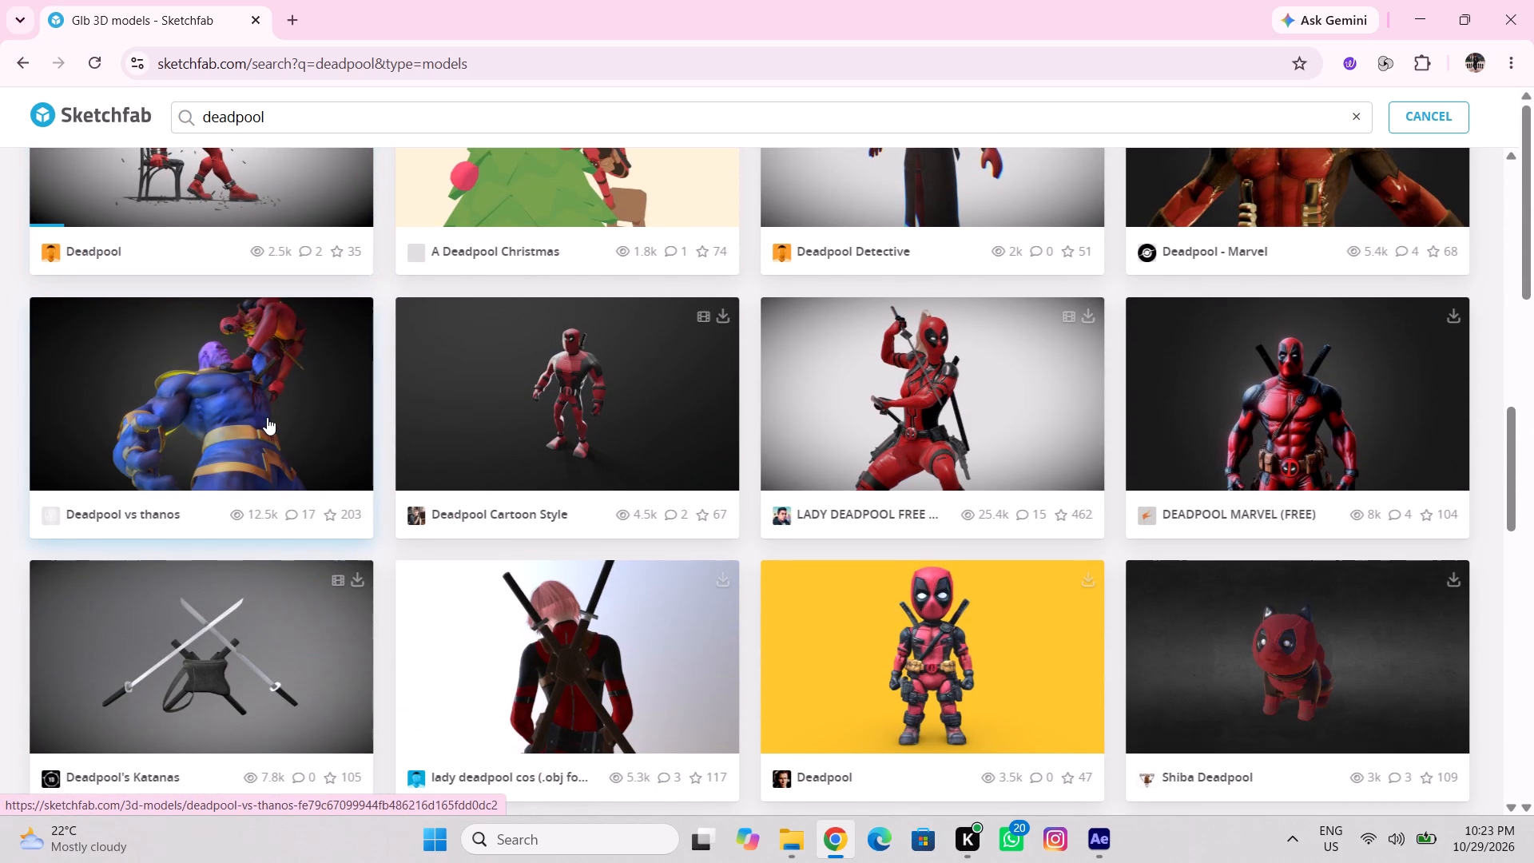
Open the Deadpool movie-poster scene model, examine its details and comments for a download option, and return to the results.
{"action": "scroll", "coordinate": [267, 417], "scroll_direction": "up", "scroll_amount": 3}
{"action": "left_click", "coordinate": [267, 417]}
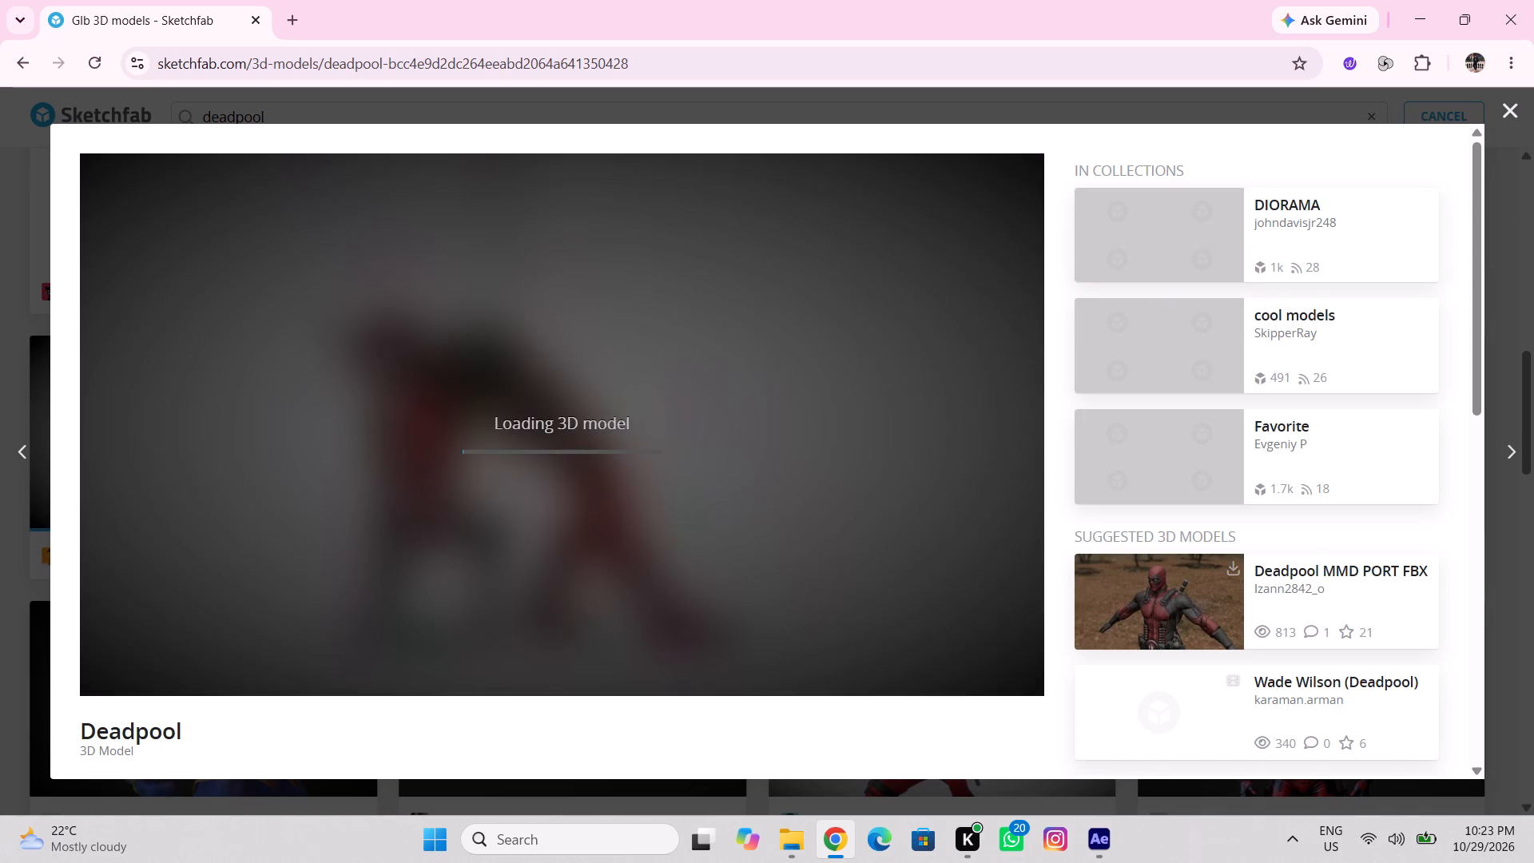
{"action": "scroll", "coordinate": [571, 441], "scroll_direction": "down", "scroll_amount": 5}
{"action": "scroll", "coordinate": [432, 718], "scroll_direction": "down", "scroll_amount": 5}
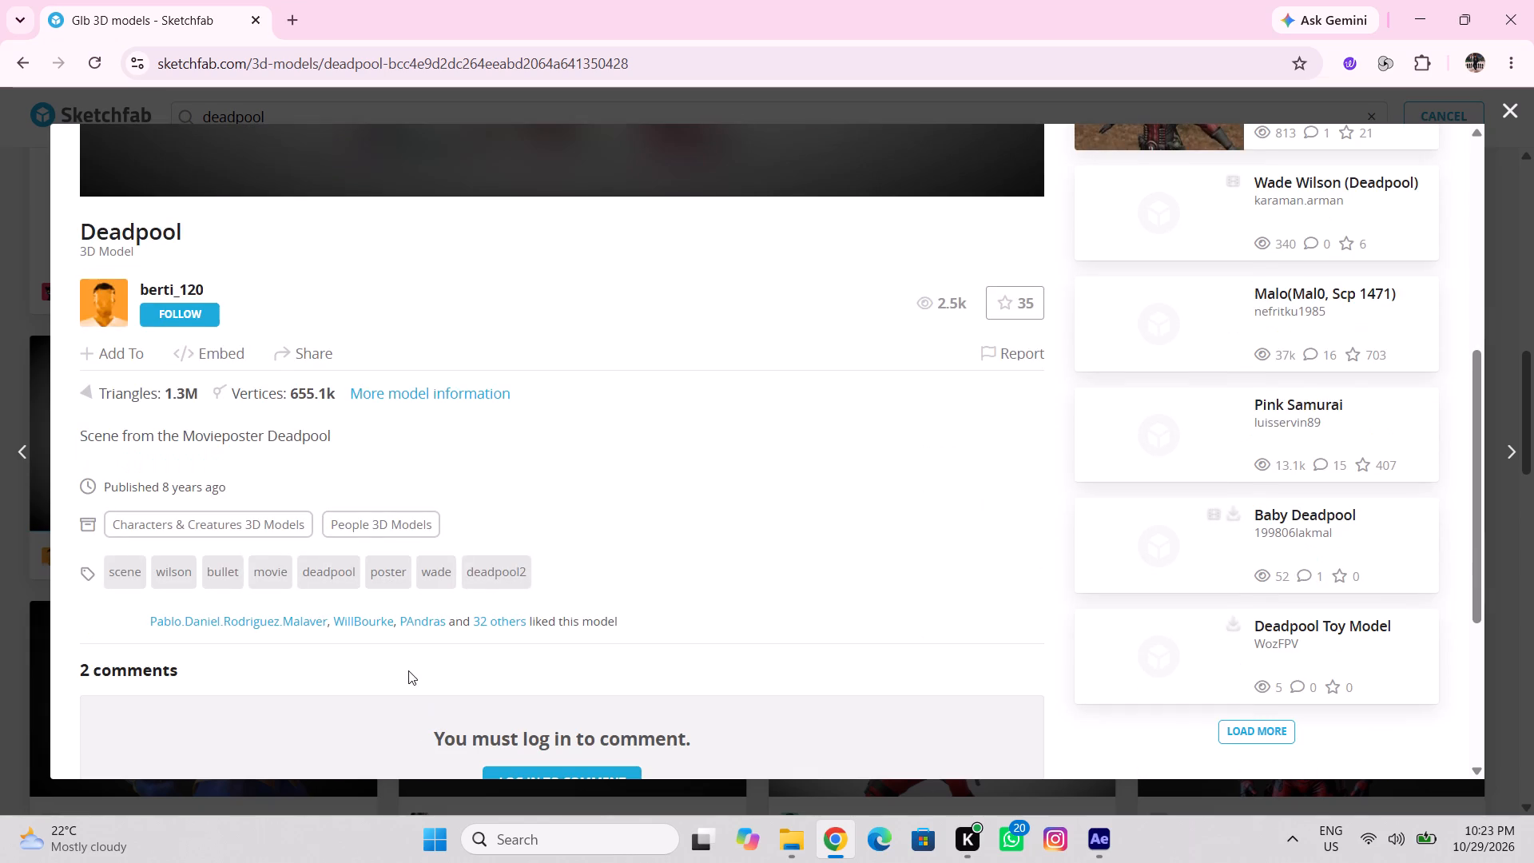
{"action": "scroll", "coordinate": [406, 668], "scroll_direction": "up", "scroll_amount": 5}
{"action": "scroll", "coordinate": [610, 421], "scroll_direction": "down", "scroll_amount": 1}
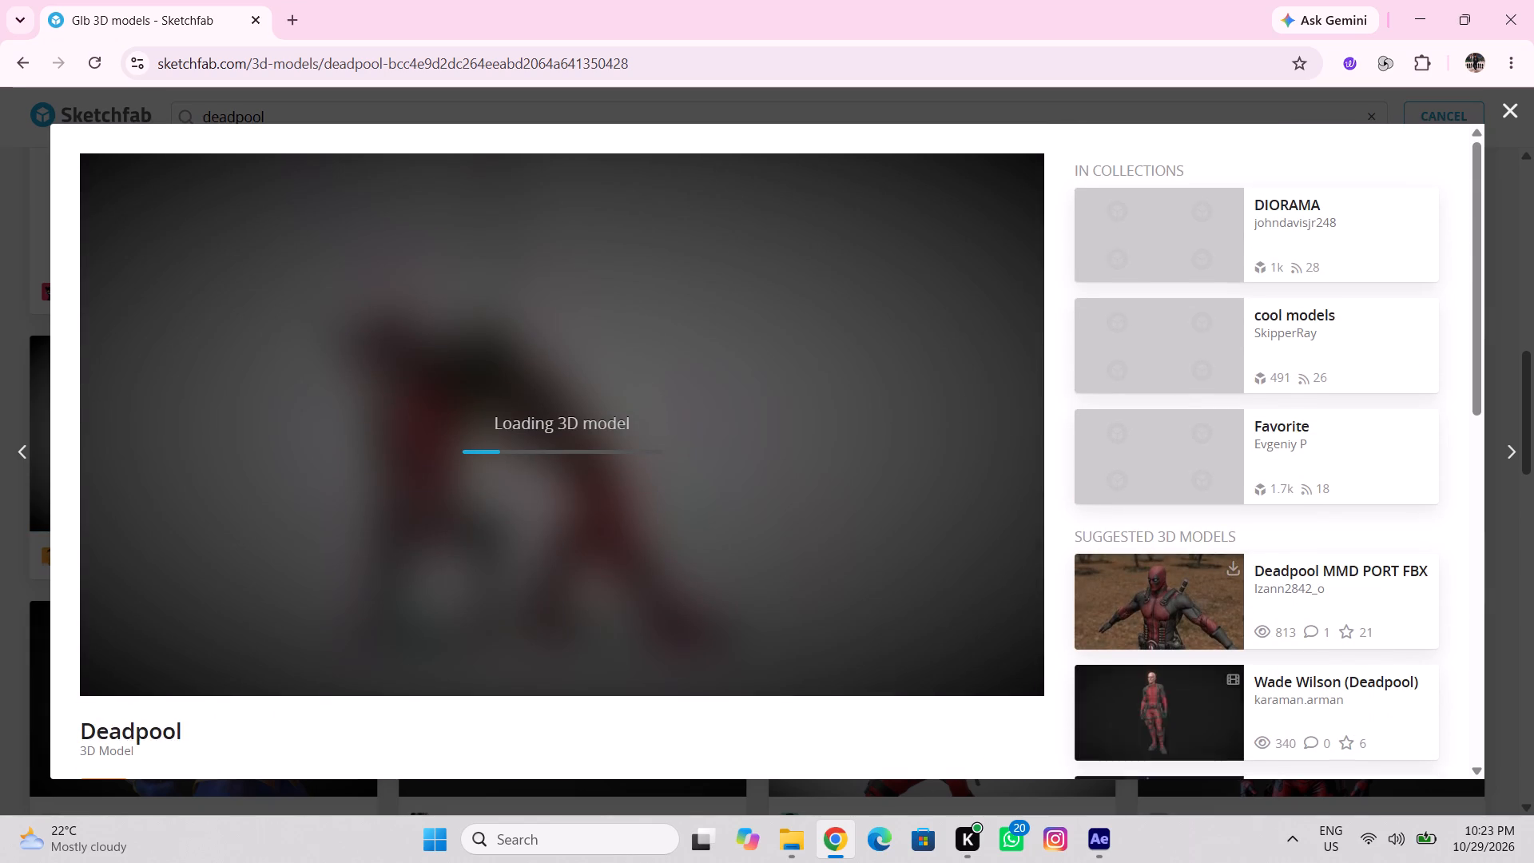
{"action": "scroll", "coordinate": [973, 721], "scroll_direction": "down", "scroll_amount": 2}
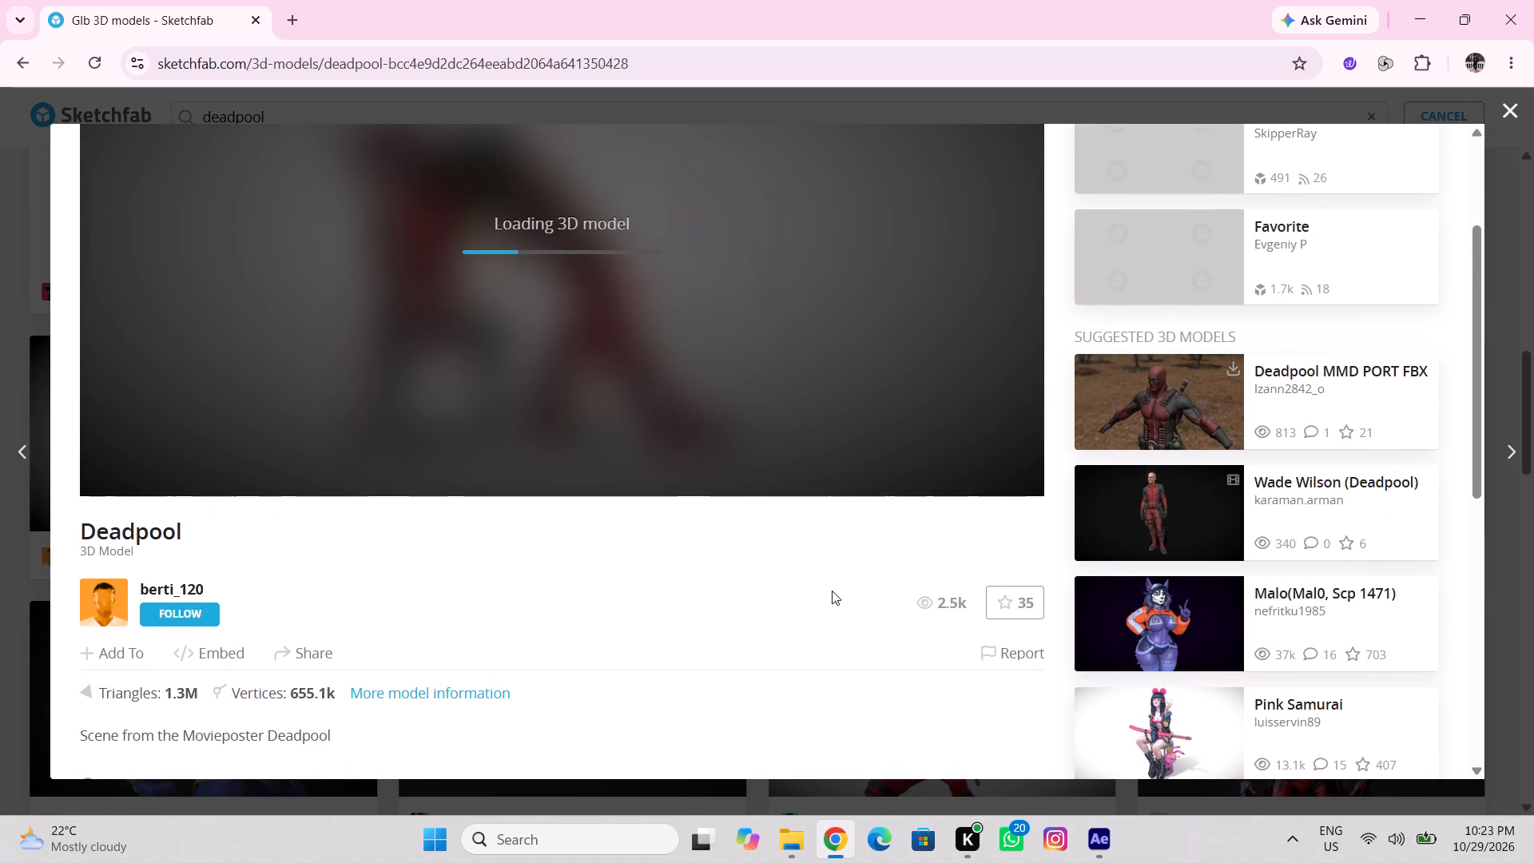
{"action": "scroll", "coordinate": [737, 611], "scroll_direction": "down", "scroll_amount": 1}
{"action": "scroll", "coordinate": [298, 607], "scroll_direction": "down", "scroll_amount": 2}
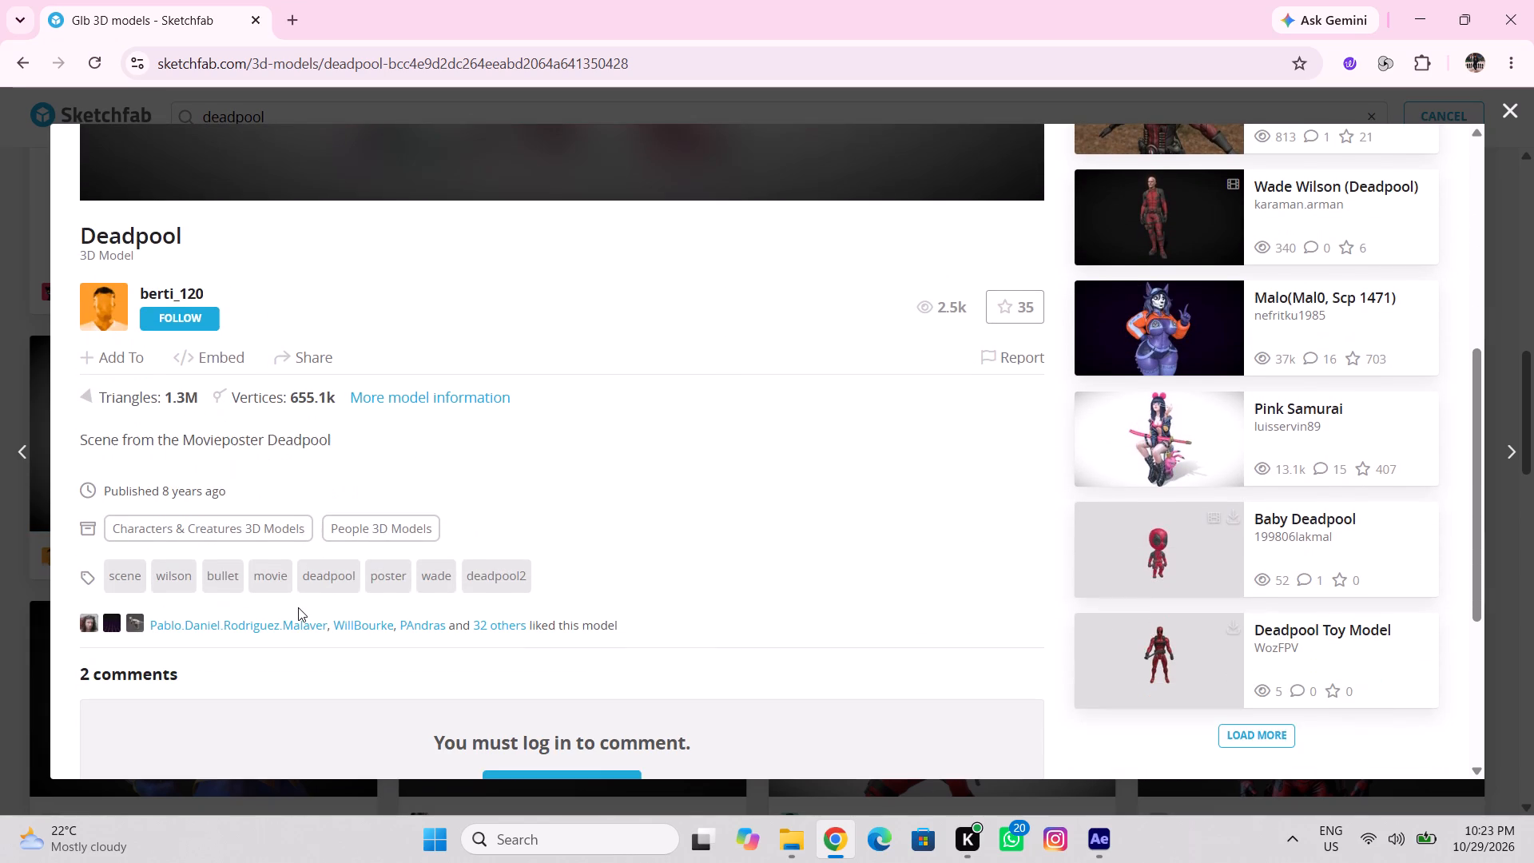
{"action": "scroll", "coordinate": [300, 603], "scroll_direction": "down", "scroll_amount": 4}
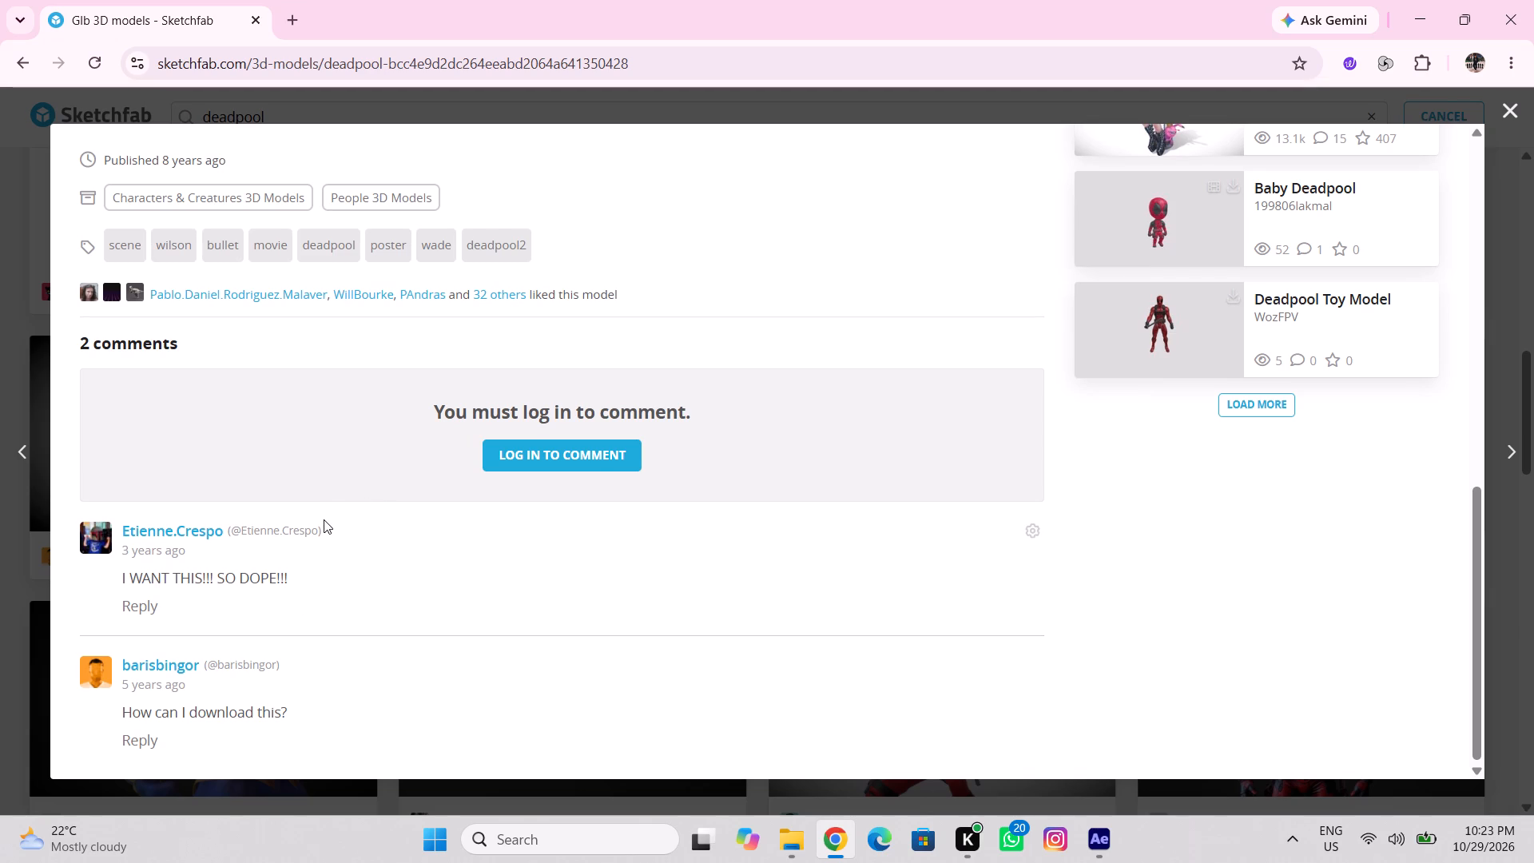
{"action": "scroll", "coordinate": [324, 519], "scroll_direction": "down", "scroll_amount": 5}
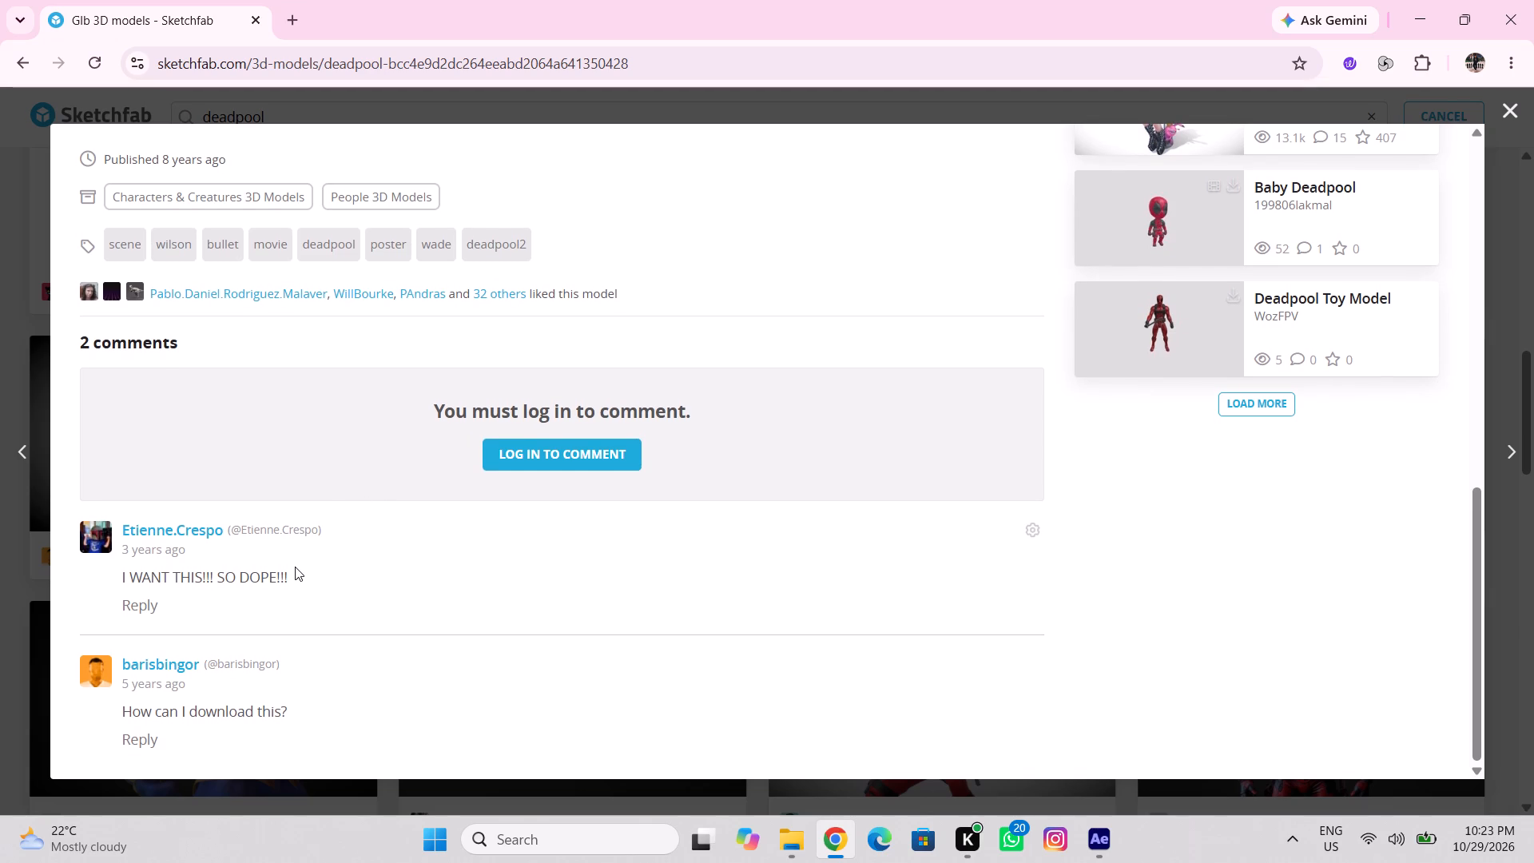
{"action": "scroll", "coordinate": [295, 567], "scroll_direction": "up", "scroll_amount": 4}
{"action": "scroll", "coordinate": [295, 567], "scroll_direction": "down", "scroll_amount": 3}
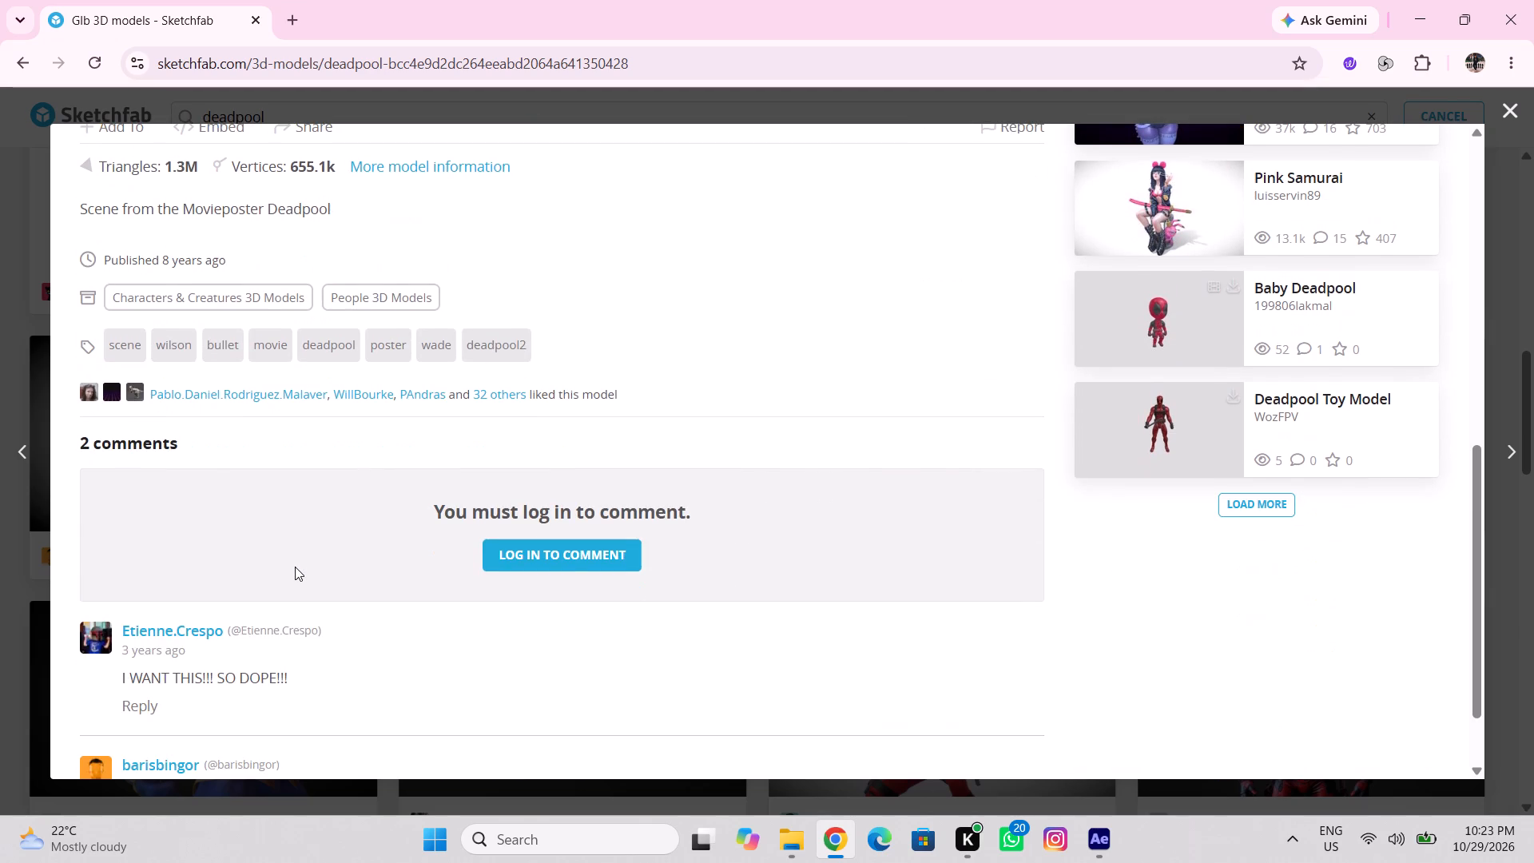
{"action": "scroll", "coordinate": [295, 567], "scroll_direction": "up", "scroll_amount": 6}
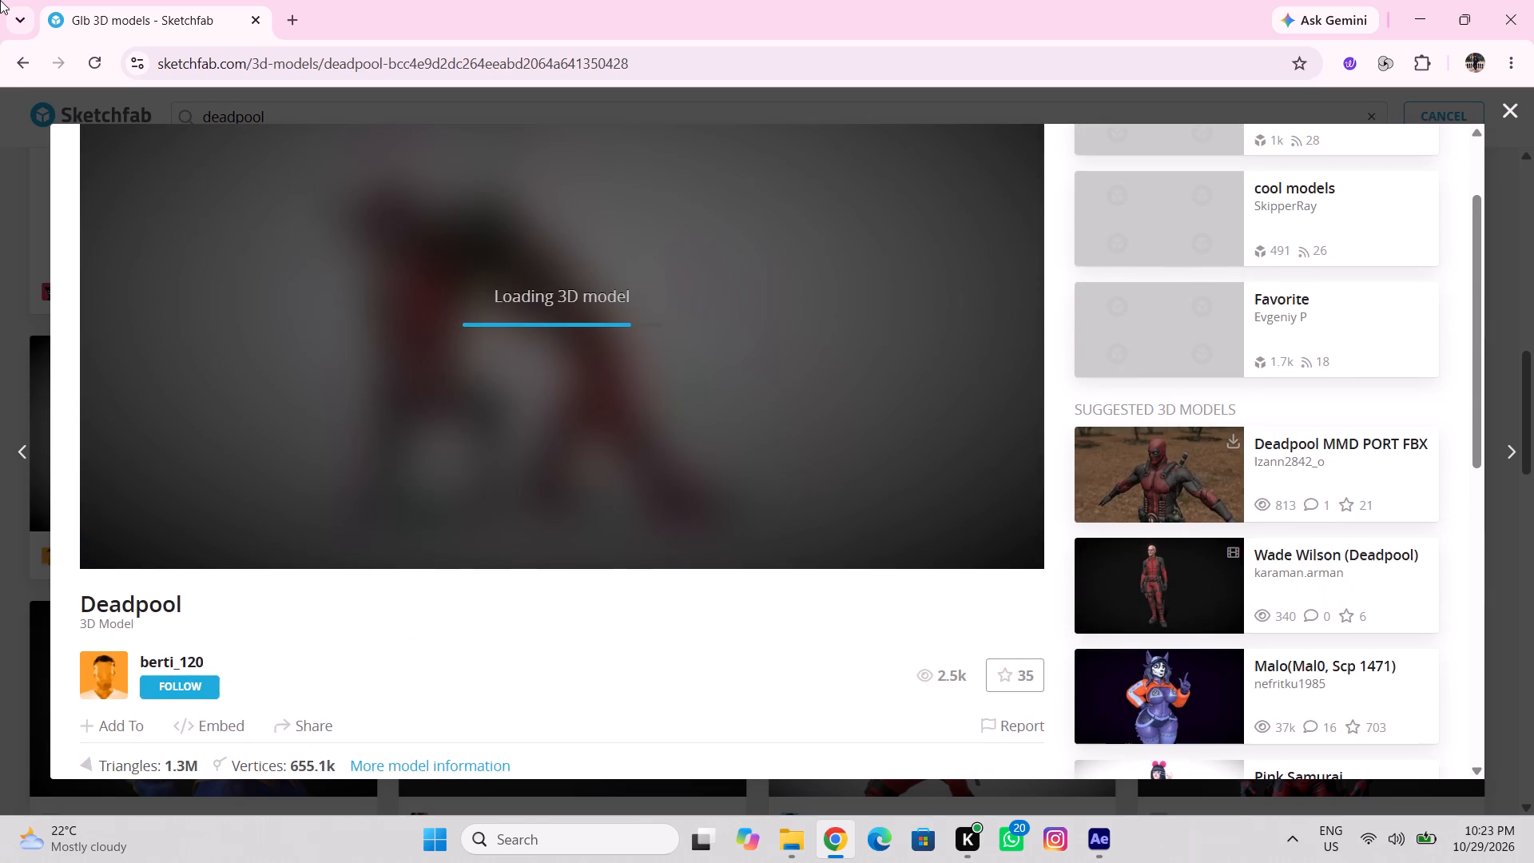
{"action": "left_click", "coordinate": [93, 106]}
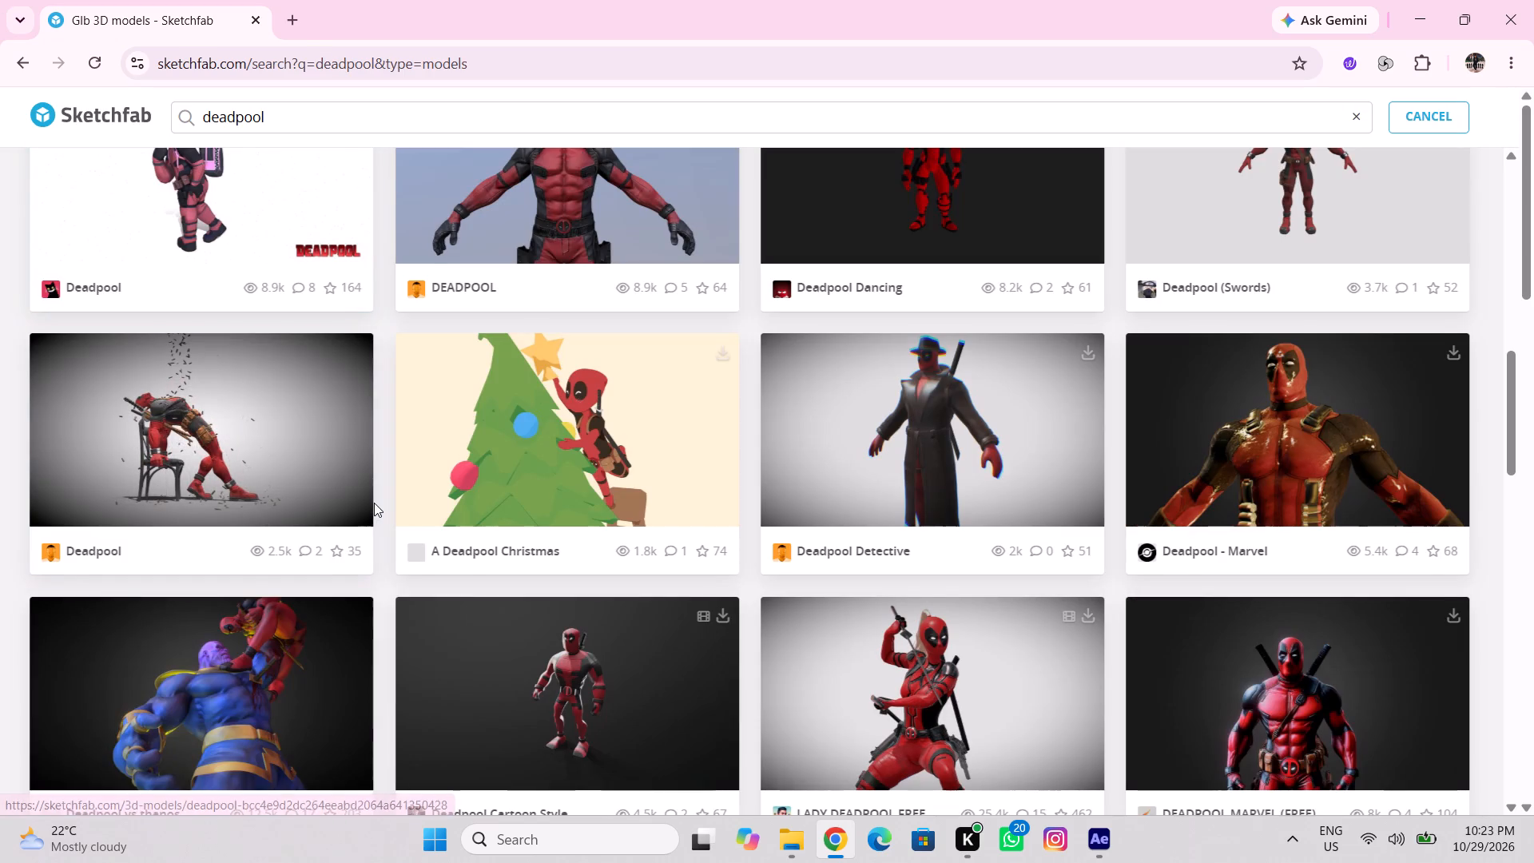
Open the LADY DEADPOOL FREE 3D model from the results and examine its preview and download information.
{"action": "scroll", "coordinate": [374, 503], "scroll_direction": "down", "scroll_amount": 2}
{"action": "left_click", "coordinate": [906, 462]}
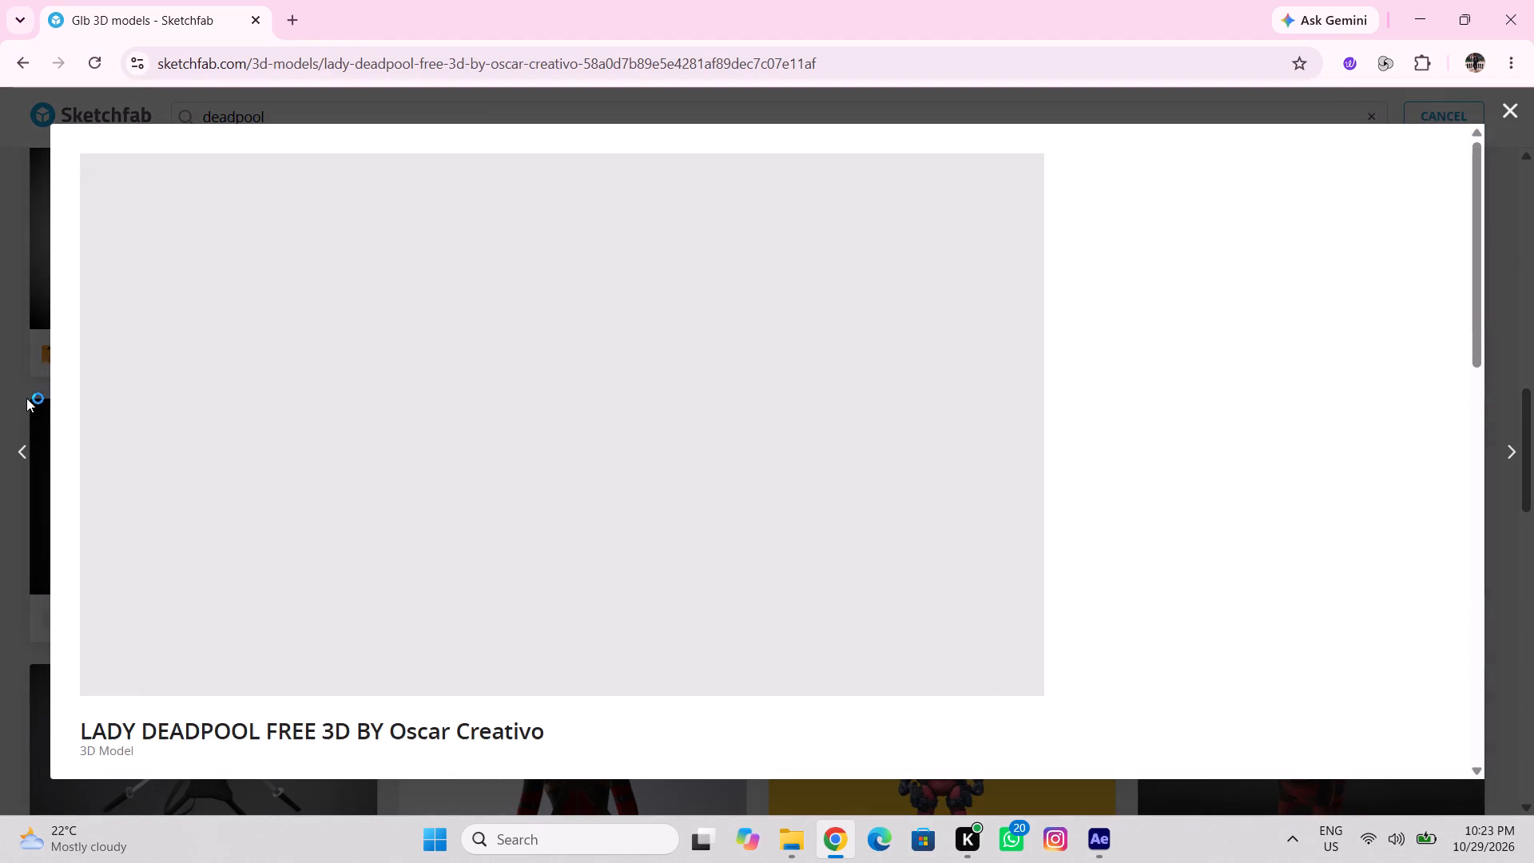
{"action": "scroll", "coordinate": [33, 364], "scroll_direction": "down", "scroll_amount": 2}
{"action": "scroll", "coordinate": [352, 409], "scroll_direction": "down", "scroll_amount": 3}
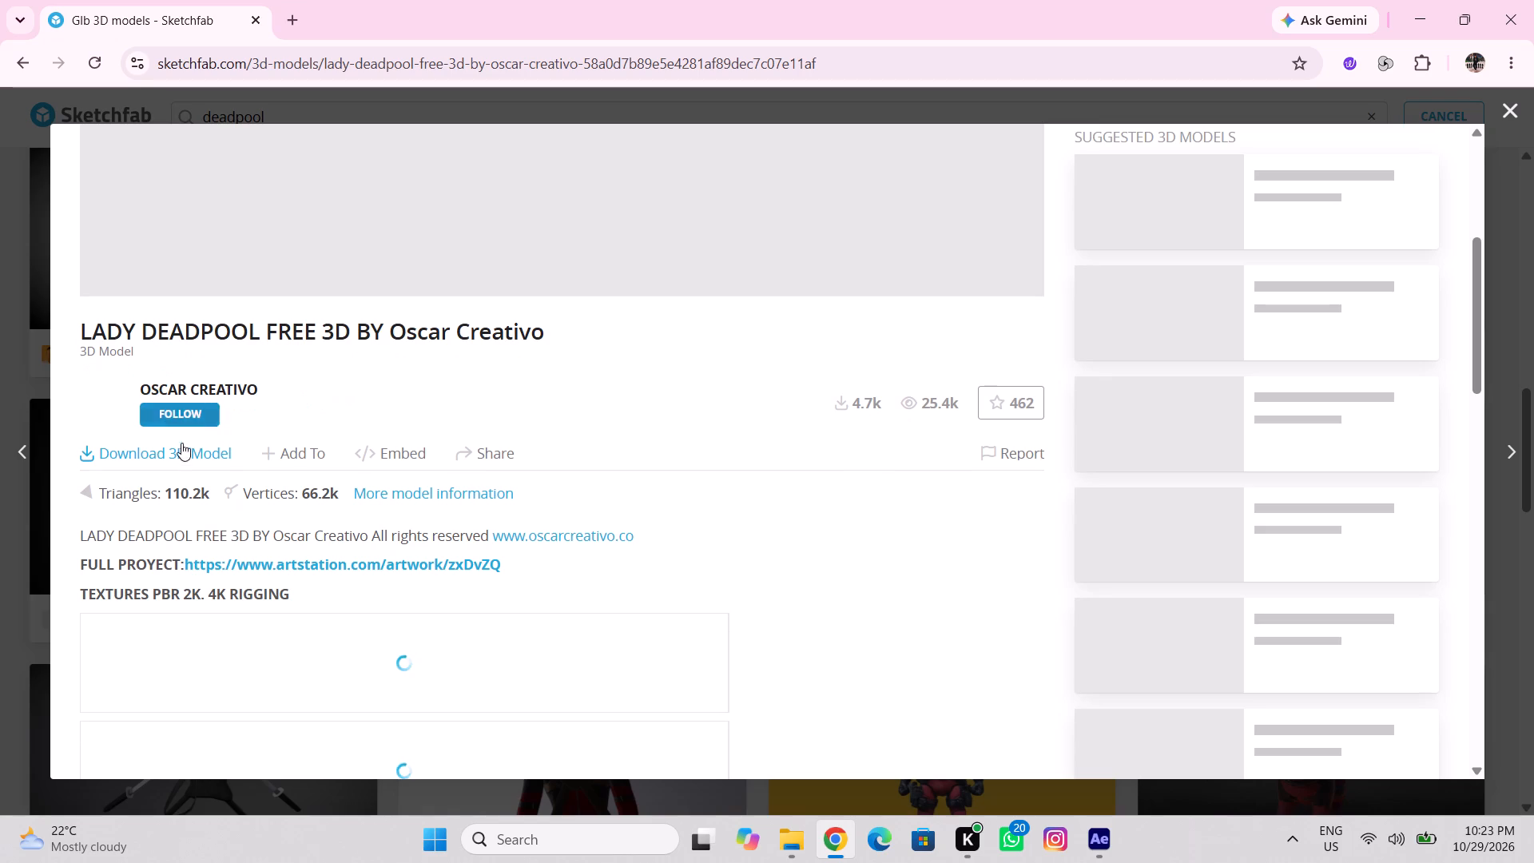
{"action": "scroll", "coordinate": [186, 459], "scroll_direction": "up", "scroll_amount": 6}
{"action": "scroll", "coordinate": [190, 459], "scroll_direction": "down", "scroll_amount": 1}
{"action": "scroll", "coordinate": [578, 183], "scroll_direction": "down", "scroll_amount": 1}
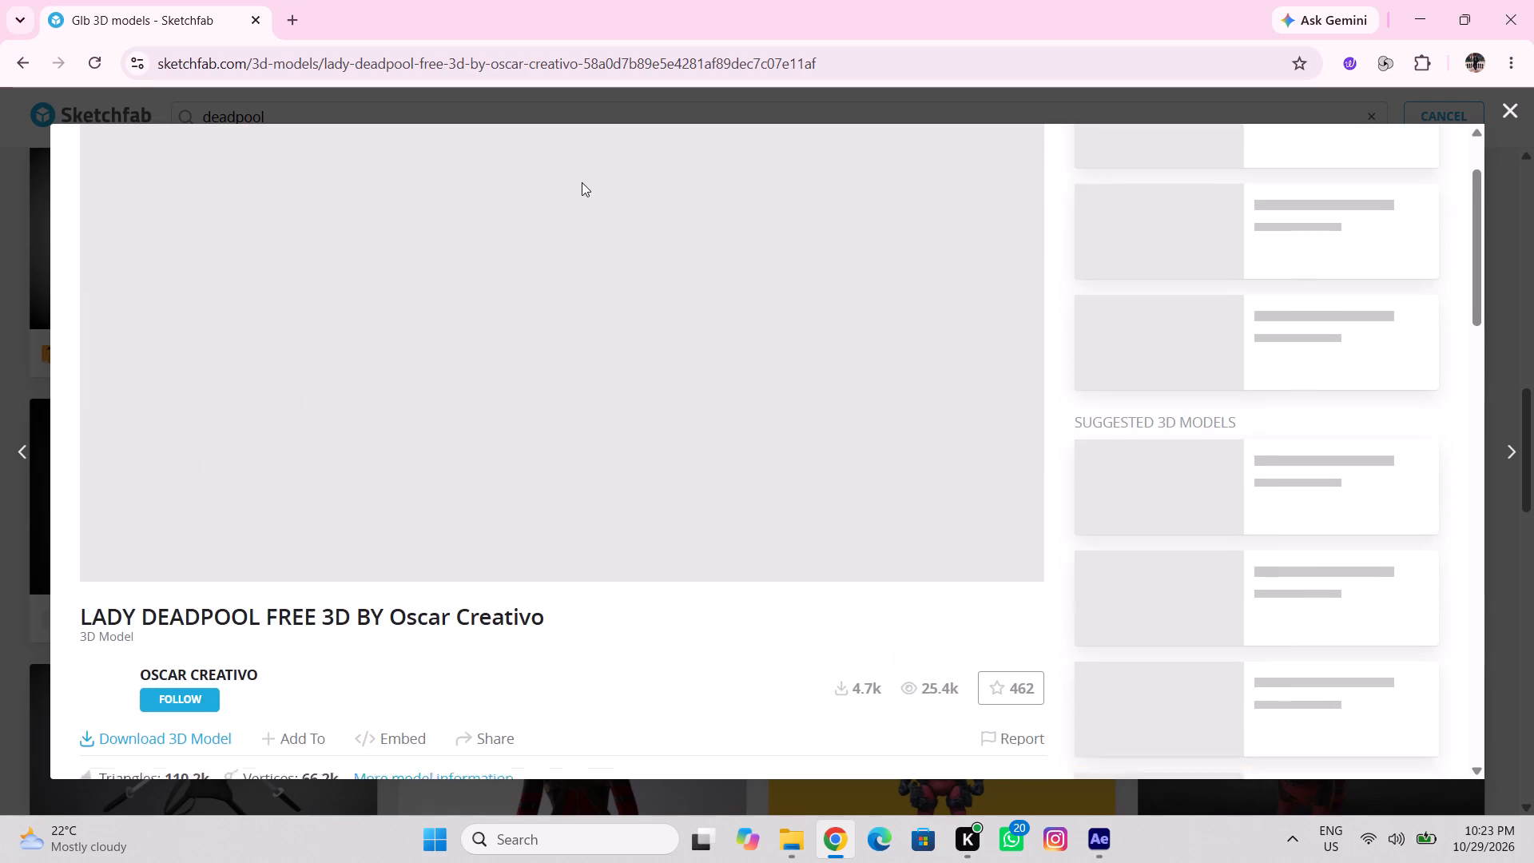
{"action": "scroll", "coordinate": [519, 306], "scroll_direction": "up", "scroll_amount": 6}
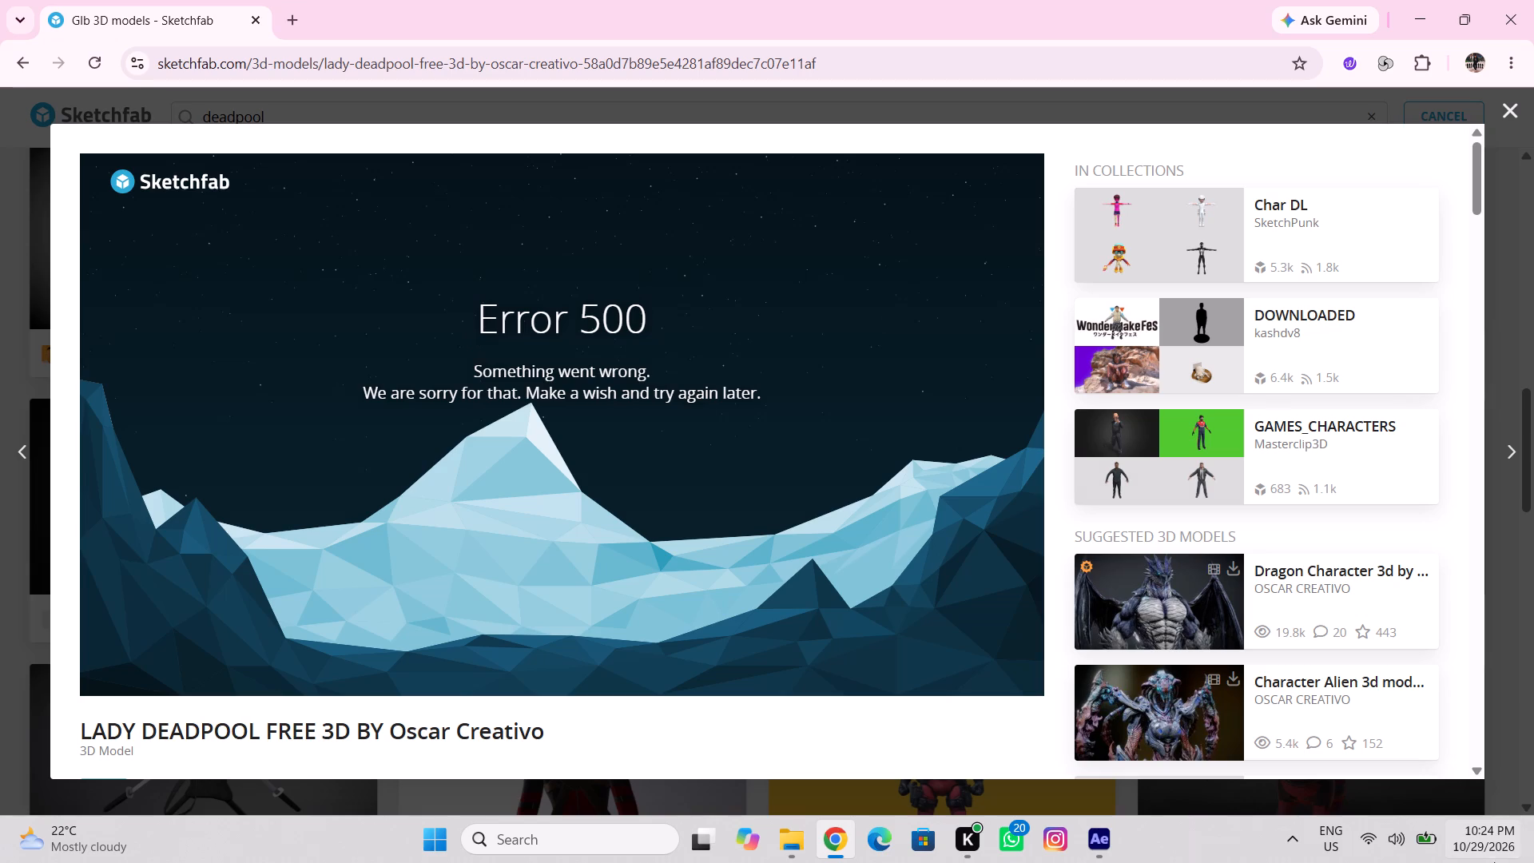
Check the computer's Wi-Fi connection and reload the Sketchfab page.
{"action": "left_click", "coordinate": [1379, 862]}
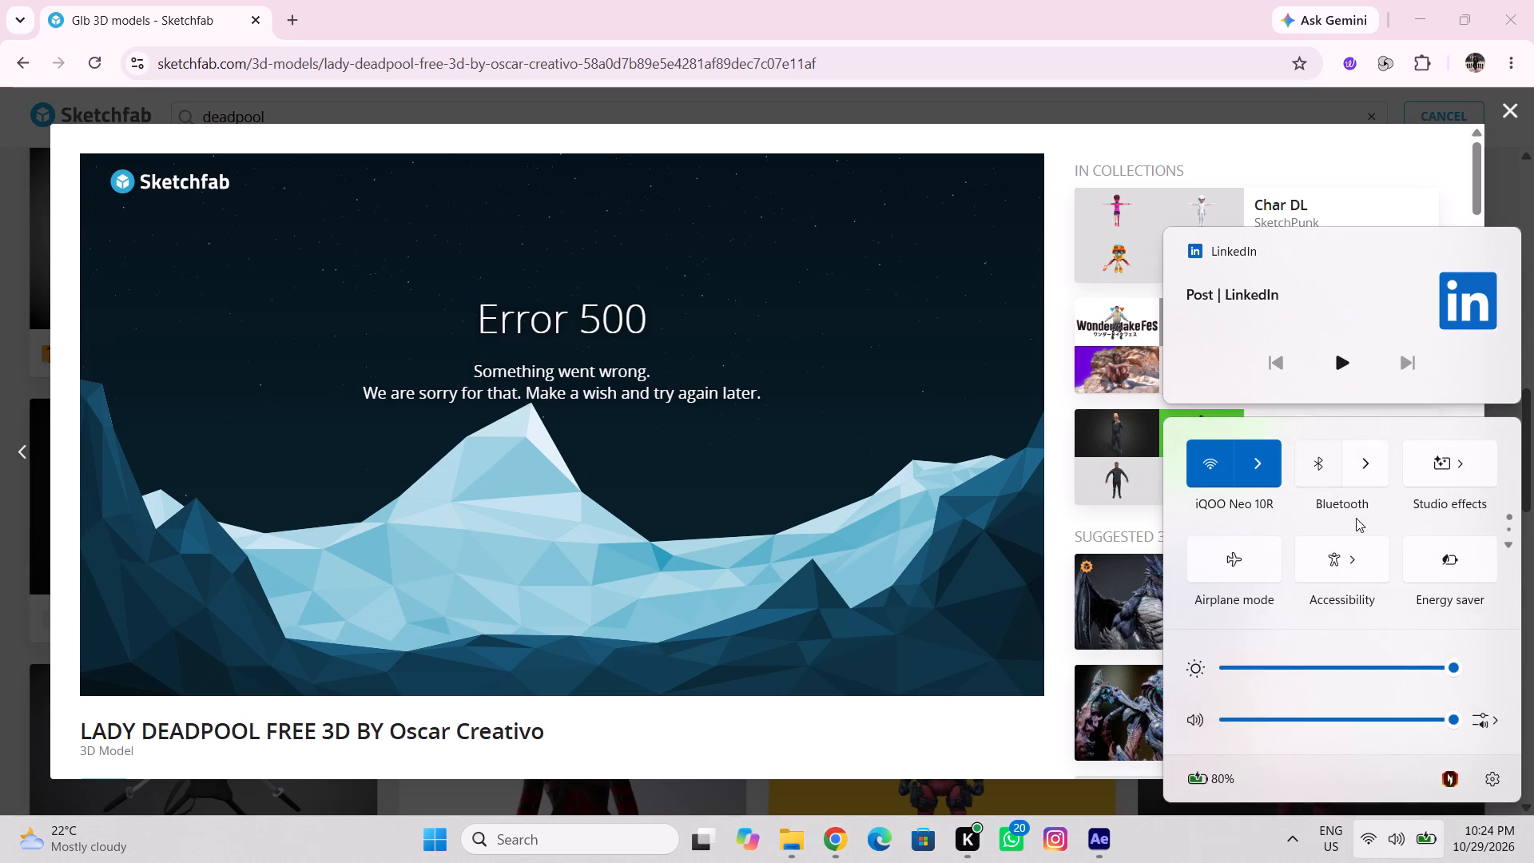
{"action": "left_click", "coordinate": [6, 157]}
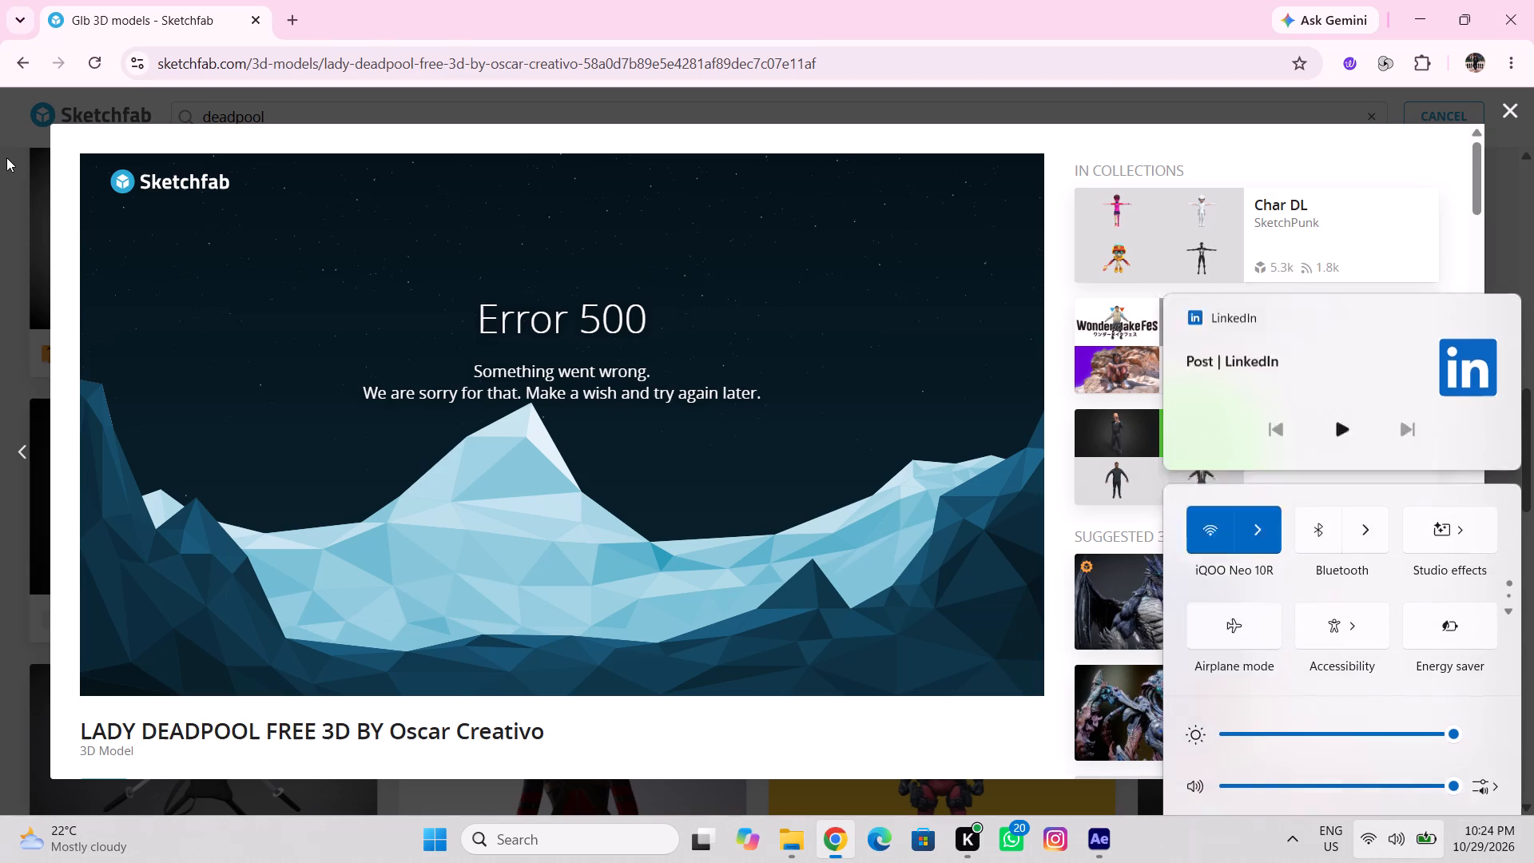
{"action": "left_click", "coordinate": [90, 53]}
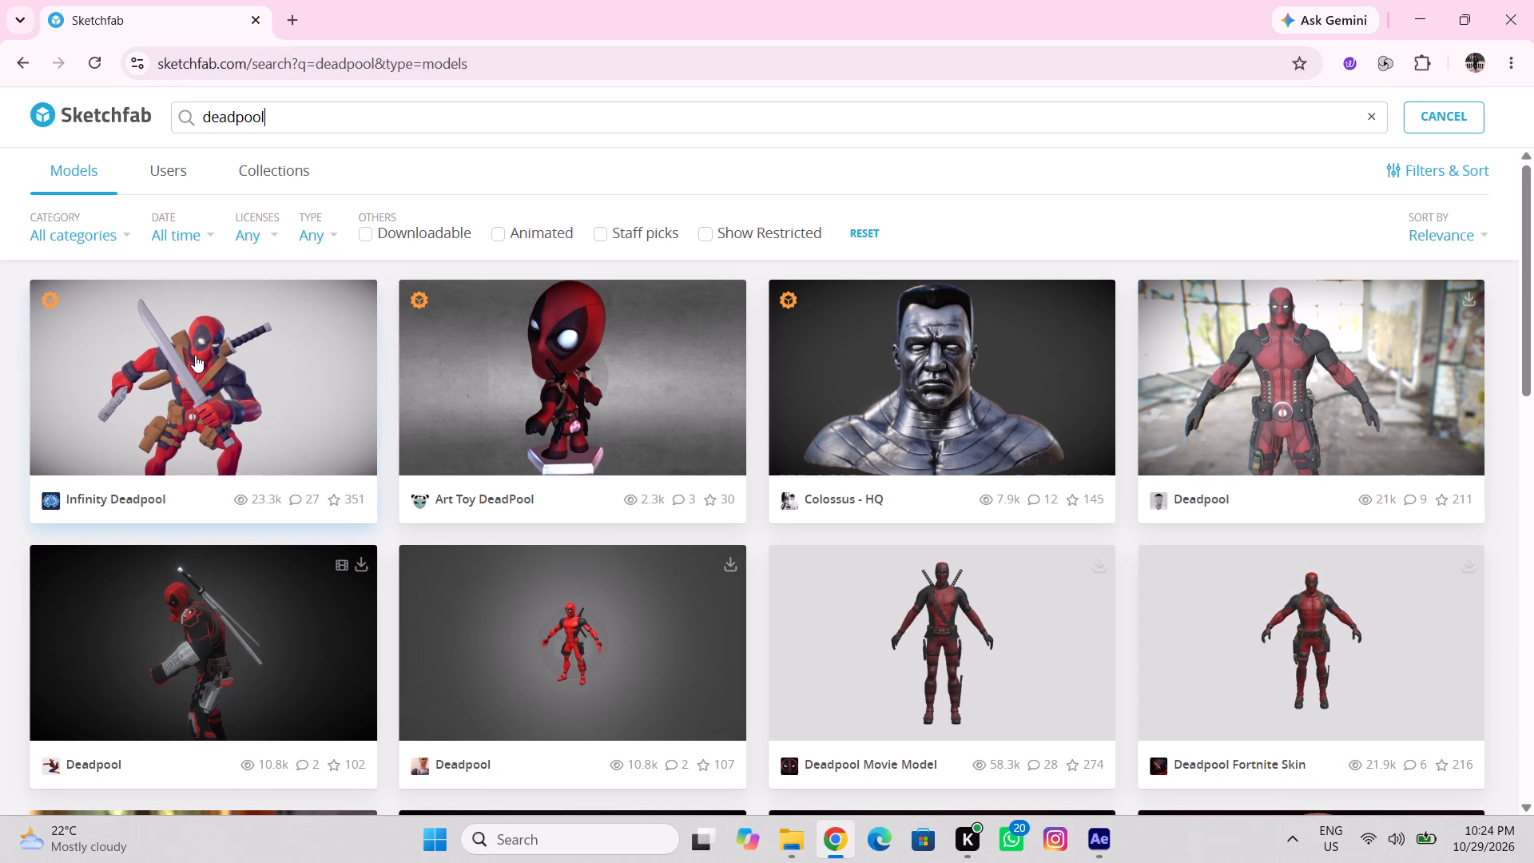
Find the LADY DEADPOOL FREE 3D model in the deadpool results again and open its page at the download information.
{"action": "scroll", "coordinate": [308, 420], "scroll_direction": "down", "scroll_amount": 4}
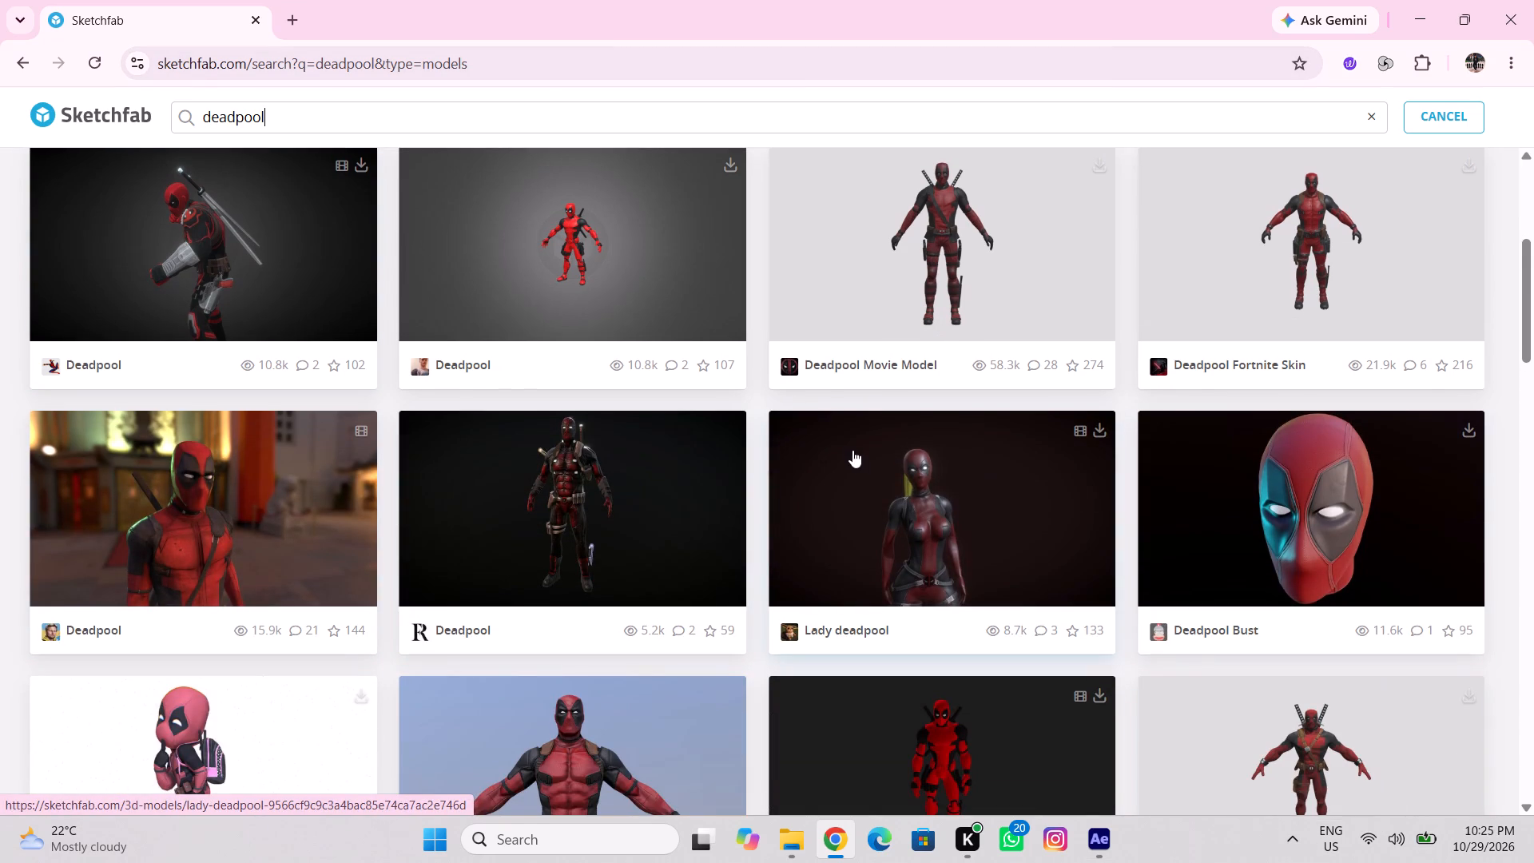
{"action": "scroll", "coordinate": [880, 496], "scroll_direction": "down", "scroll_amount": 2}
{"action": "scroll", "coordinate": [1065, 197], "scroll_direction": "down", "scroll_amount": 2}
{"action": "scroll", "coordinate": [903, 560], "scroll_direction": "down", "scroll_amount": 3}
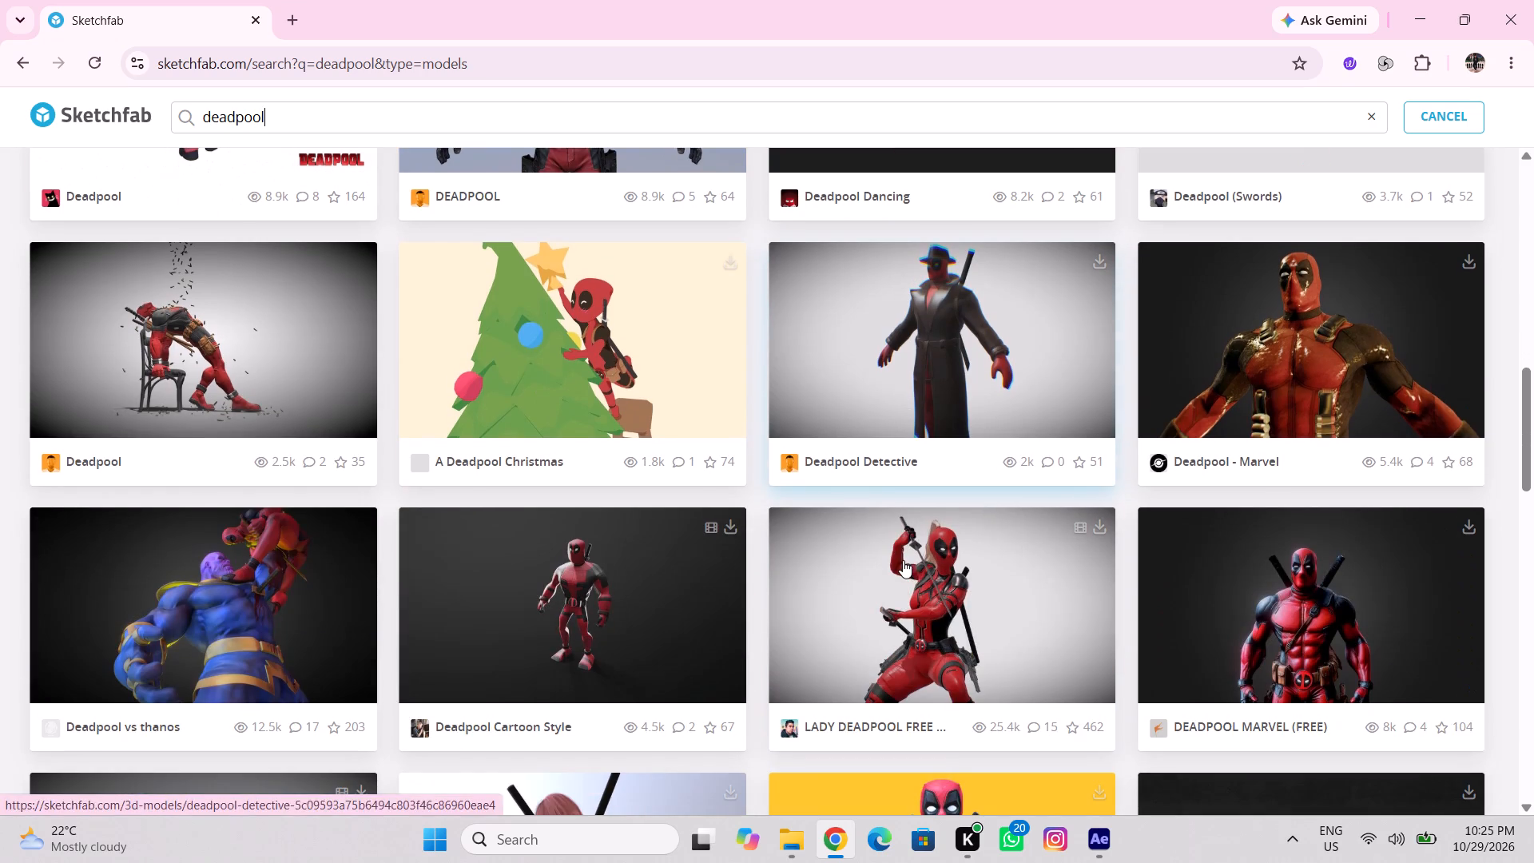
{"action": "left_click", "coordinate": [973, 617]}
{"action": "scroll", "coordinate": [339, 630], "scroll_direction": "down", "scroll_amount": 2}
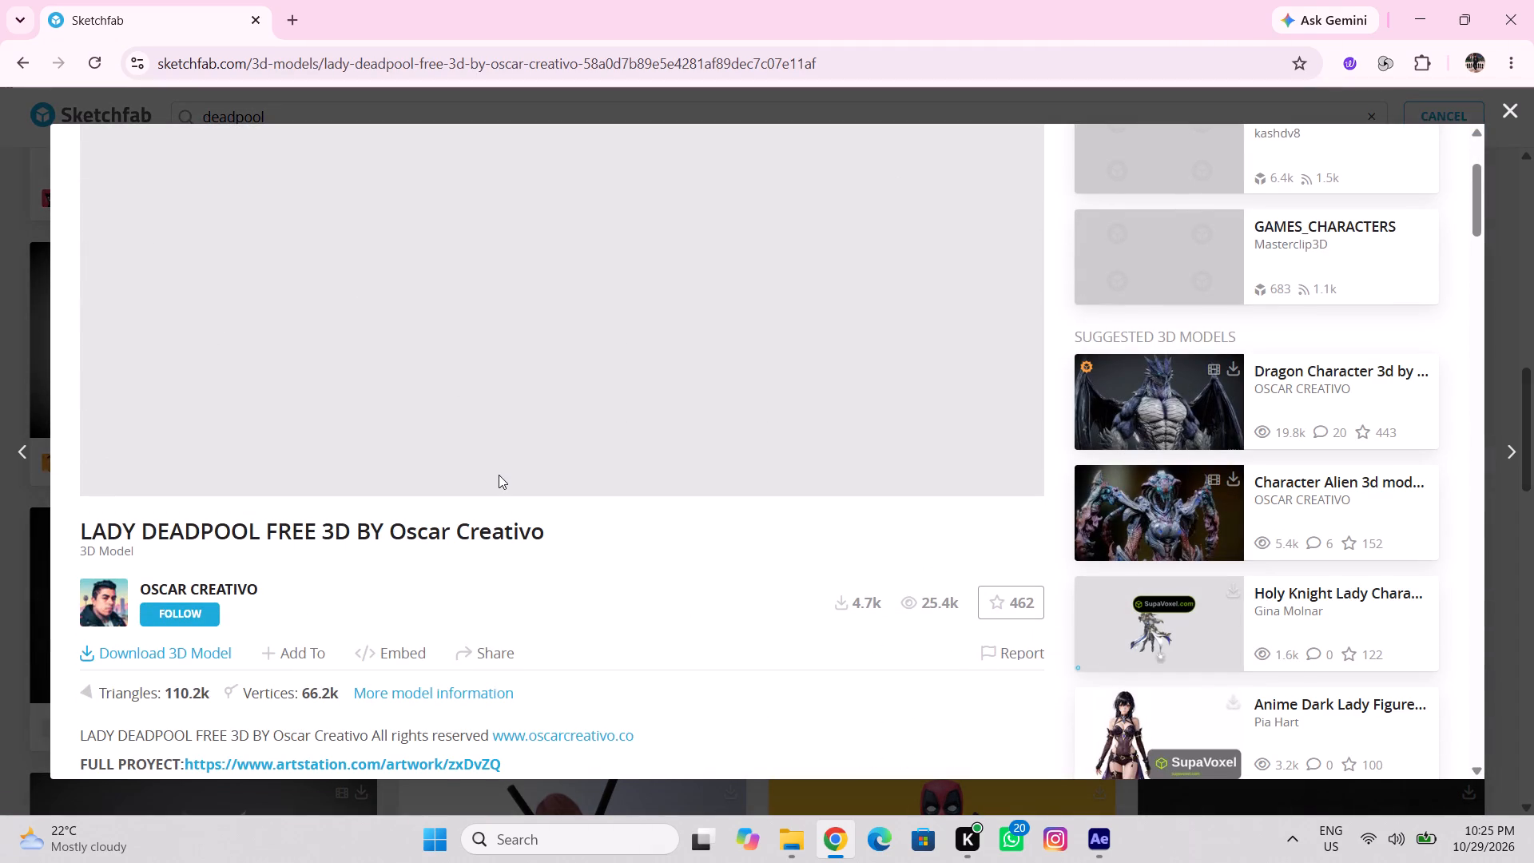
Check the animated preview of the LADY DEADPOOL FREE 3D model and request its download.
{"action": "scroll", "coordinate": [499, 475], "scroll_direction": "up", "scroll_amount": 4}
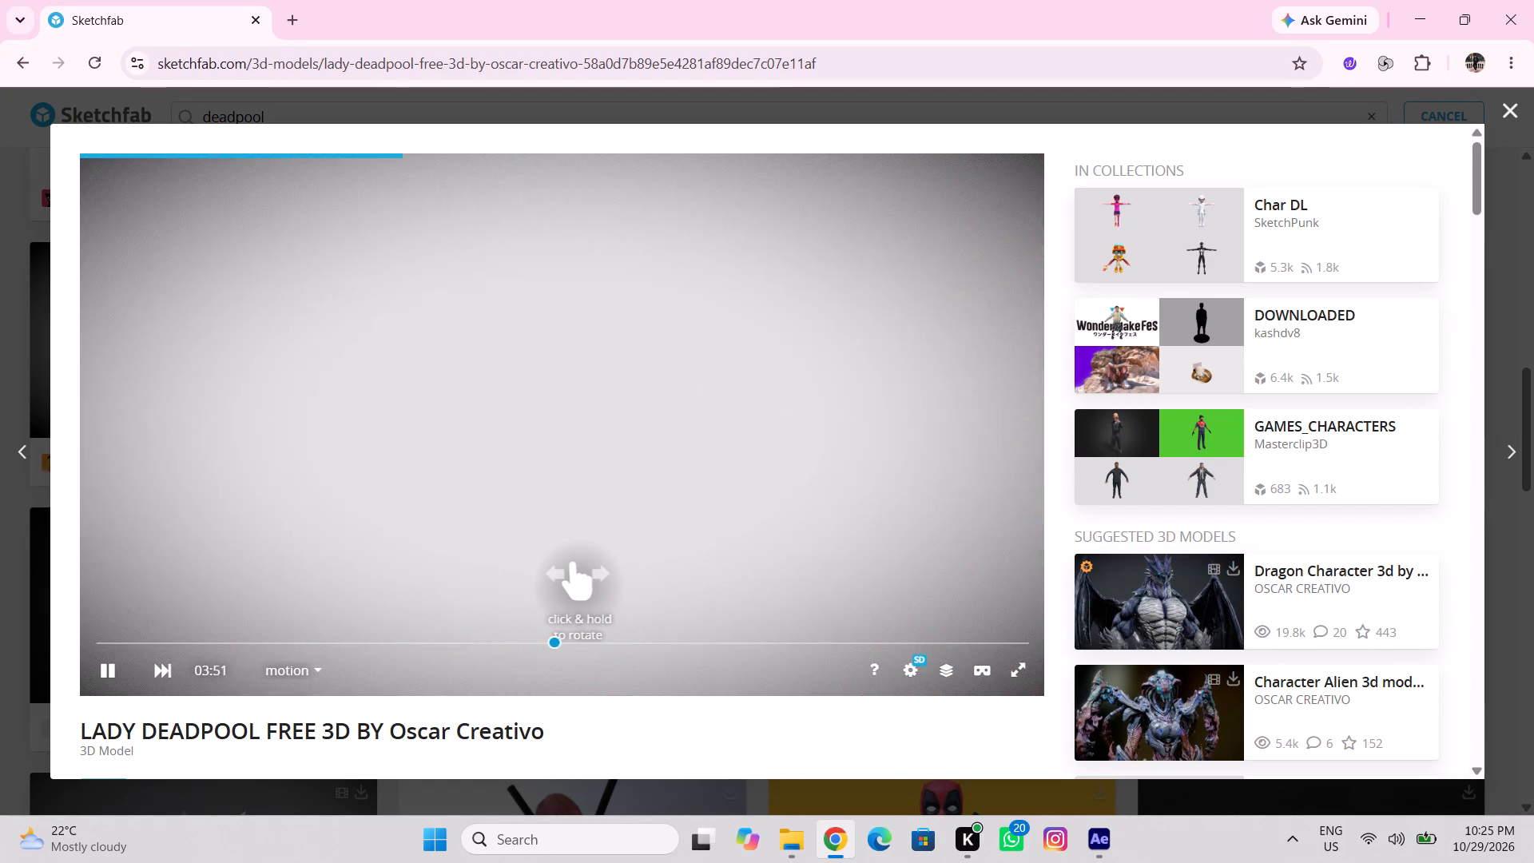
{"action": "left_click_drag", "start_coordinate": [572, 619], "coordinate": [597, 540]}
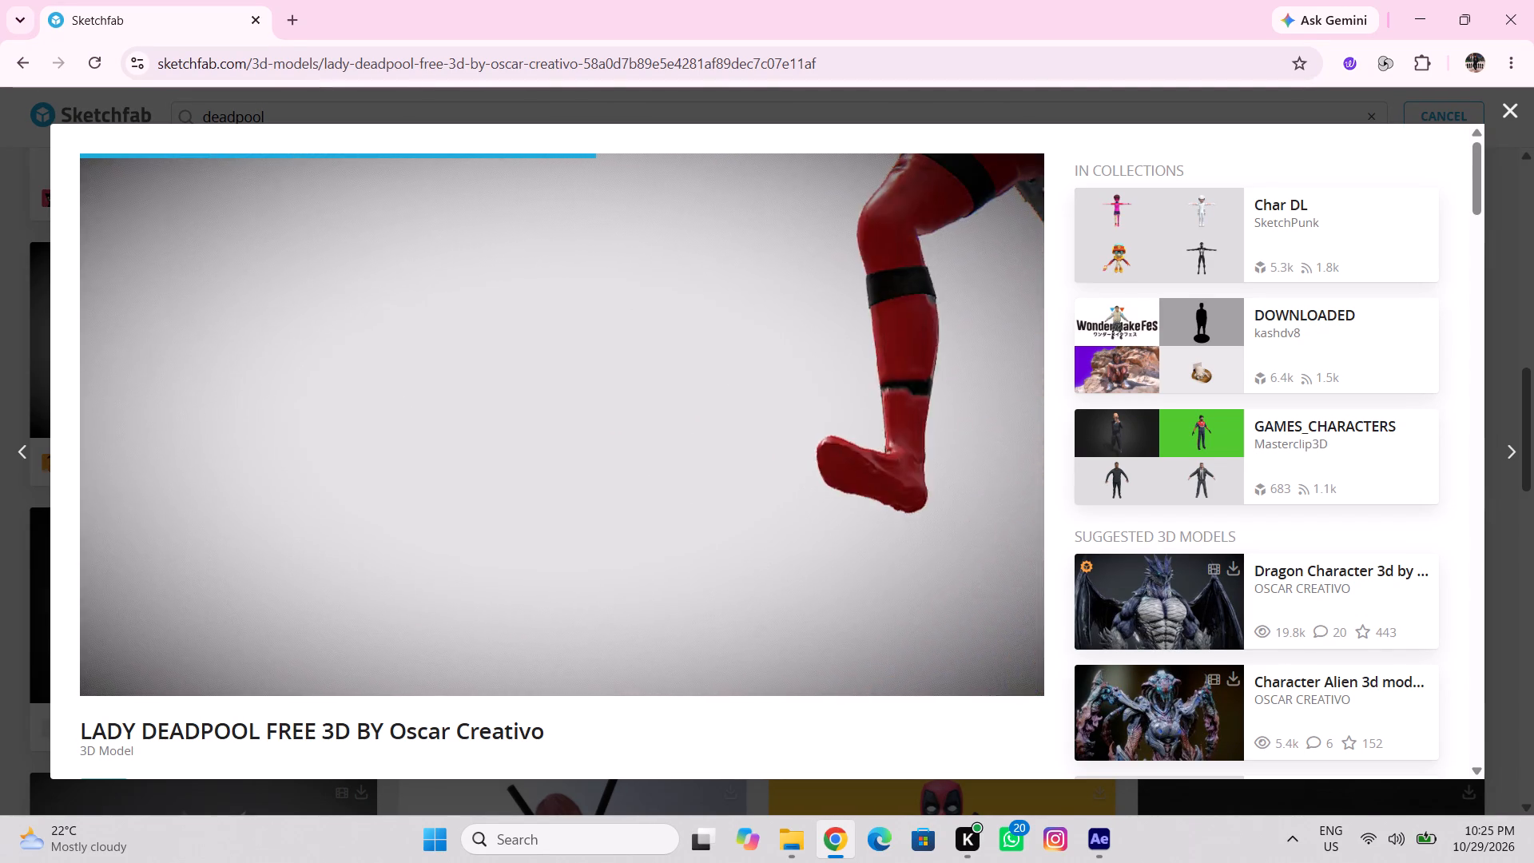
{"action": "scroll", "coordinate": [621, 537], "scroll_direction": "down", "scroll_amount": 5}
{"action": "scroll", "coordinate": [719, 524], "scroll_direction": "down", "scroll_amount": 10}
{"action": "scroll", "coordinate": [944, 470], "scroll_direction": "down", "scroll_amount": 1}
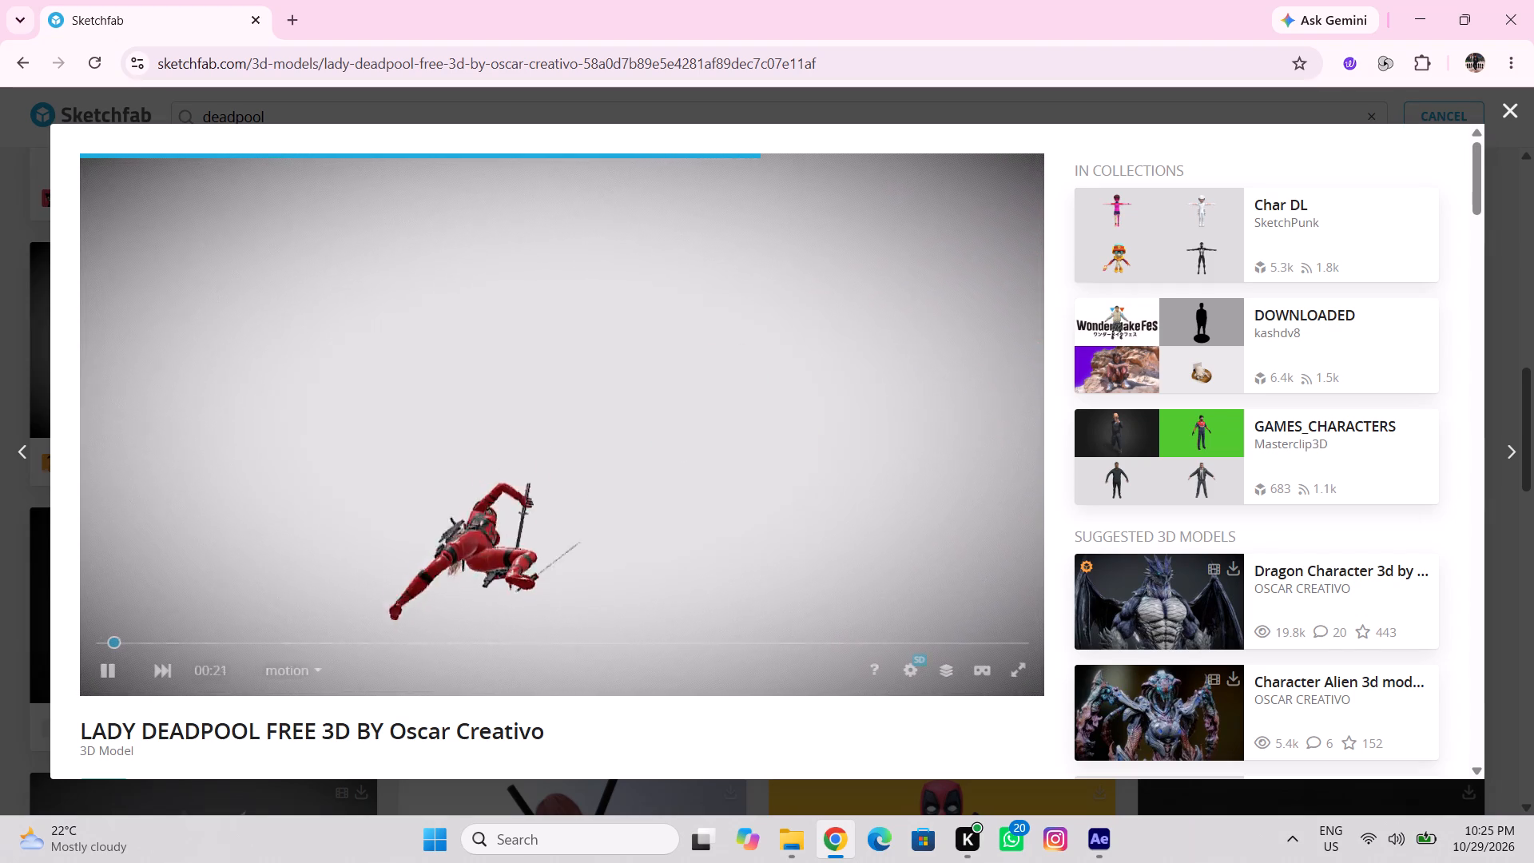
{"action": "scroll", "coordinate": [462, 714], "scroll_direction": "down", "scroll_amount": 3}
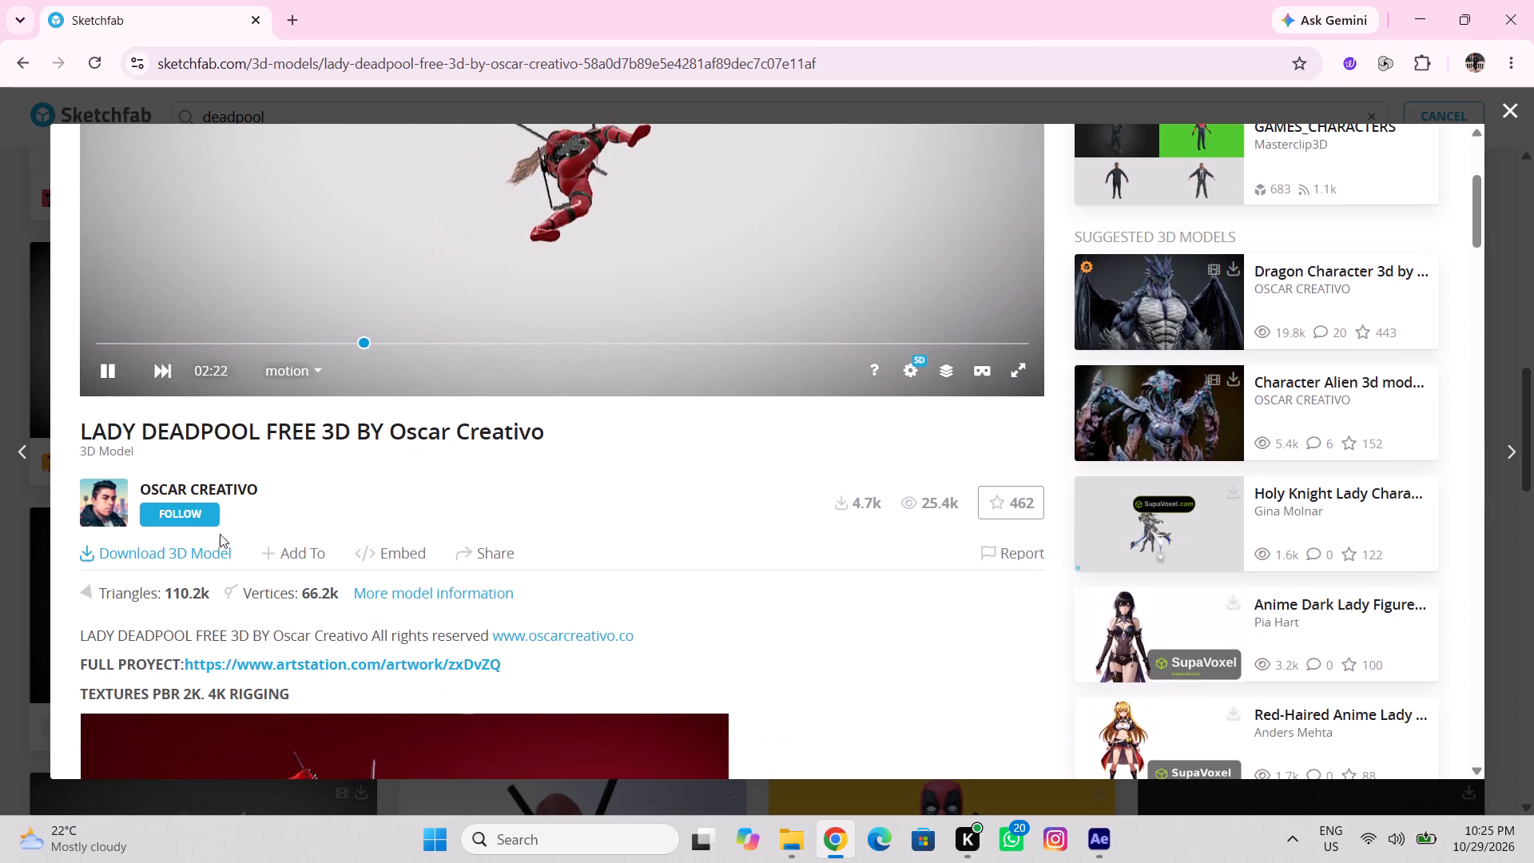
{"action": "left_click", "coordinate": [200, 547]}
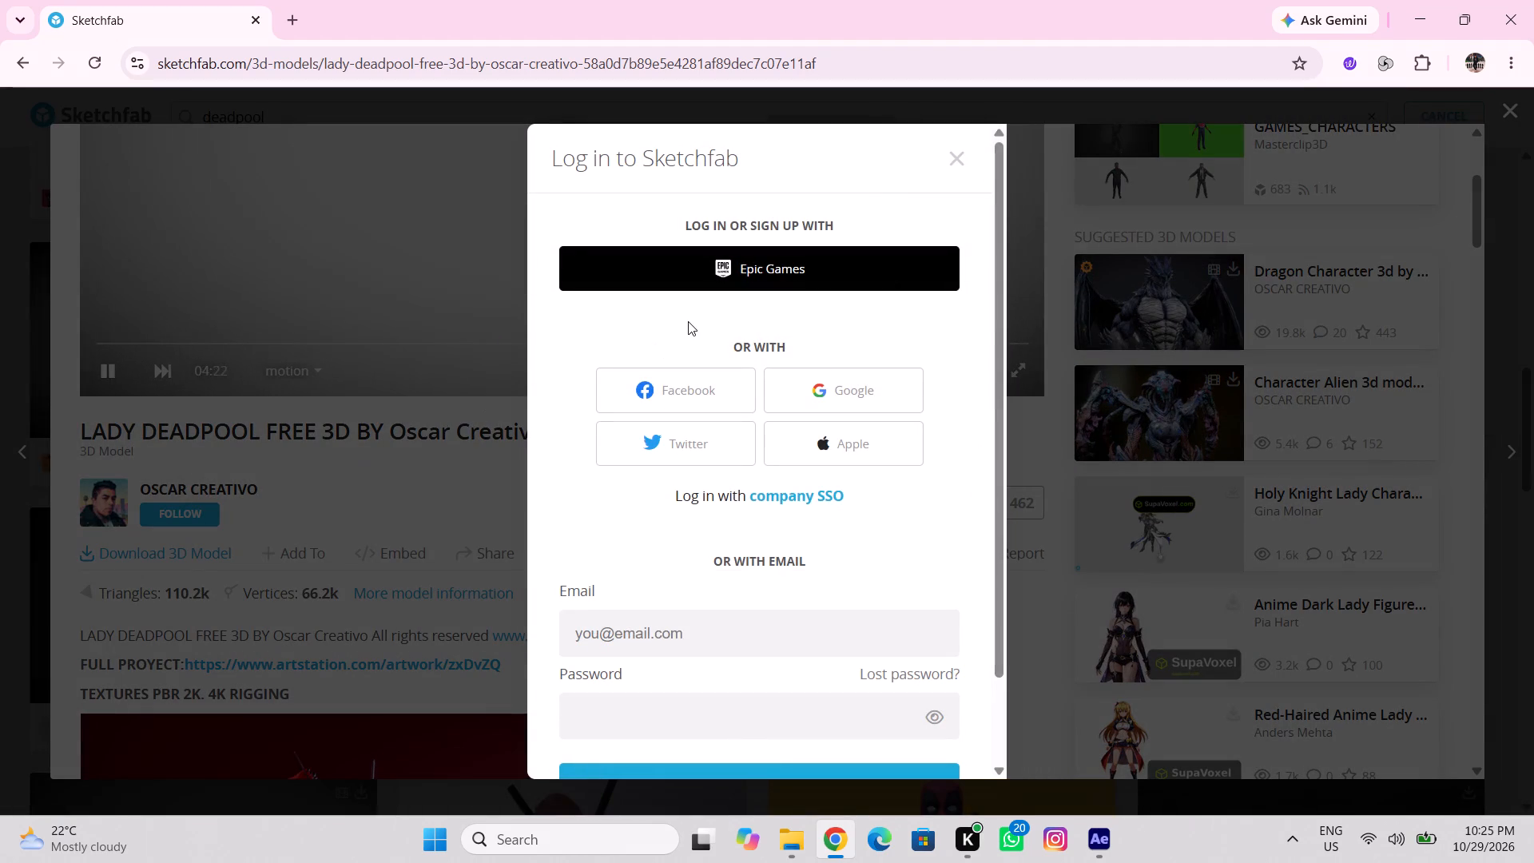
Log in to Sketchfab with a Google account to allow the model download.
{"action": "left_click", "coordinate": [808, 405]}
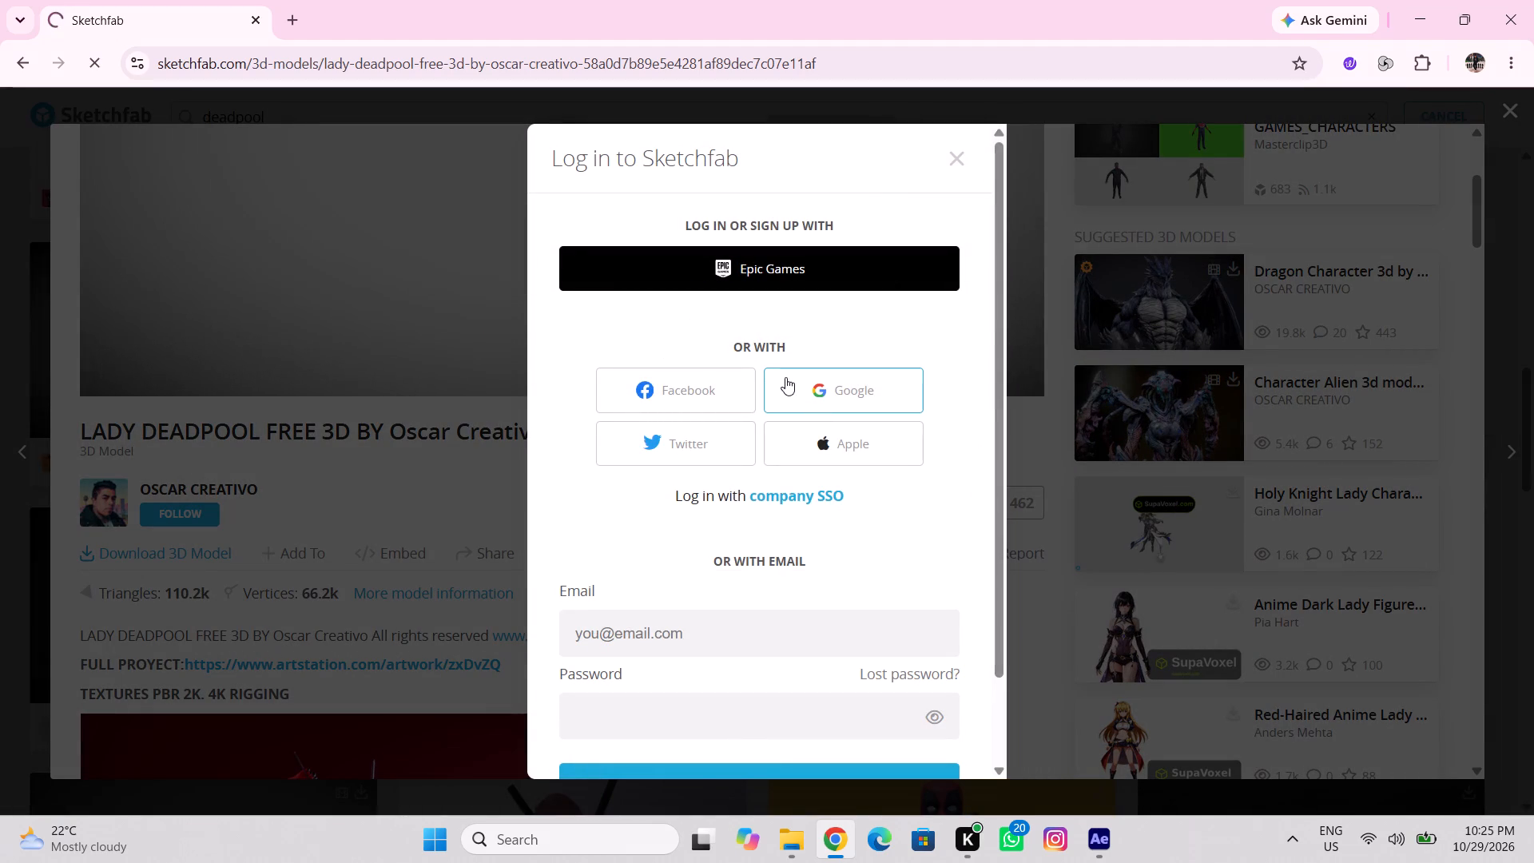
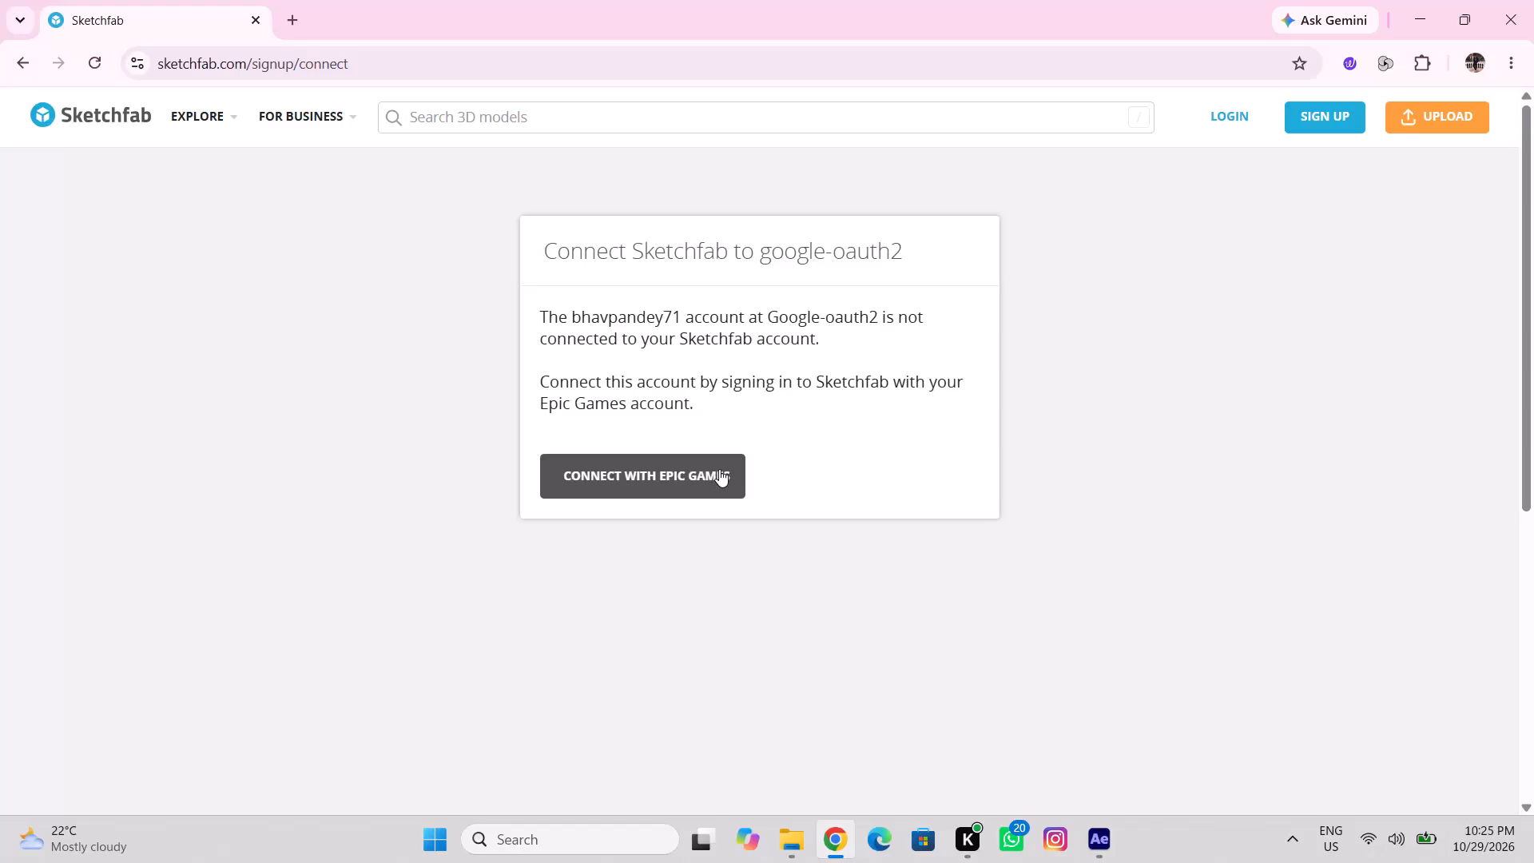
Start connecting the Google sign-in to Sketchfab through the Epic Games account authorization.
{"action": "left_click", "coordinate": [719, 469]}
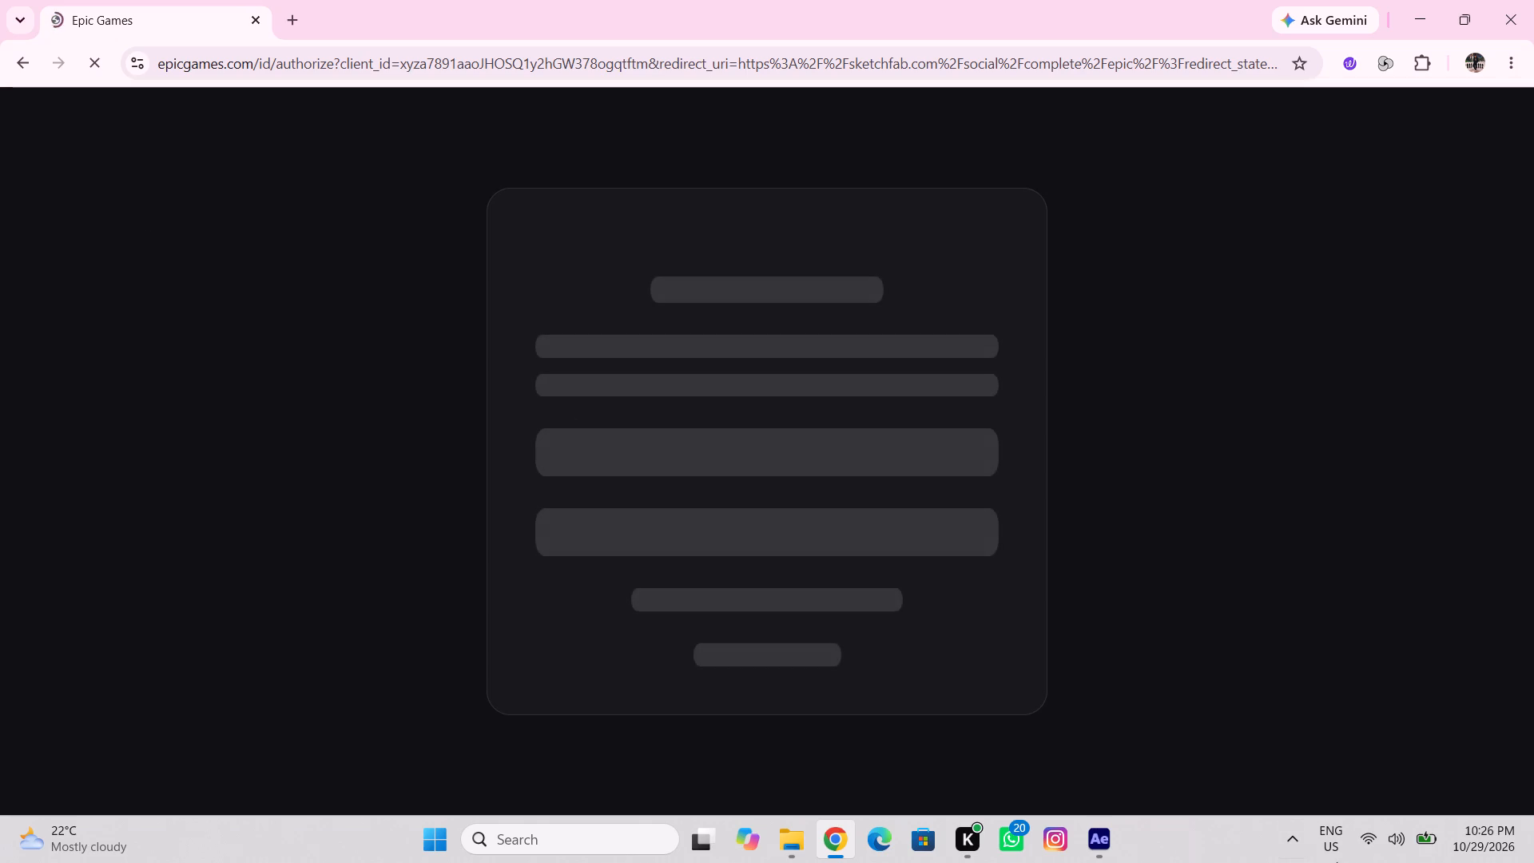
Switch to After Effects and return the IMG_0411 composition's current time to the first frame, 0:00:00:00.
{"action": "left_click", "coordinate": [1087, 862]}
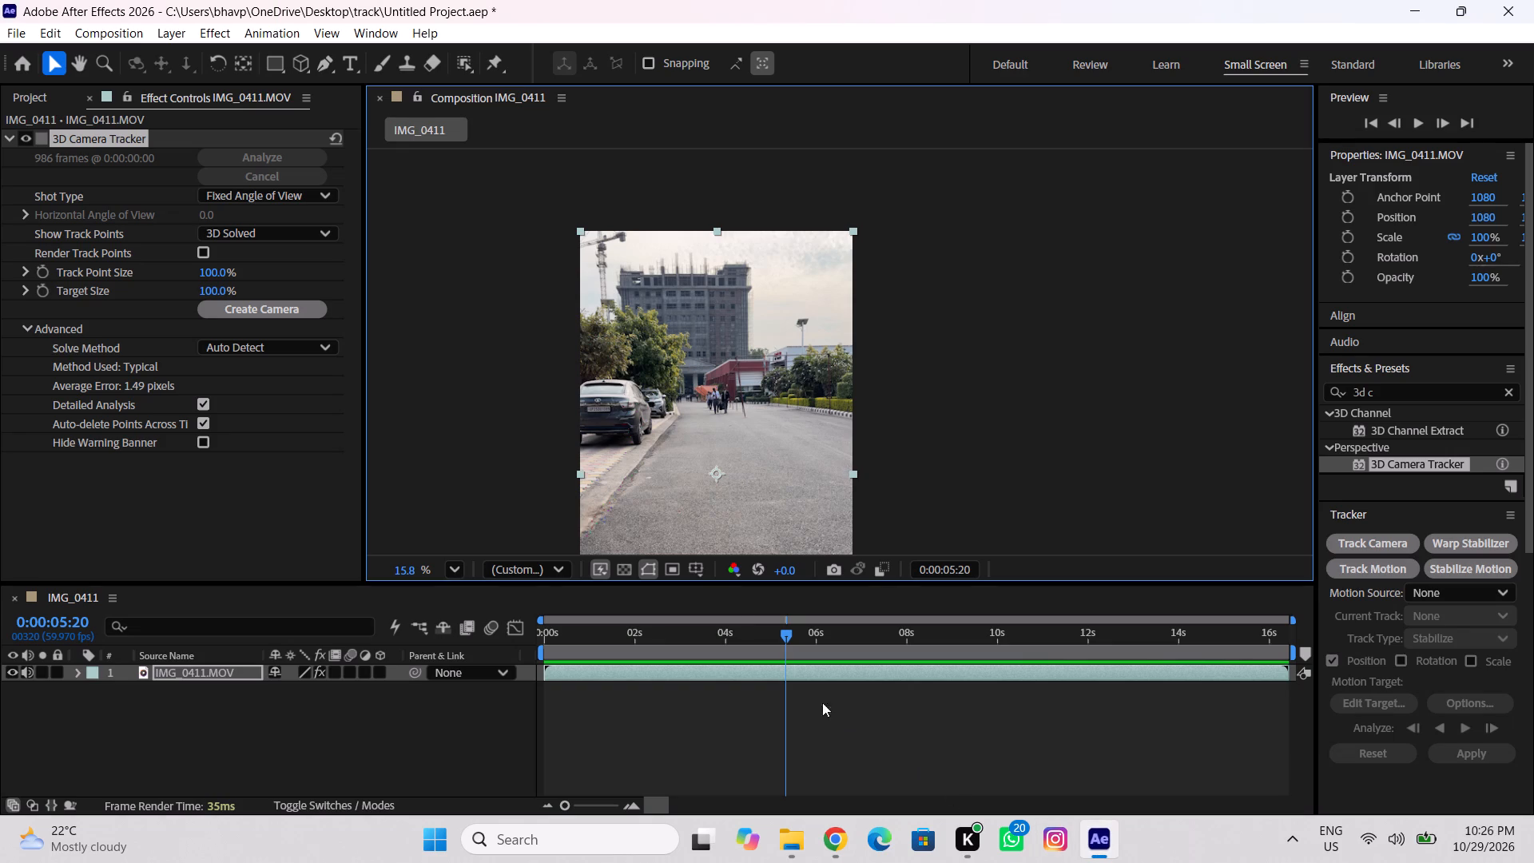
{"action": "left_click_drag", "start_coordinate": [709, 647], "coordinate": [481, 607]}
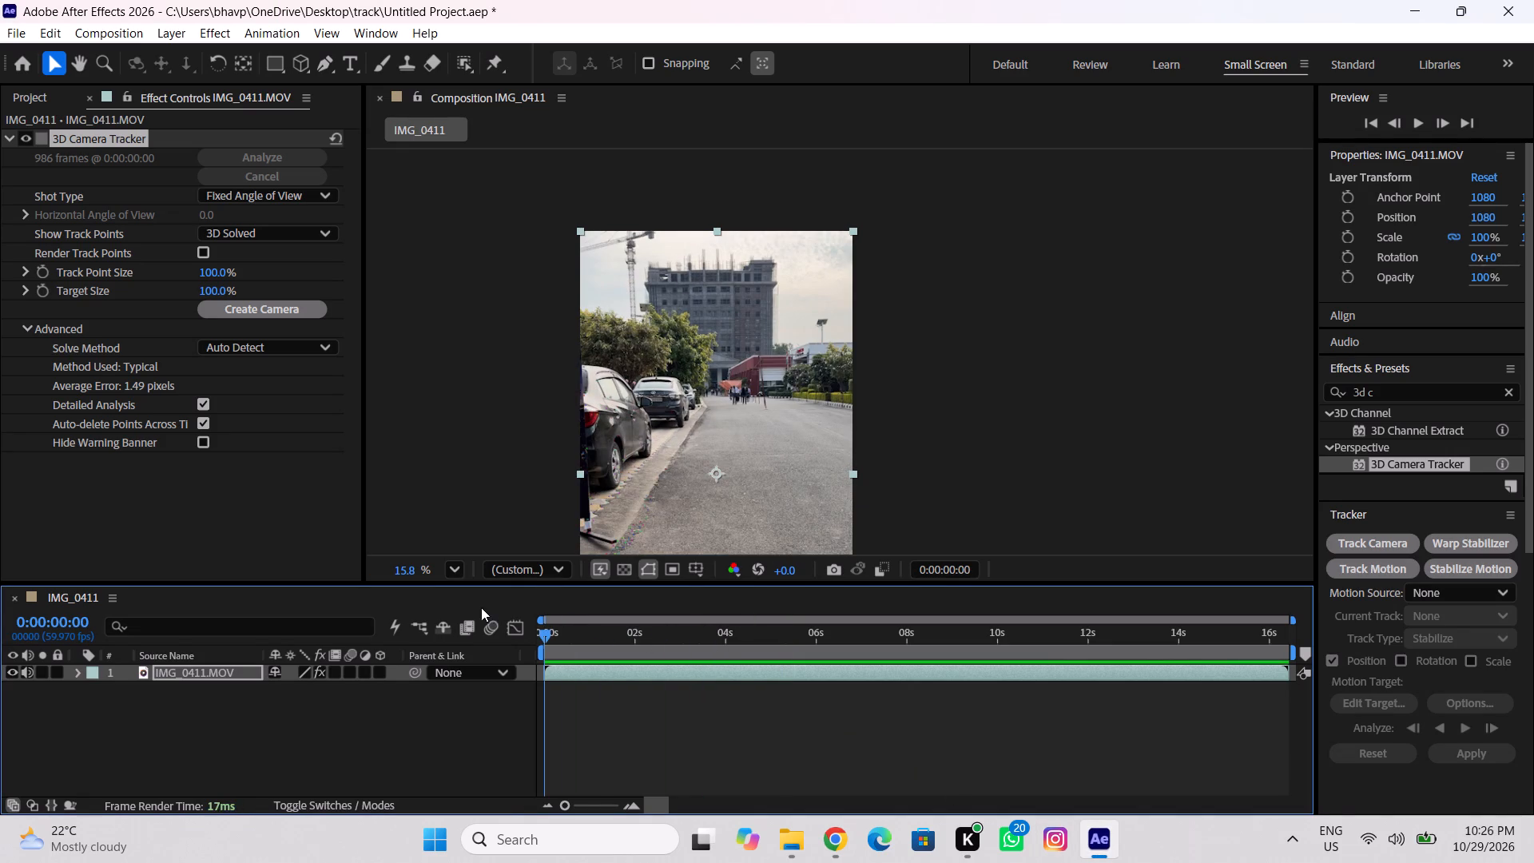
{"action": "left_click_drag", "start_coordinate": [481, 607], "coordinate": [506, 609]}
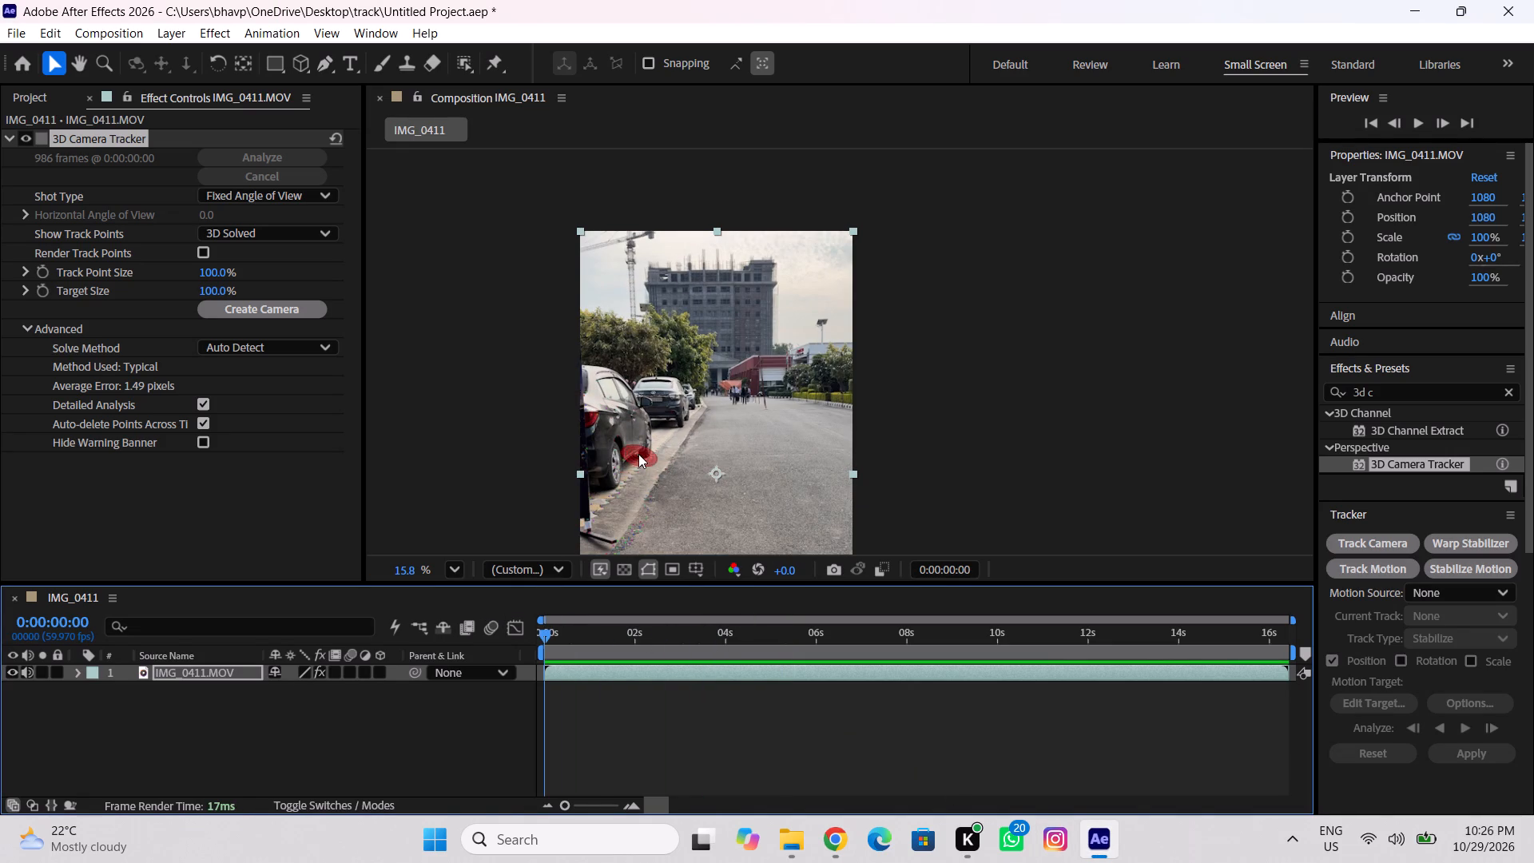
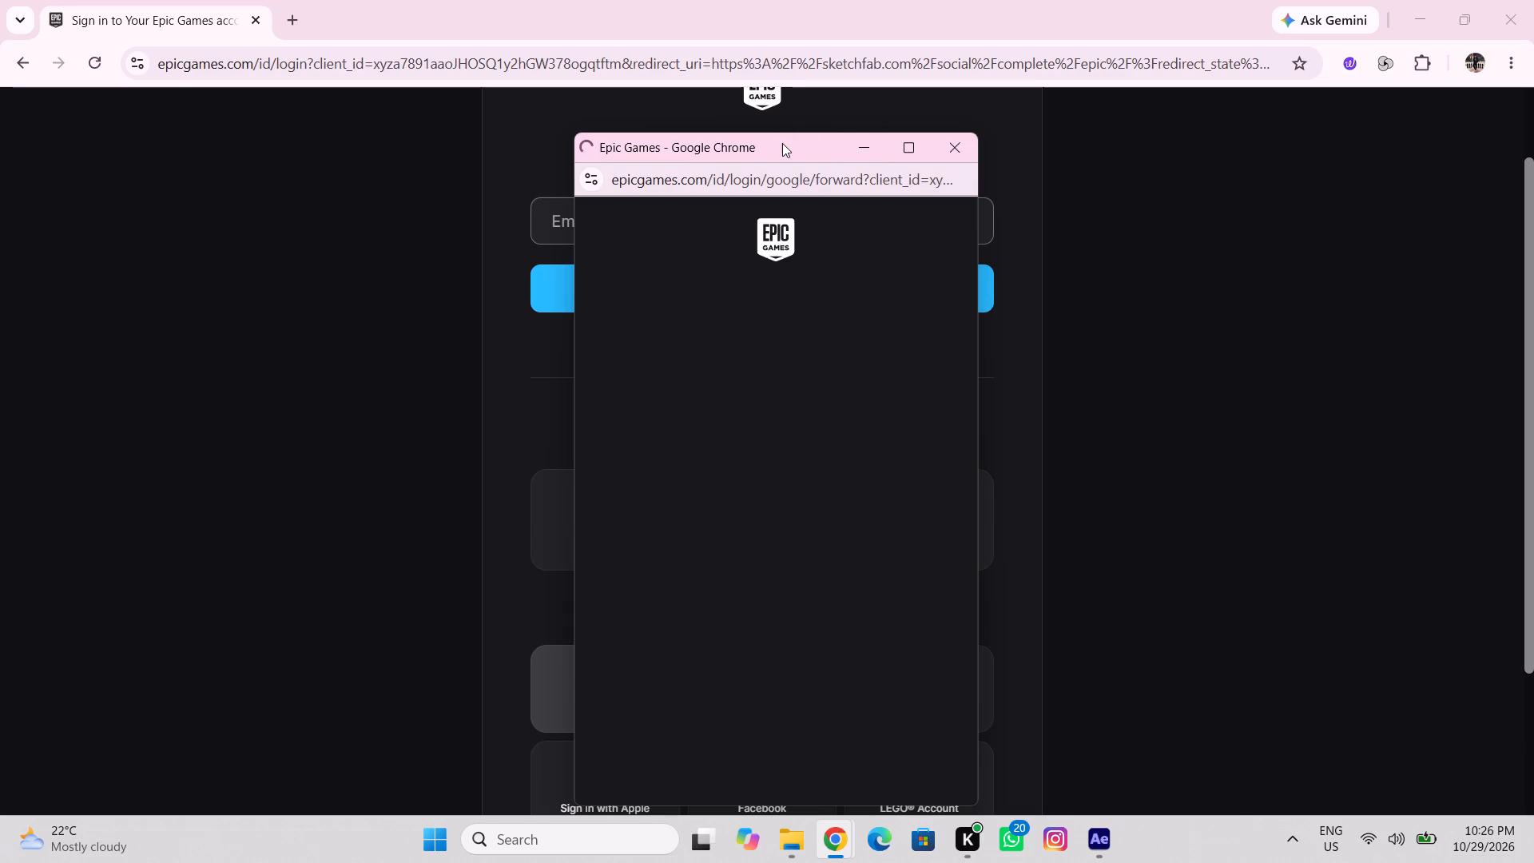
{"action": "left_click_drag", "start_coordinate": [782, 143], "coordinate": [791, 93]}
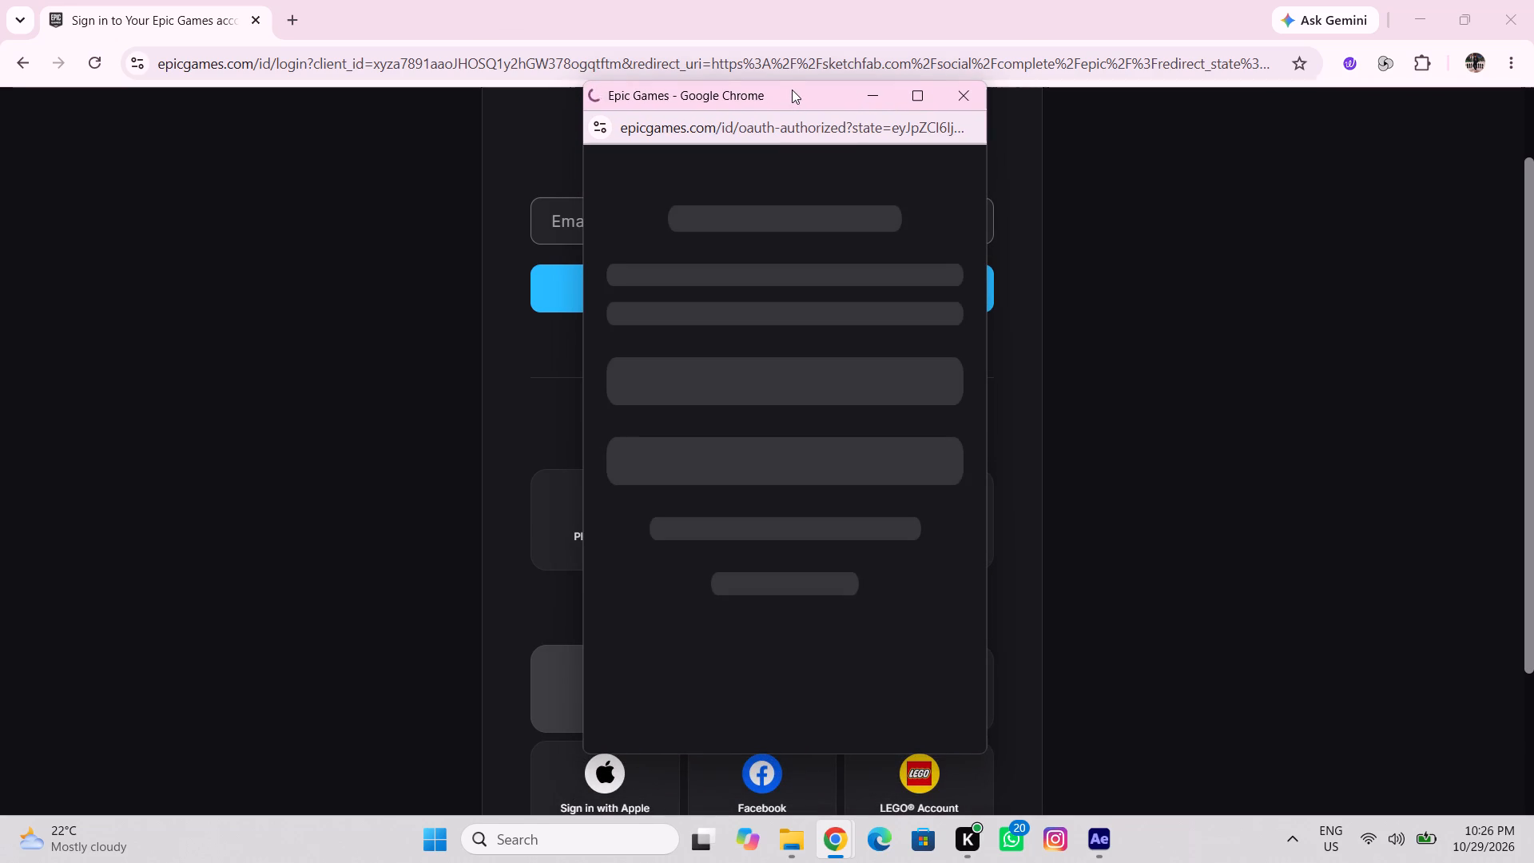
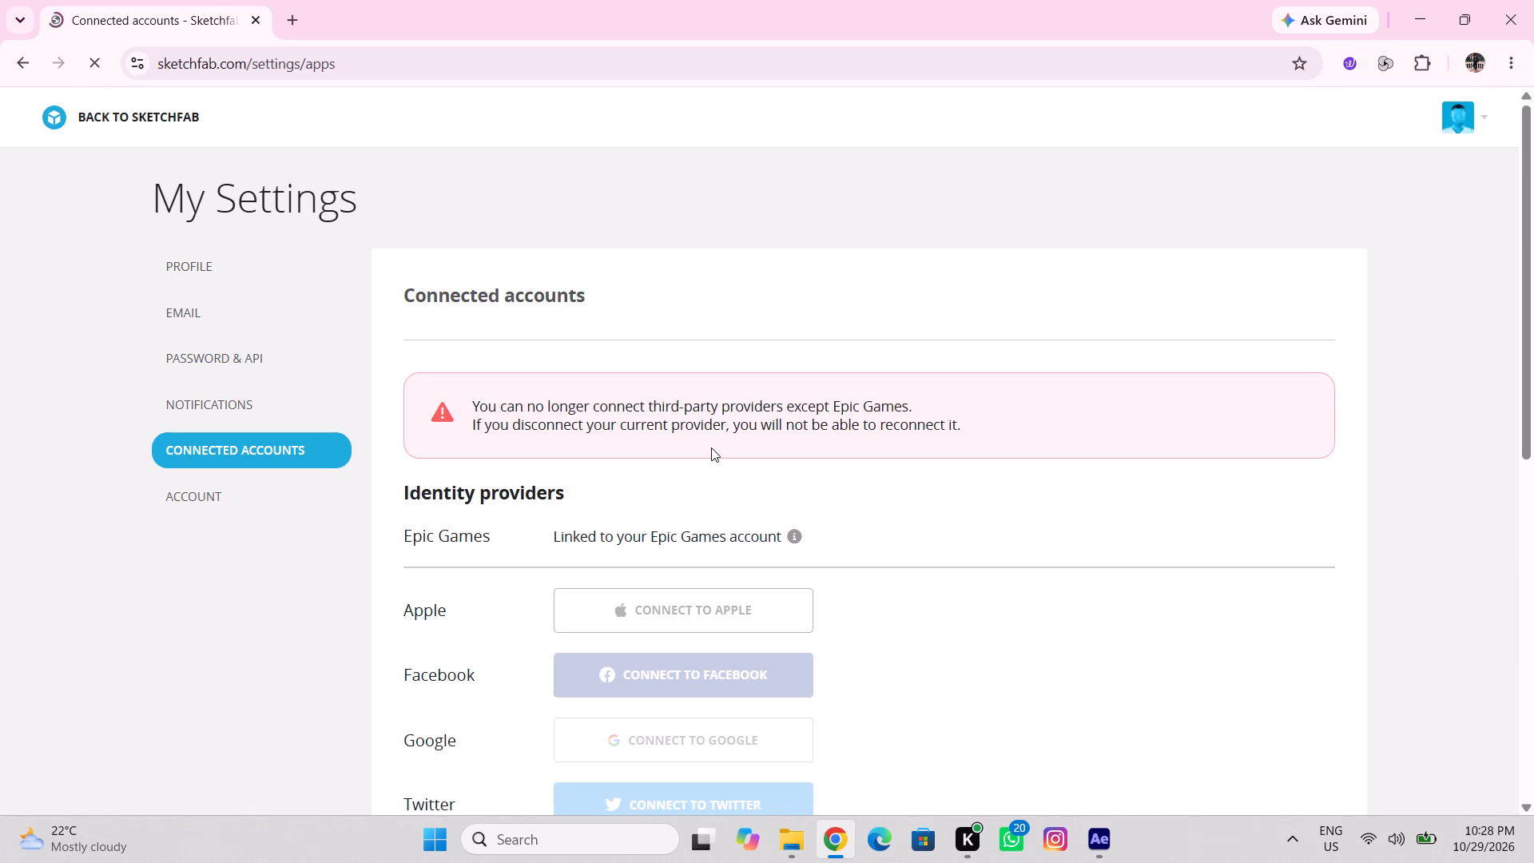
Look through the connected accounts settings and return to the LADY DEADPOOL FREE 3D model page.
{"action": "scroll", "coordinate": [711, 447], "scroll_direction": "right", "scroll_amount": 1}
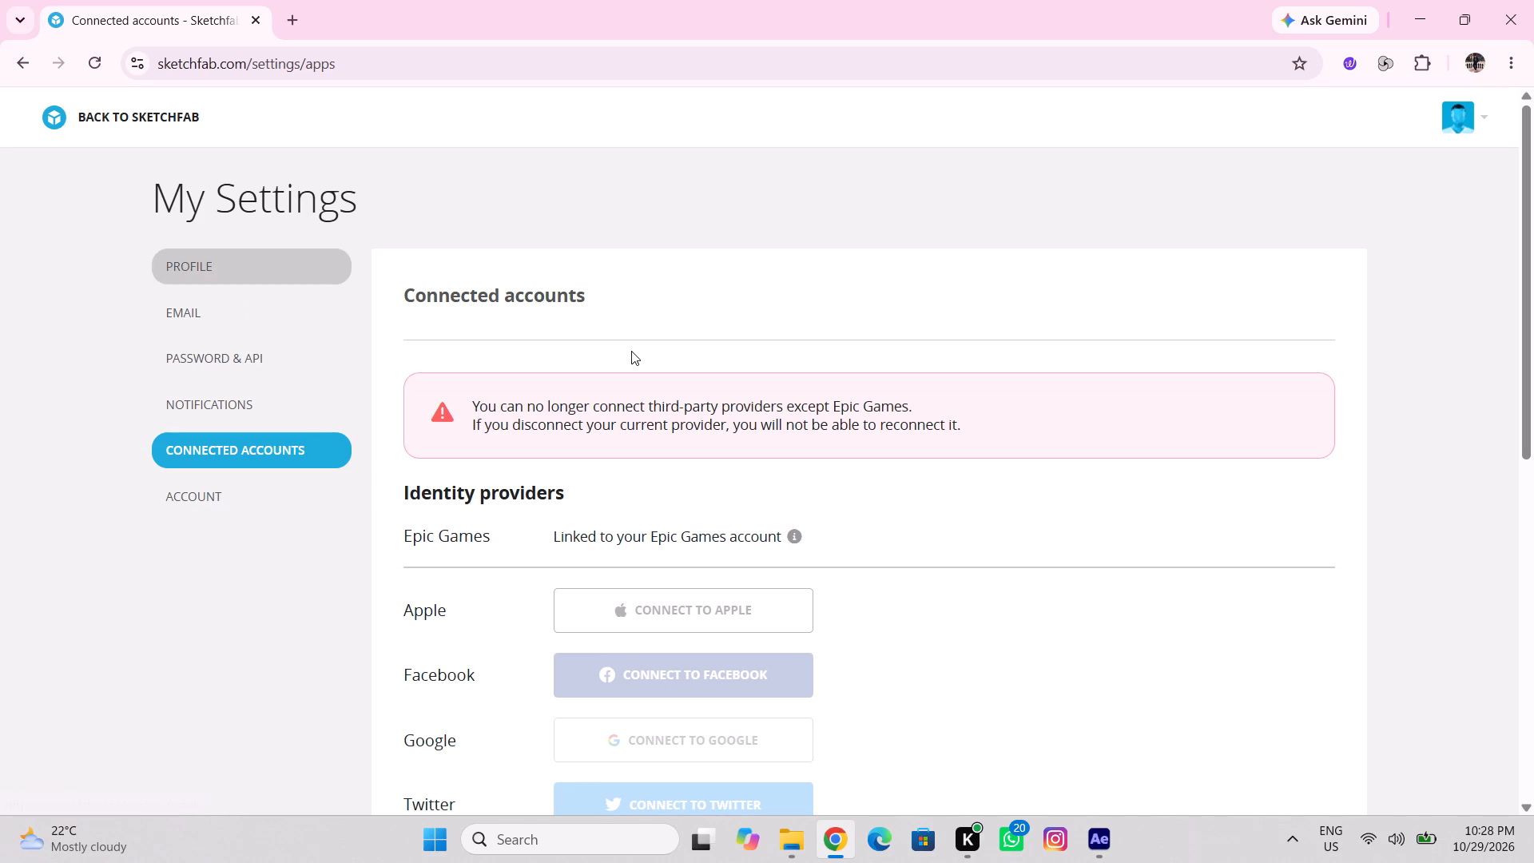
{"action": "scroll", "coordinate": [625, 350], "scroll_direction": "down", "scroll_amount": 1}
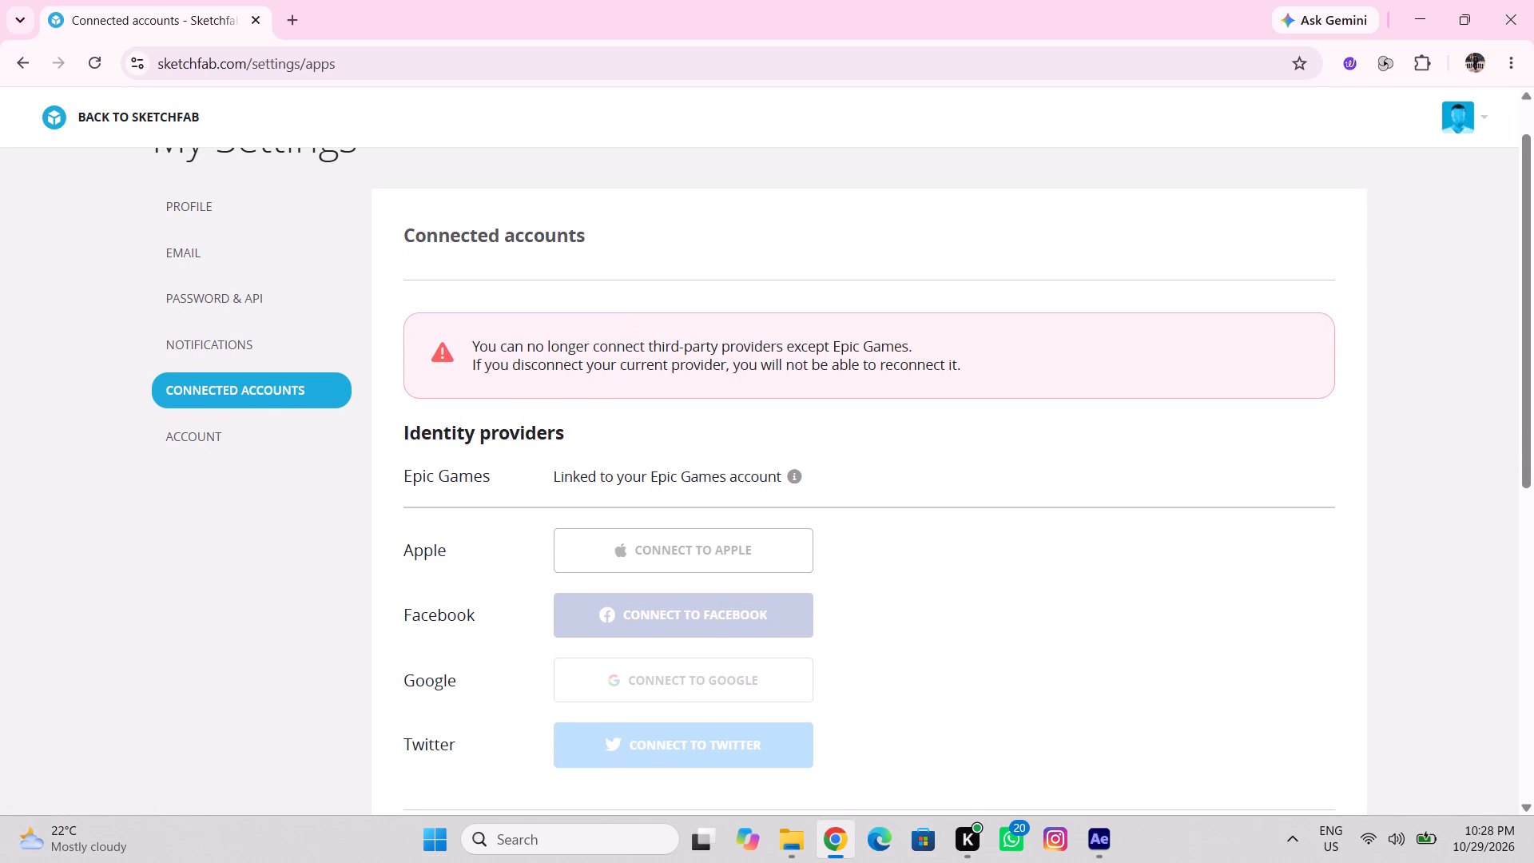
{"action": "scroll", "coordinate": [625, 350], "scroll_direction": "right", "scroll_amount": 11}
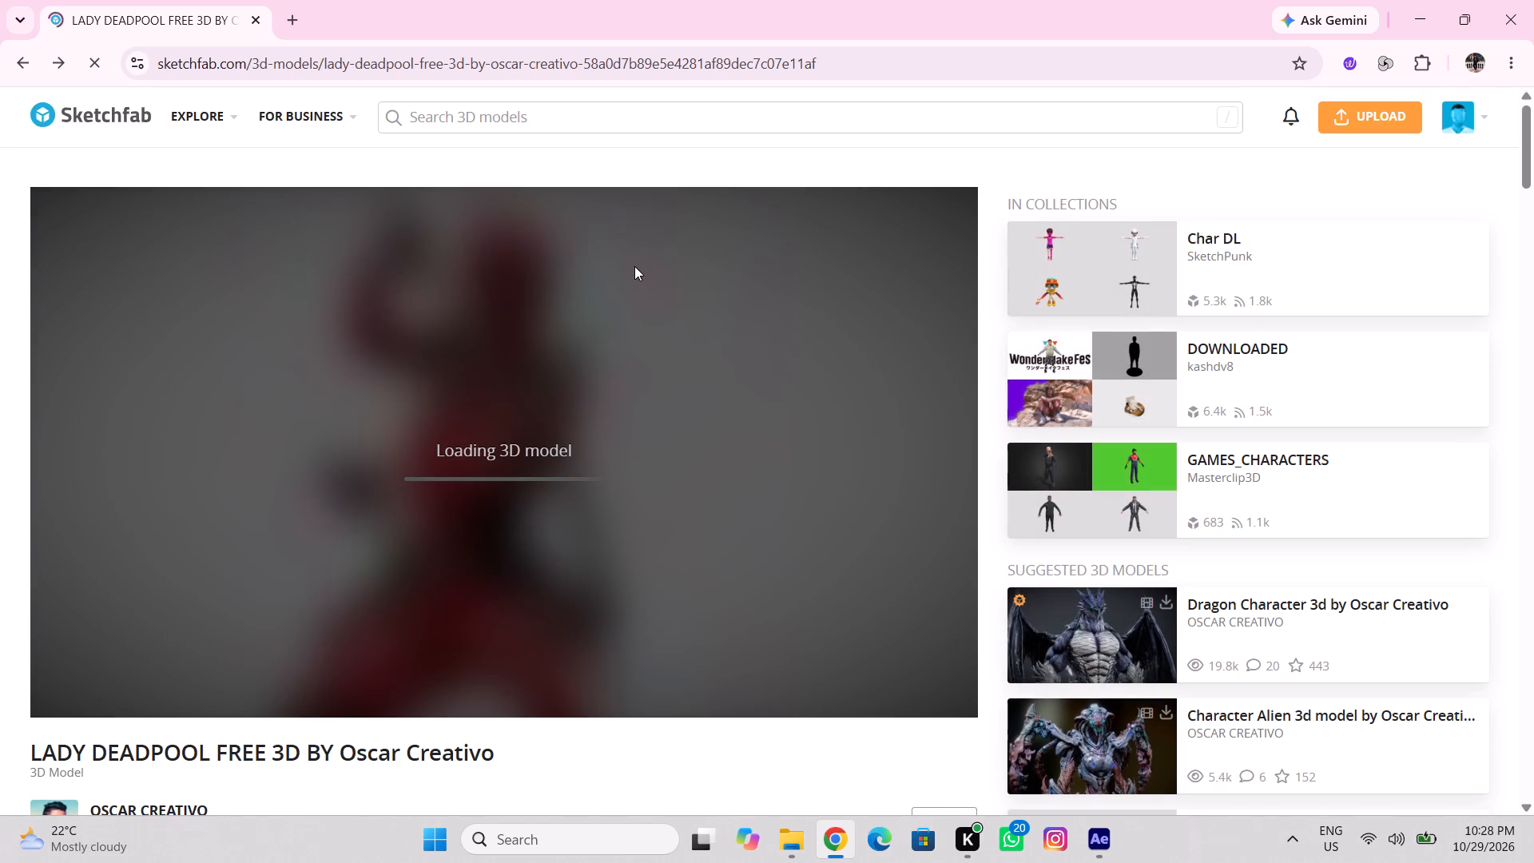
Download the LADY DEADPOOL FREE 3D model as a GLB file with 4k textures and close the download options.
{"action": "scroll", "coordinate": [636, 266], "scroll_direction": "down", "scroll_amount": 4}
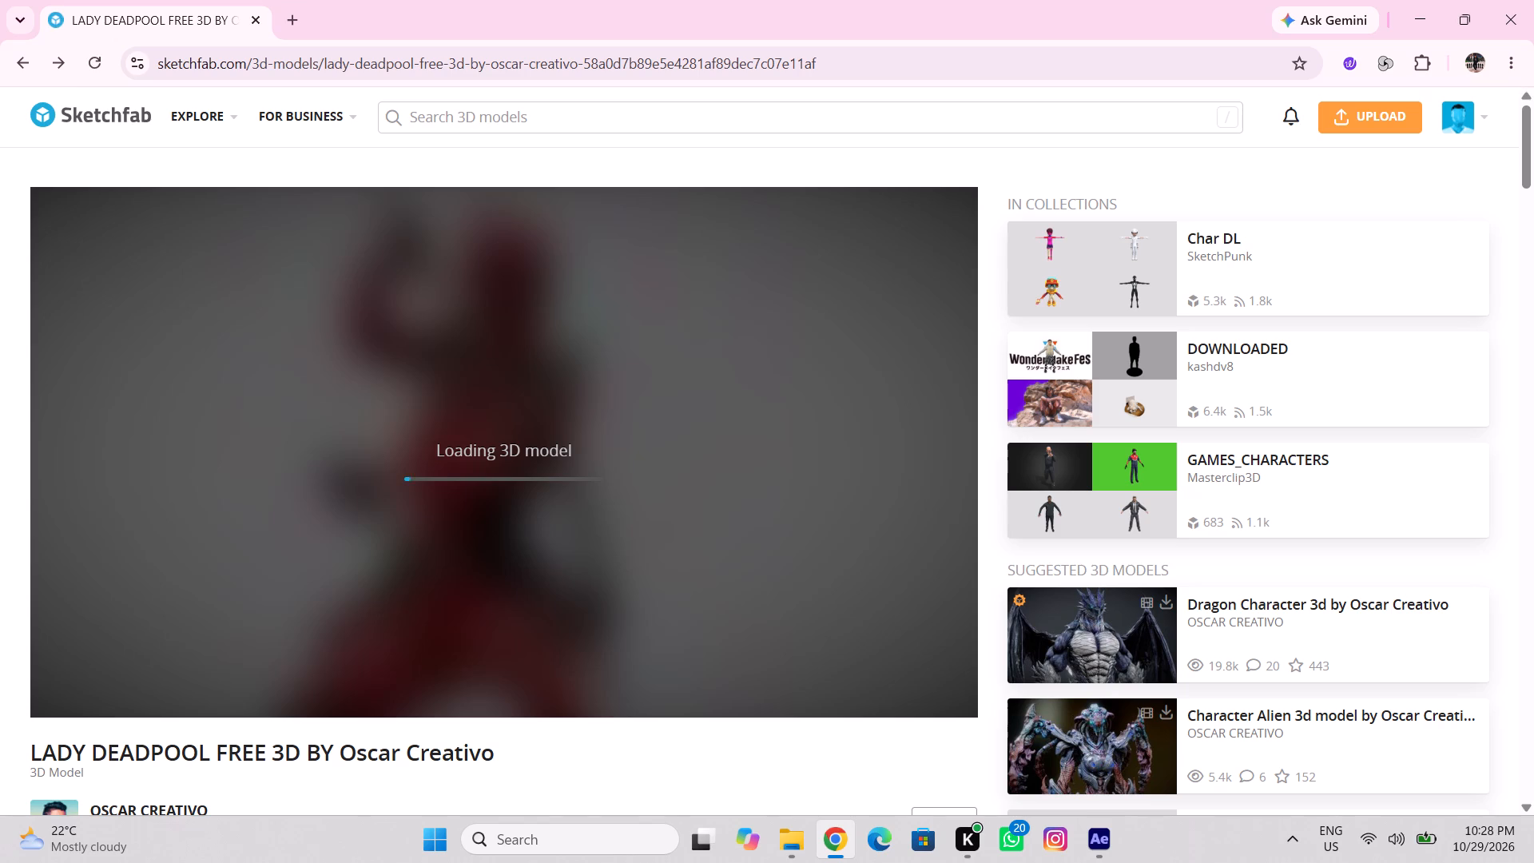
{"action": "scroll", "coordinate": [345, 753], "scroll_direction": "down", "scroll_amount": 3}
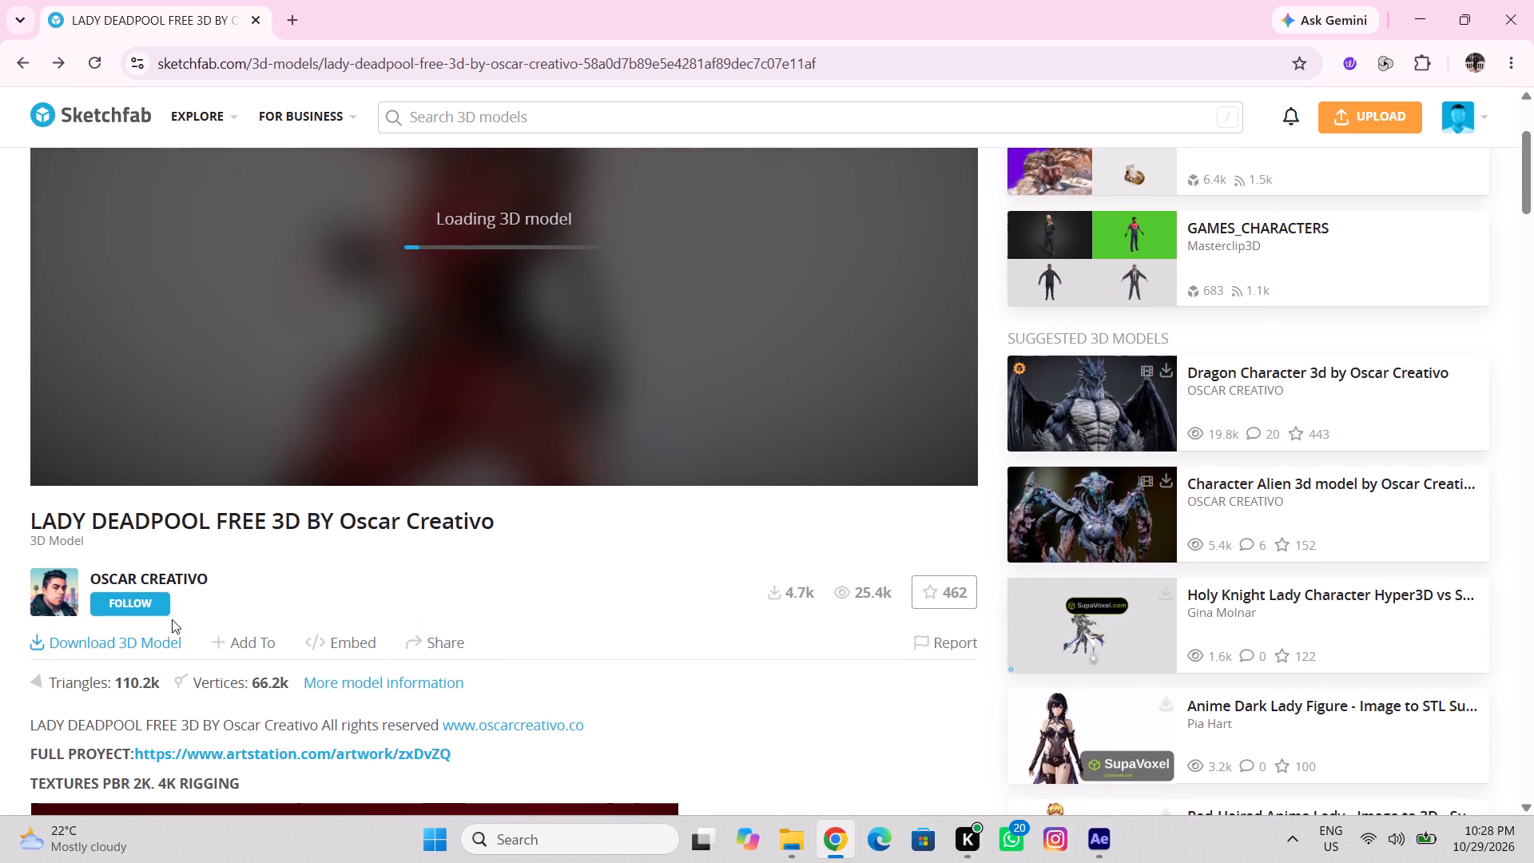
{"action": "left_click", "coordinate": [146, 638]}
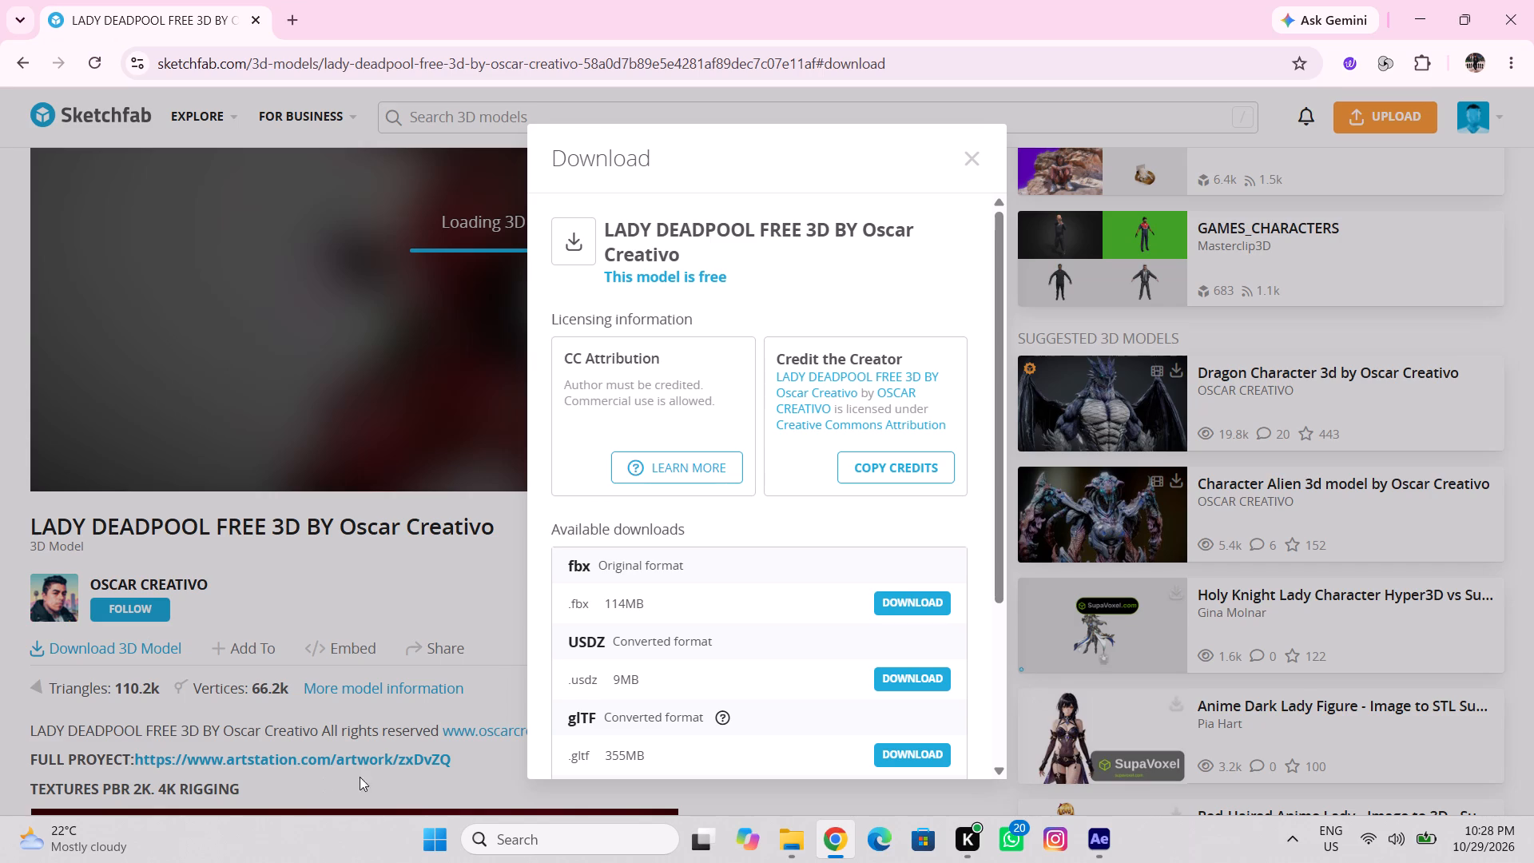
{"action": "scroll", "coordinate": [630, 696], "scroll_direction": "down", "scroll_amount": 2}
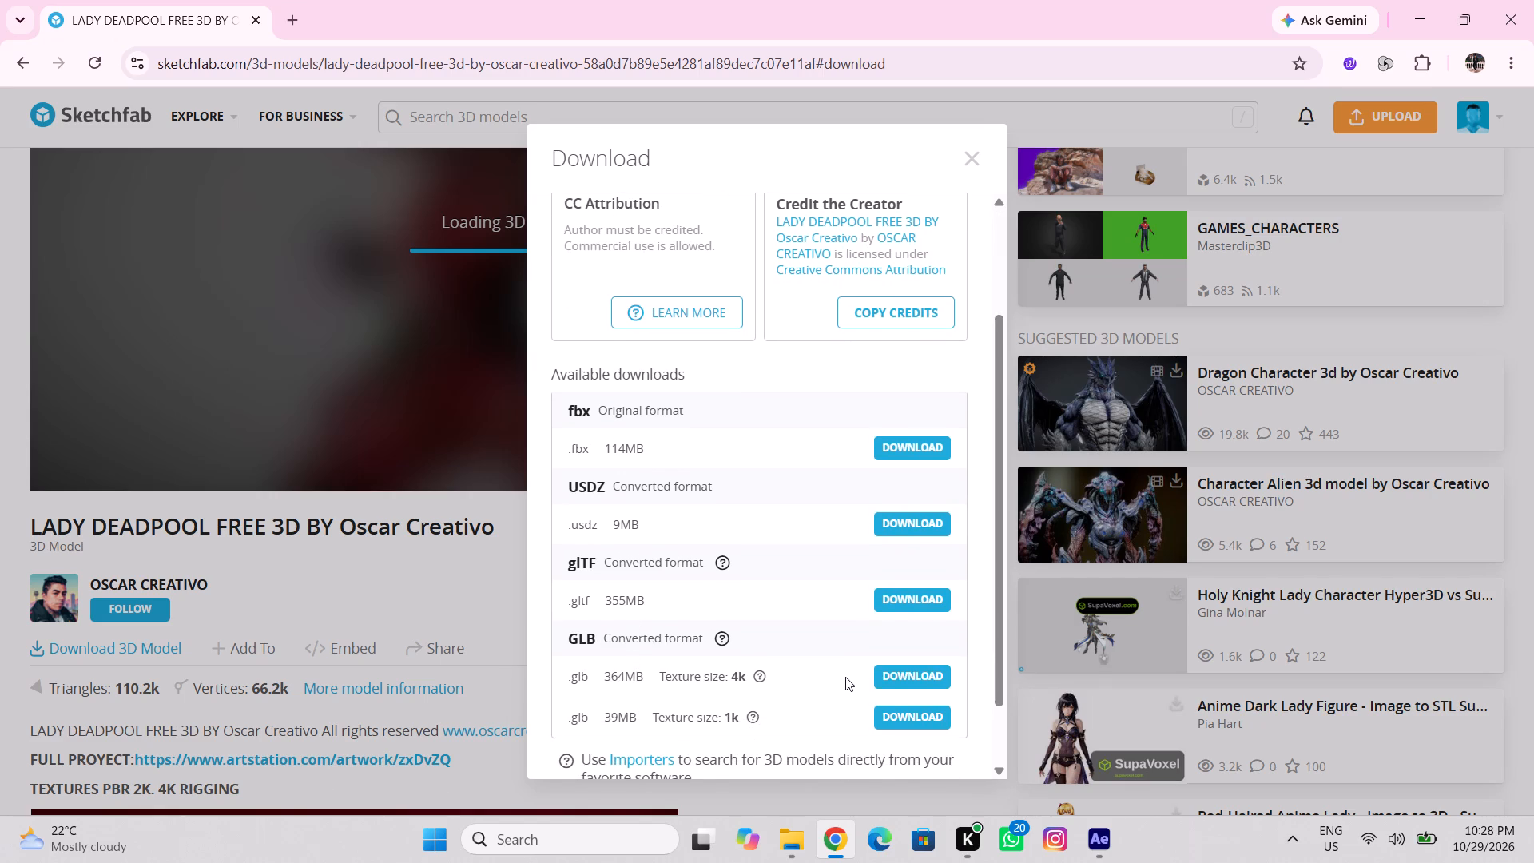
{"action": "left_click", "coordinate": [912, 676]}
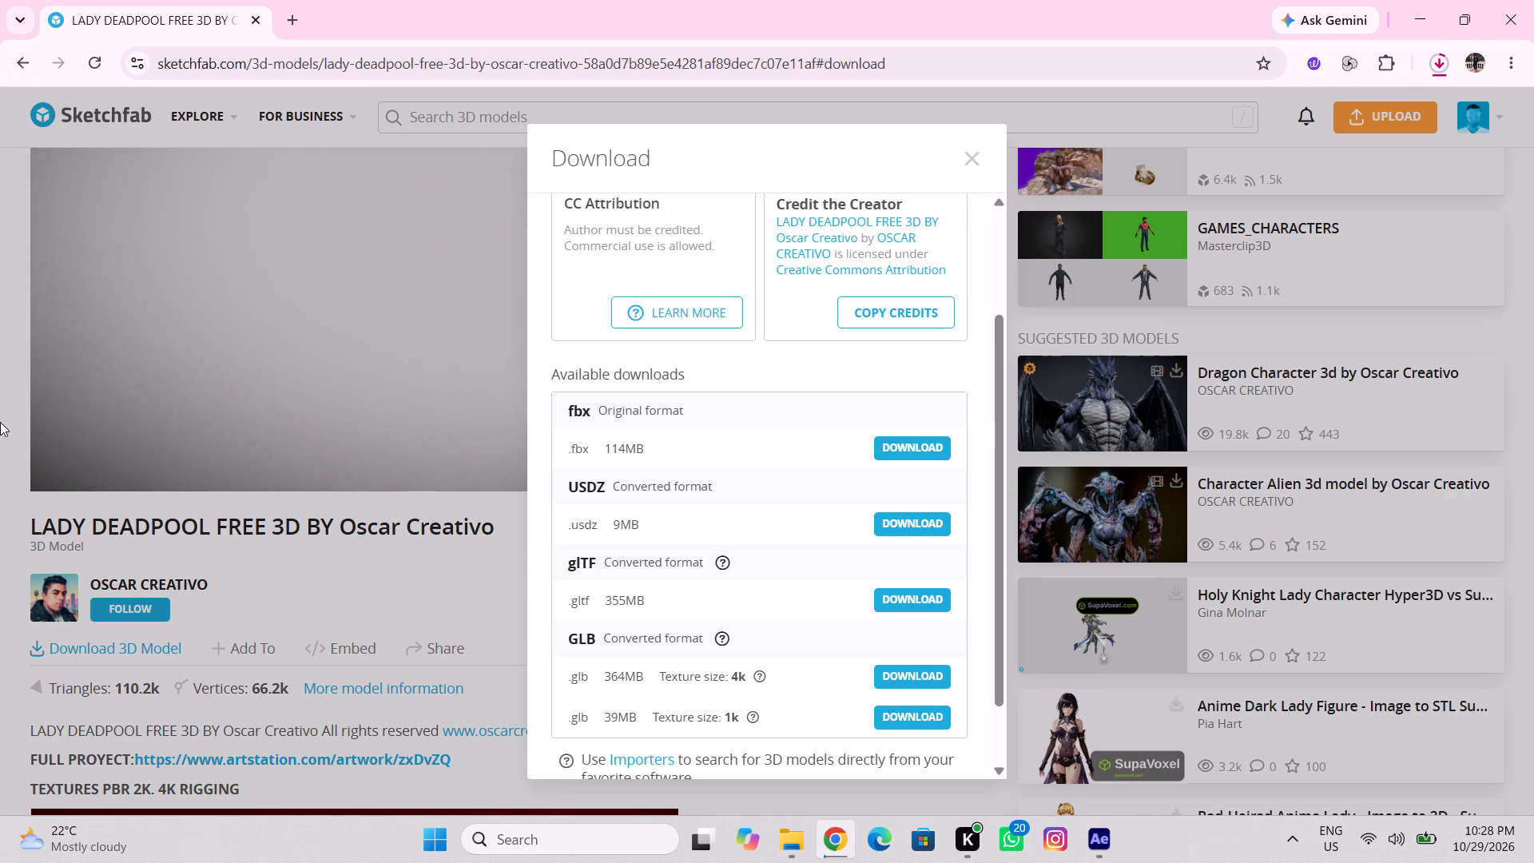
{"action": "left_click", "coordinate": [2, 323]}
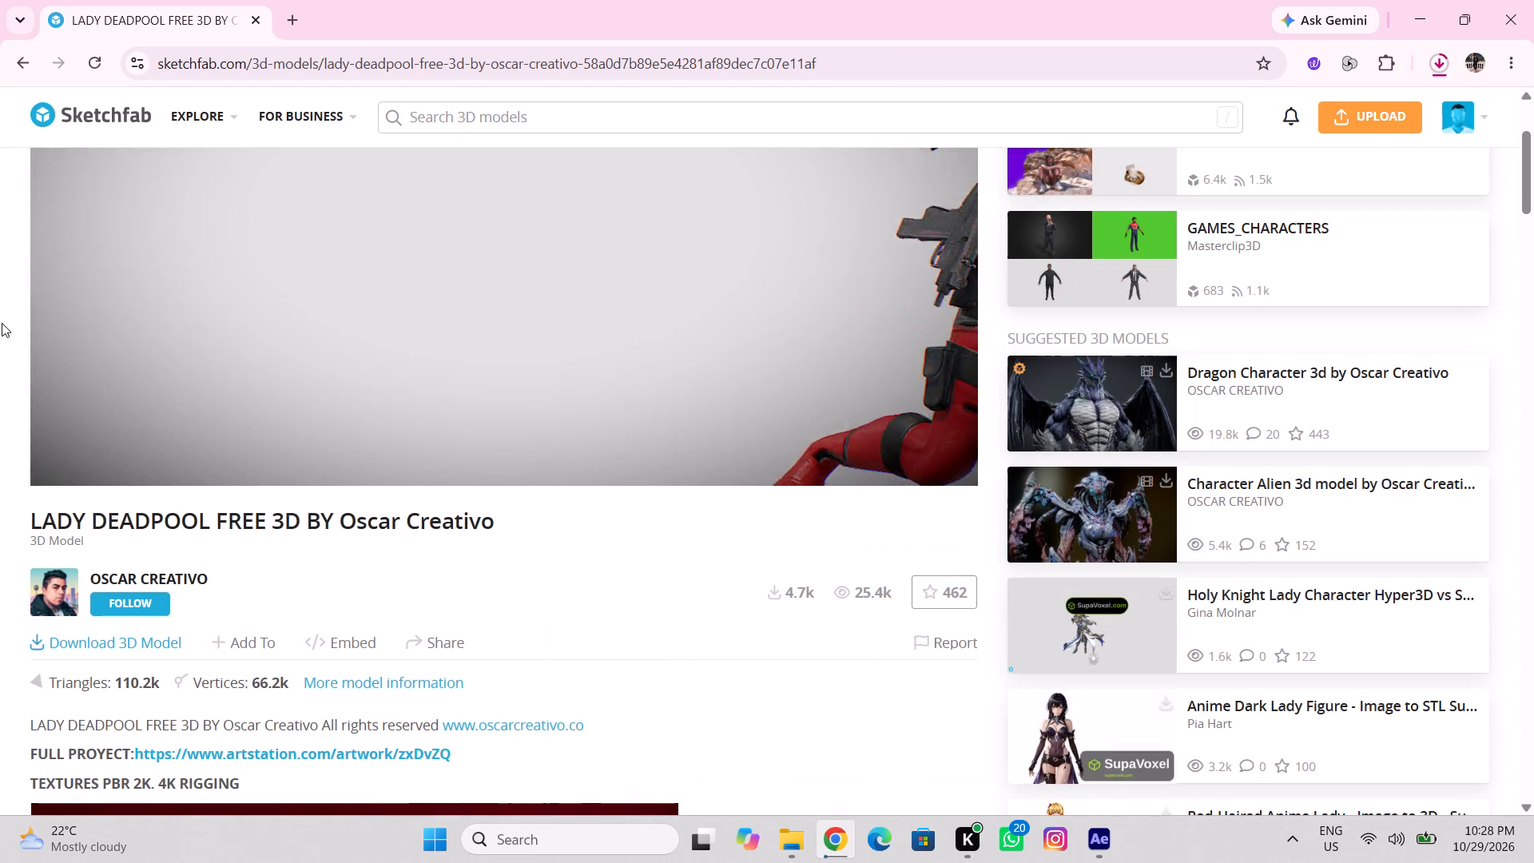
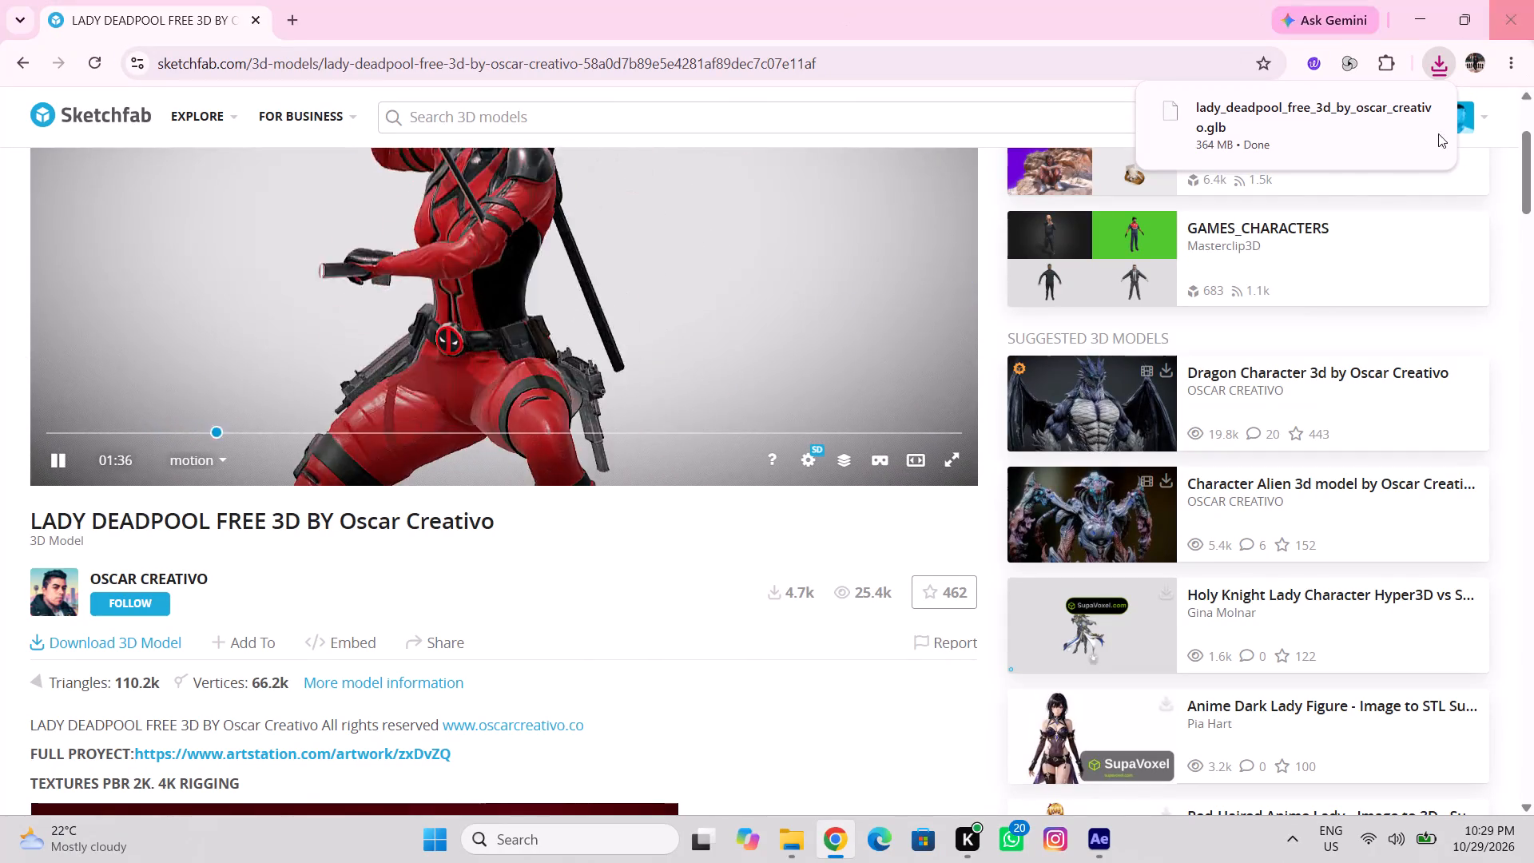
Switch to After Effects and import lady_deadpool_free_3d_by_oscar_creativo.glb from the Downloads folder as footage.
{"action": "left_click_drag", "start_coordinate": [1286, 132], "coordinate": [1112, 432]}
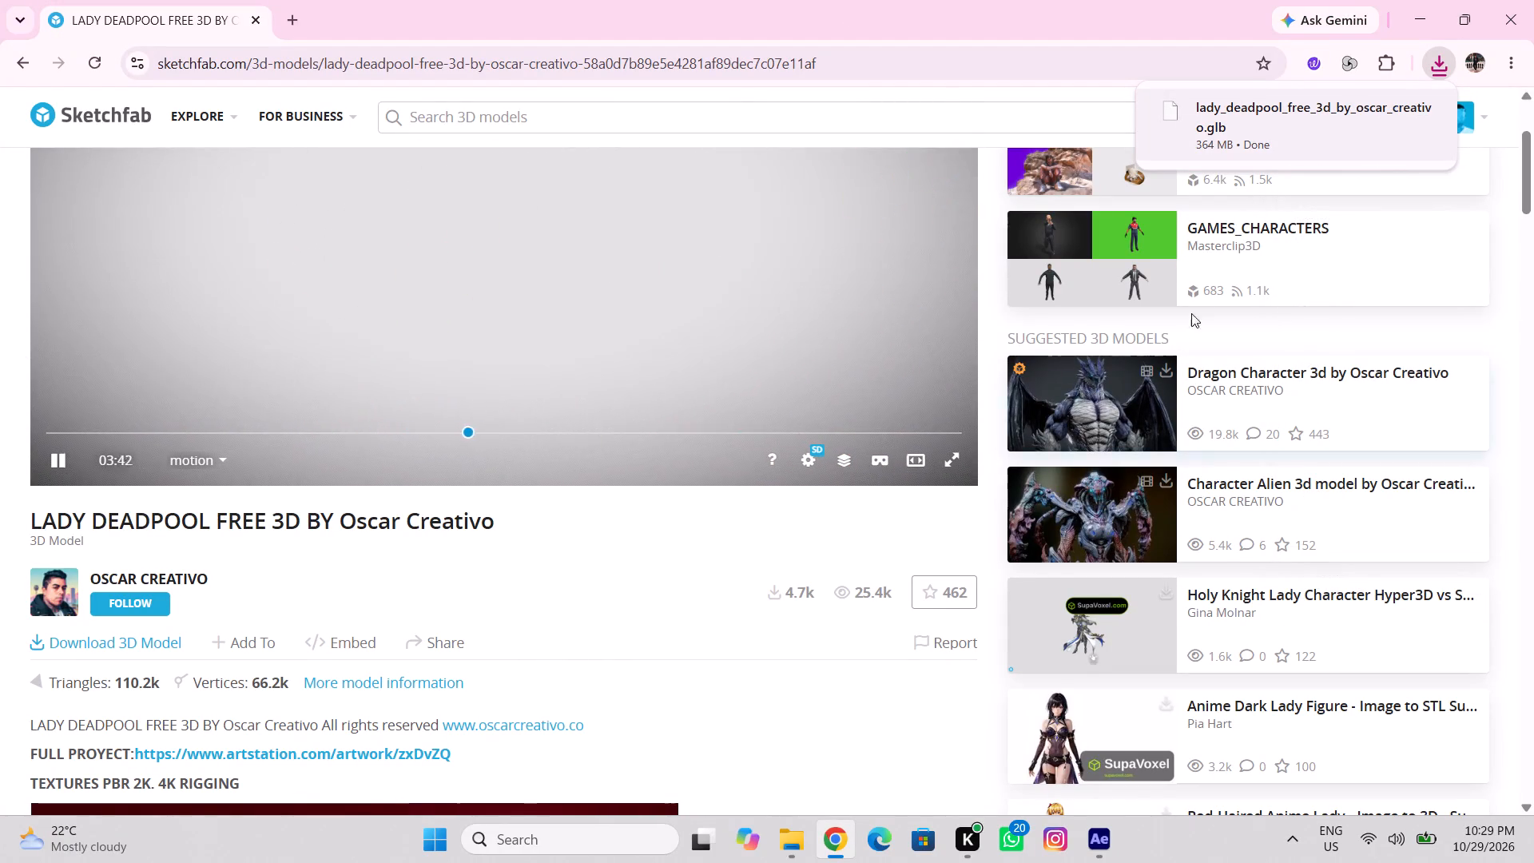
{"action": "left_click_drag", "start_coordinate": [1245, 133], "coordinate": [1091, 862]}
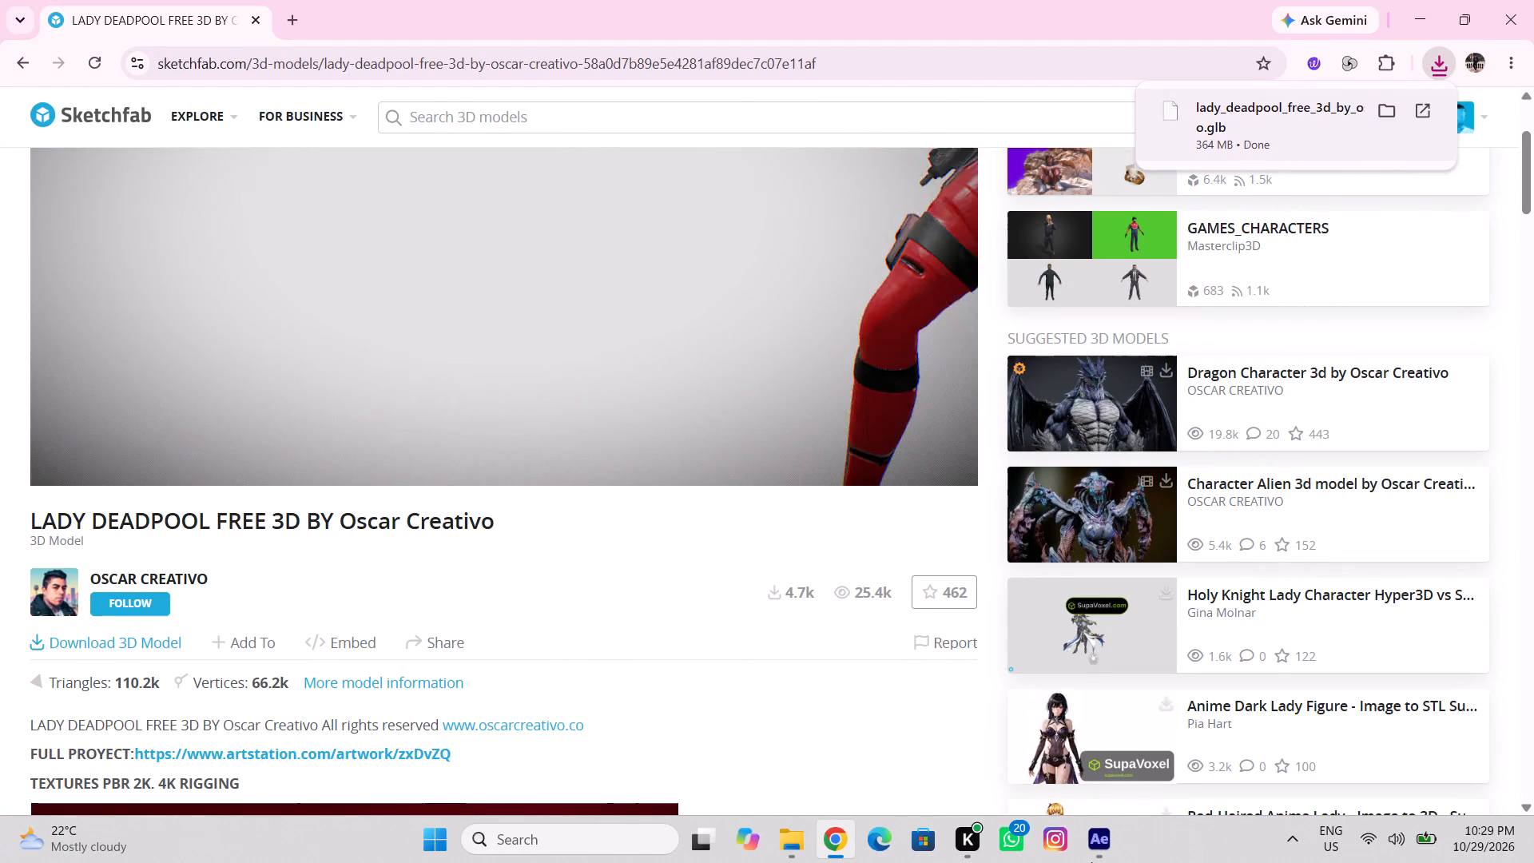
{"action": "left_click_drag", "start_coordinate": [1091, 862], "coordinate": [1095, 861]}
{"action": "left_click", "coordinate": [1095, 861]}
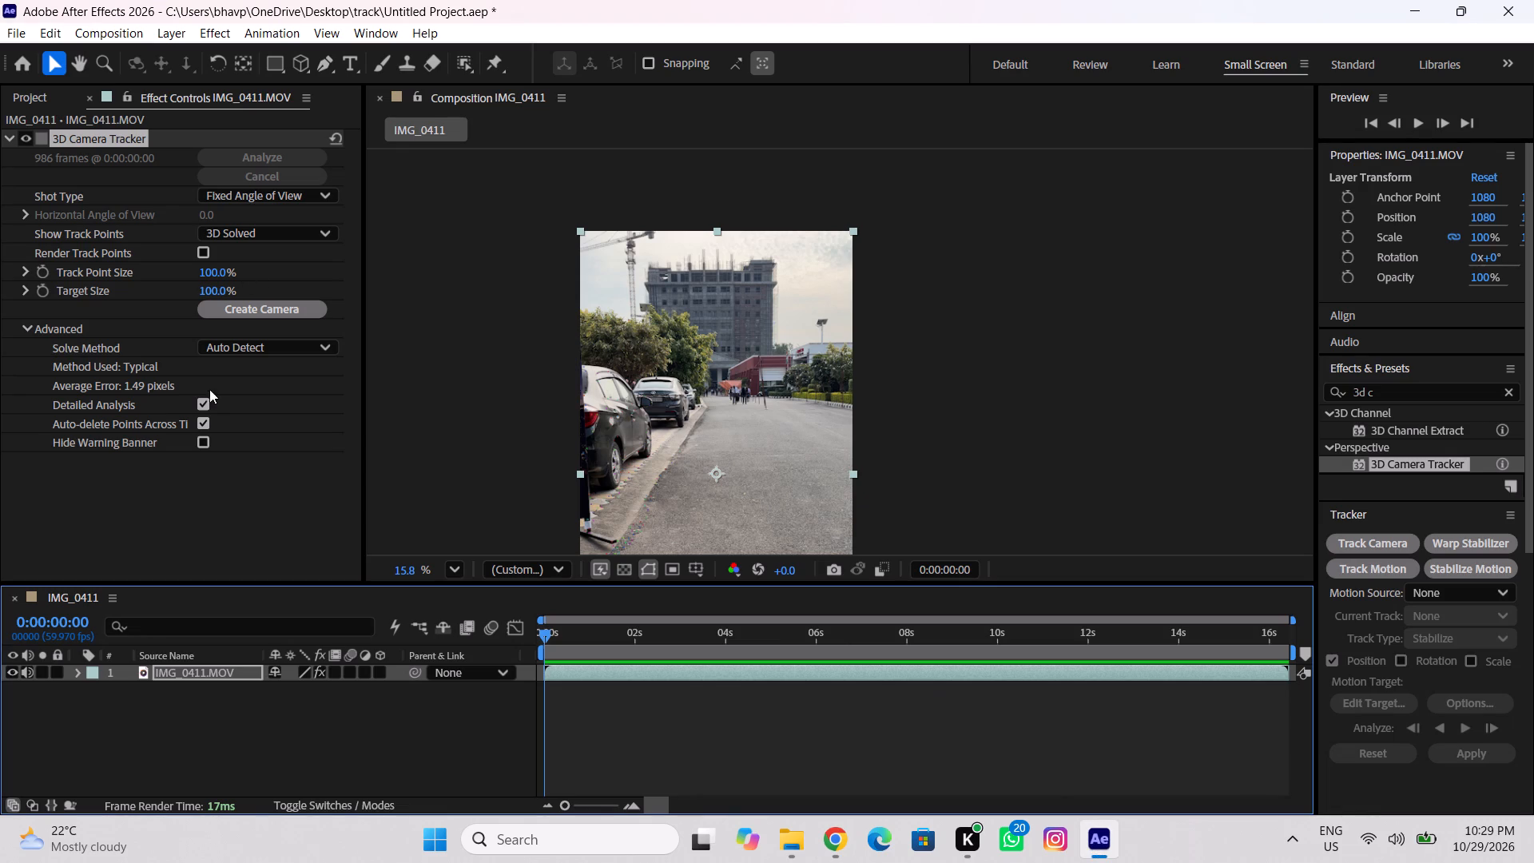
{"action": "left_click", "coordinate": [47, 101]}
{"action": "double_click", "coordinate": [185, 461]}
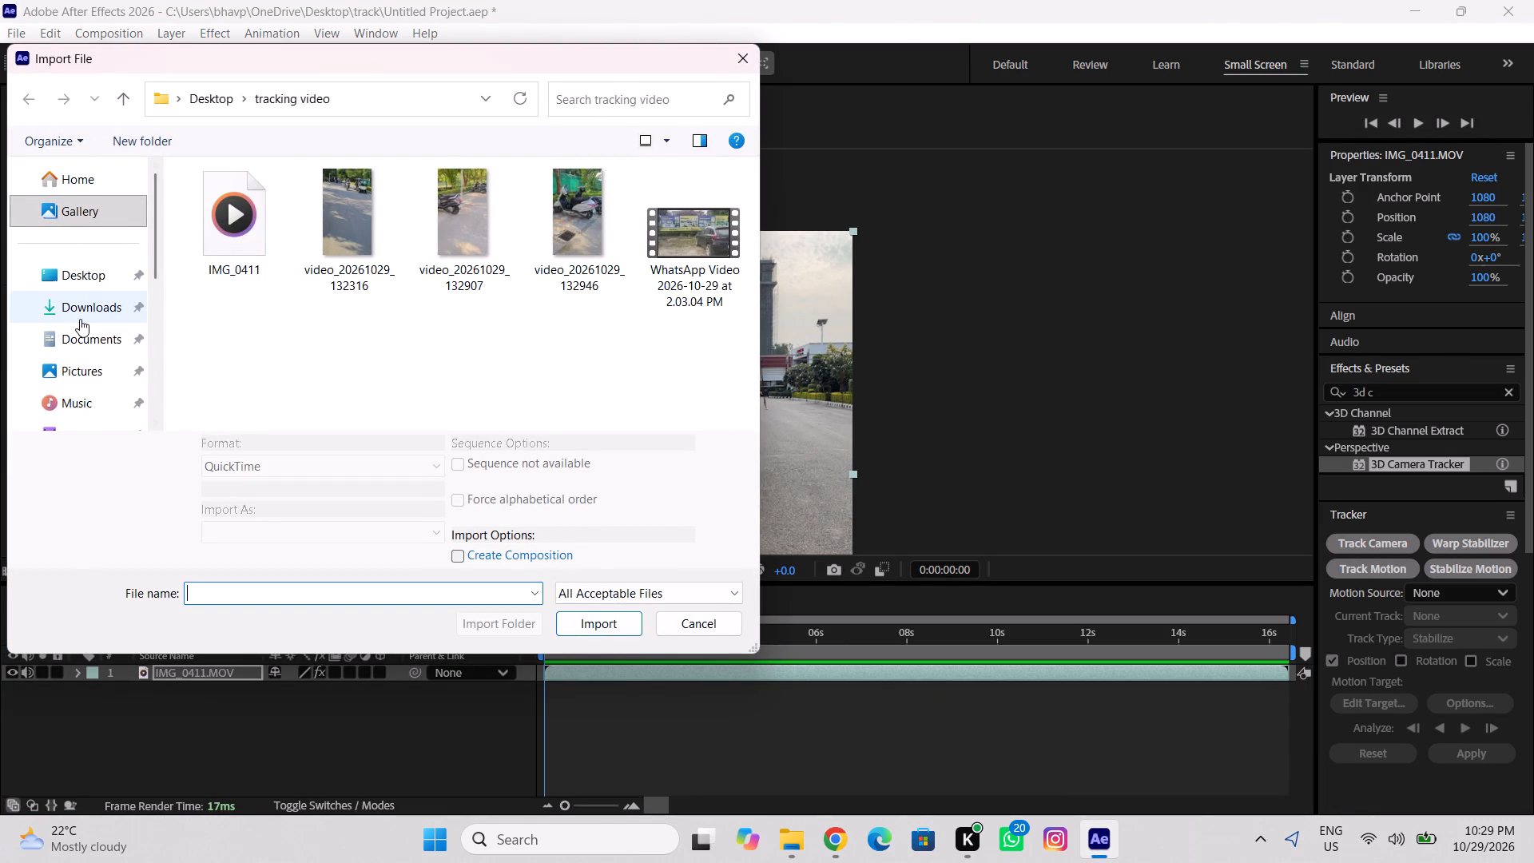
{"action": "left_click", "coordinate": [80, 319]}
{"action": "left_click", "coordinate": [213, 242]}
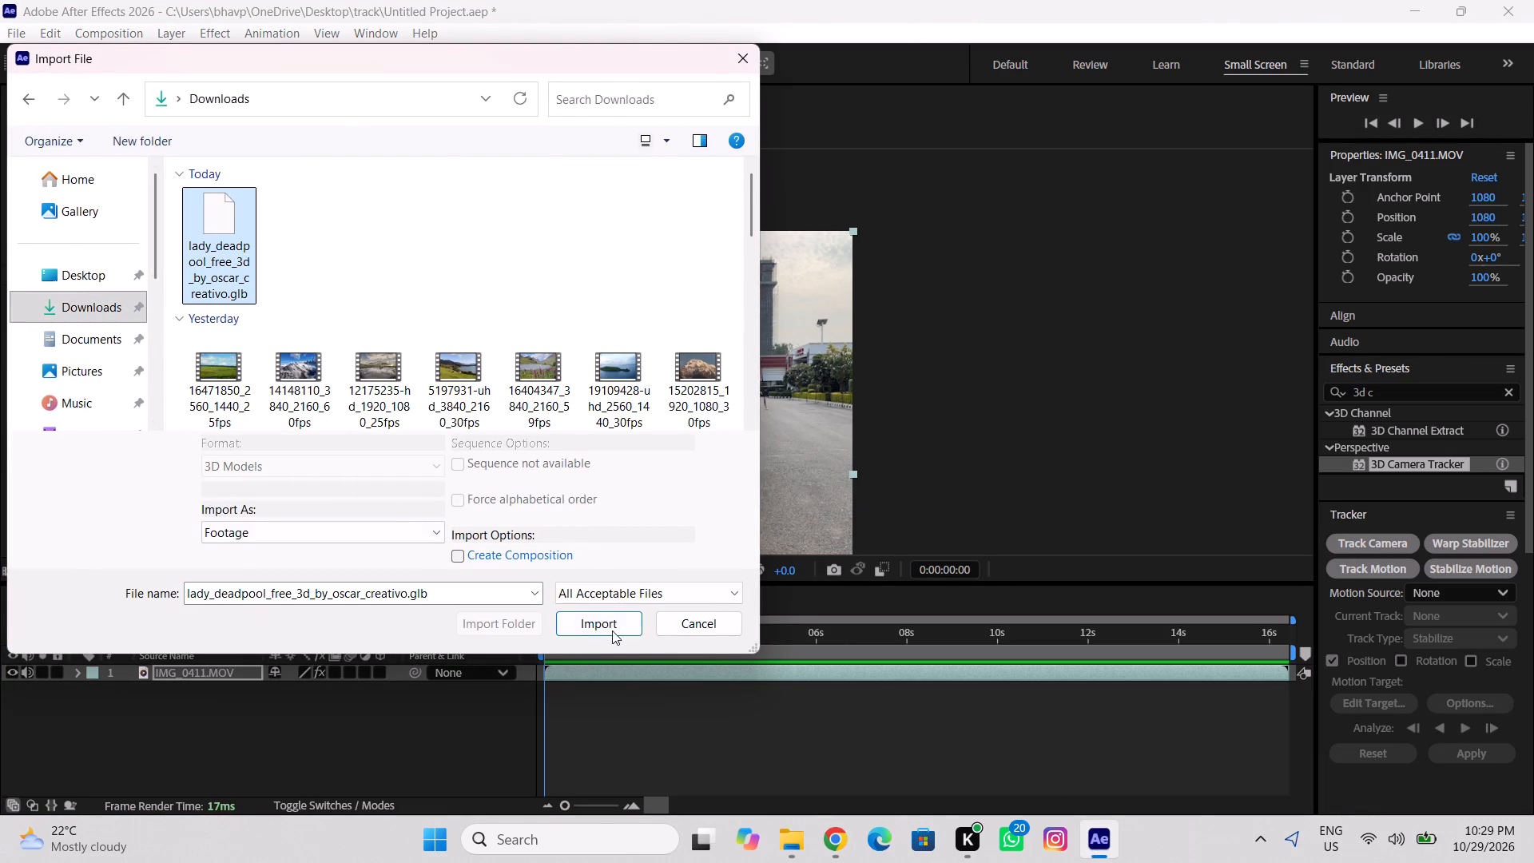
{"action": "left_click", "coordinate": [614, 627]}
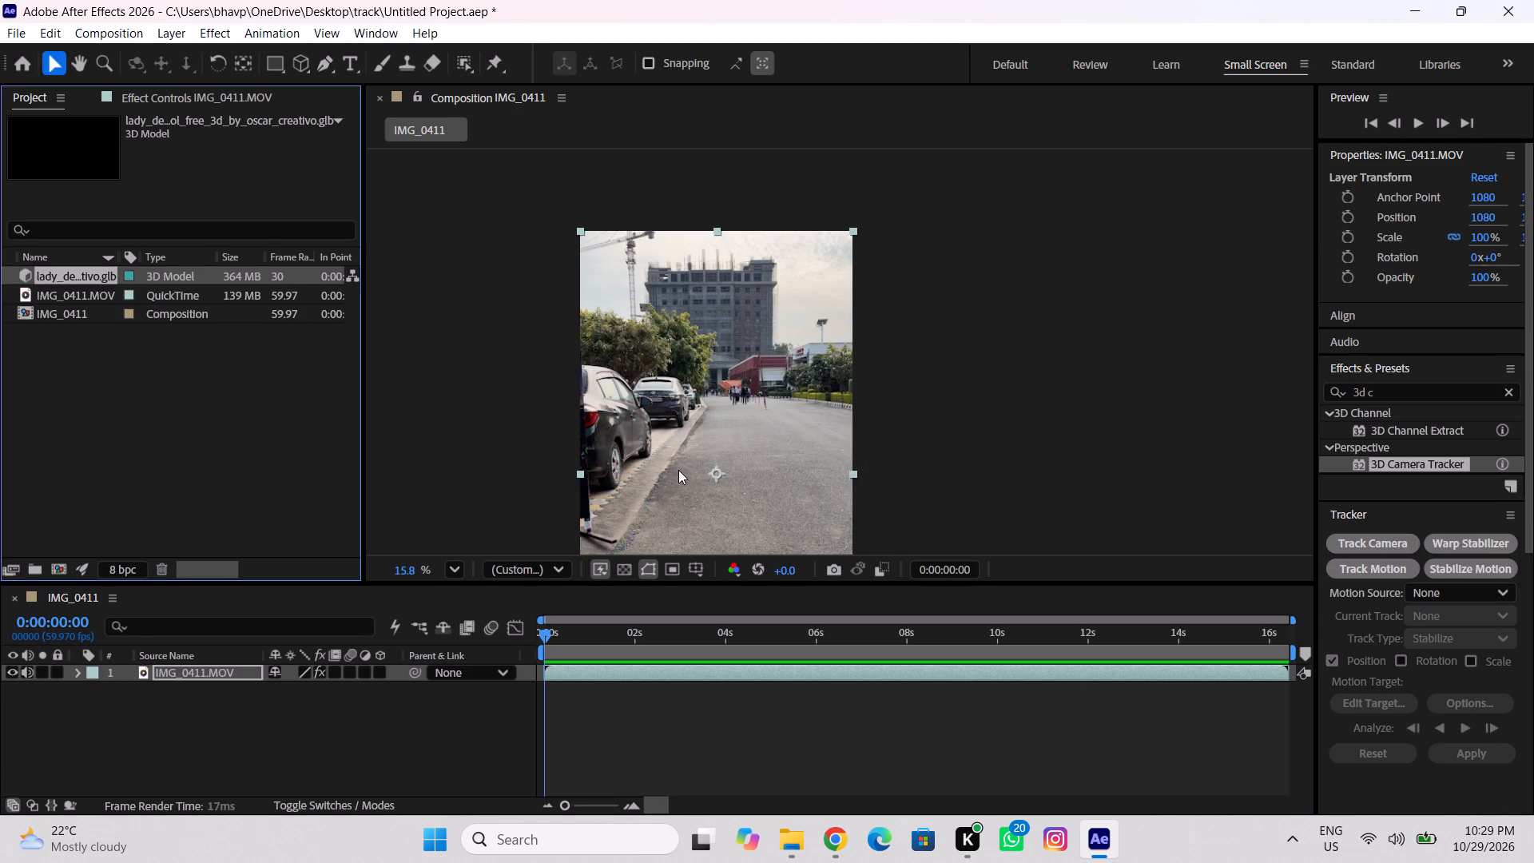
At 0:00:02:03, select a group of track points on the road and create a track solid and camera from them.
{"action": "left_click_drag", "start_coordinate": [554, 635], "coordinate": [582, 639]}
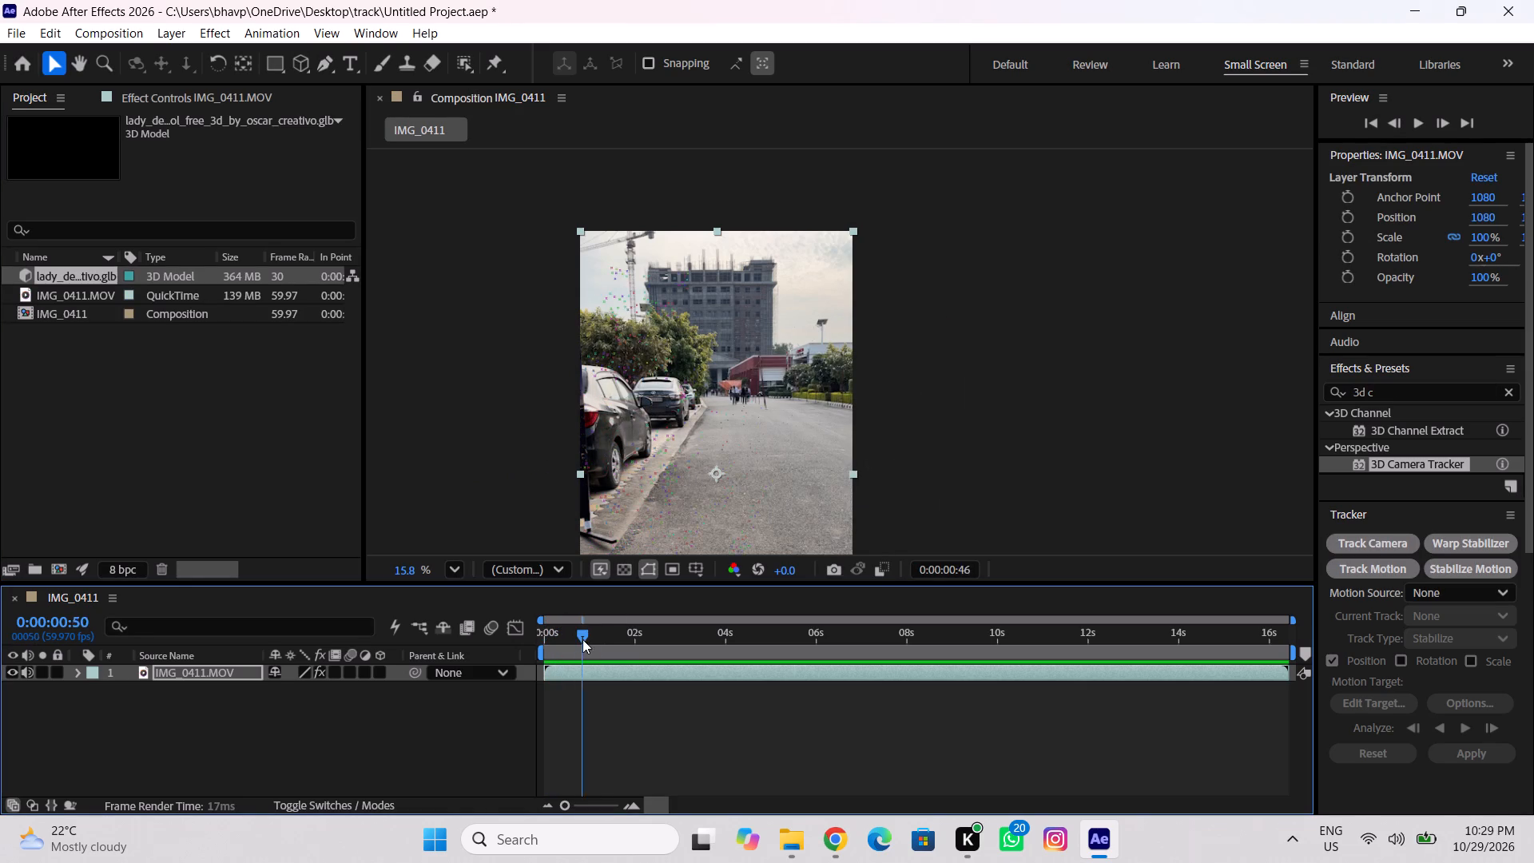
{"action": "left_click_drag", "start_coordinate": [582, 639], "coordinate": [724, 728]}
{"action": "left_click_drag", "start_coordinate": [713, 635], "coordinate": [513, 635]}
{"action": "key", "text": "space"}
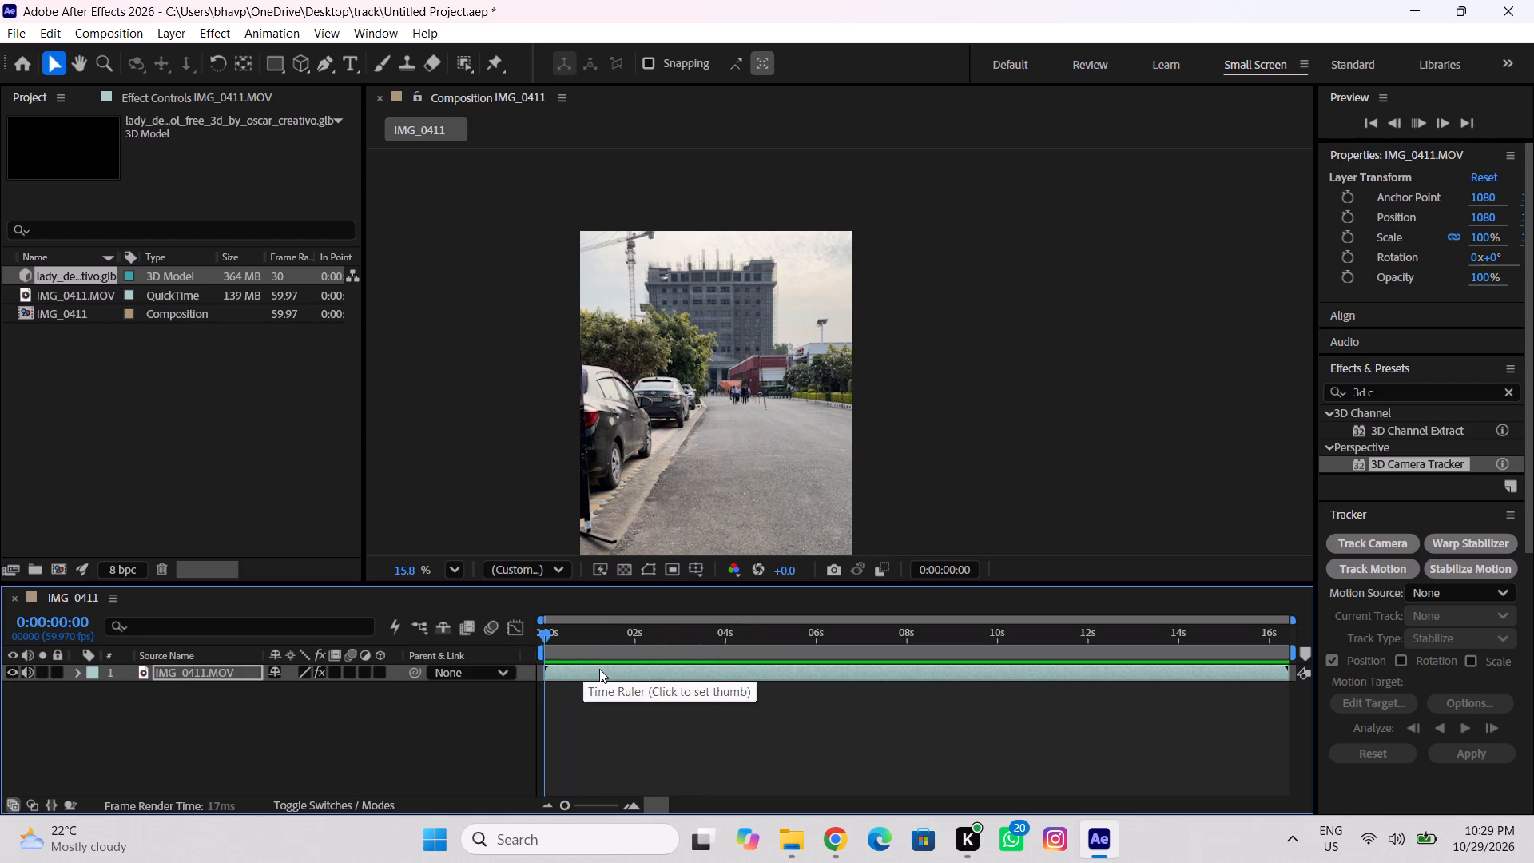
{"action": "left_click_drag", "start_coordinate": [597, 636], "coordinate": [638, 648]}
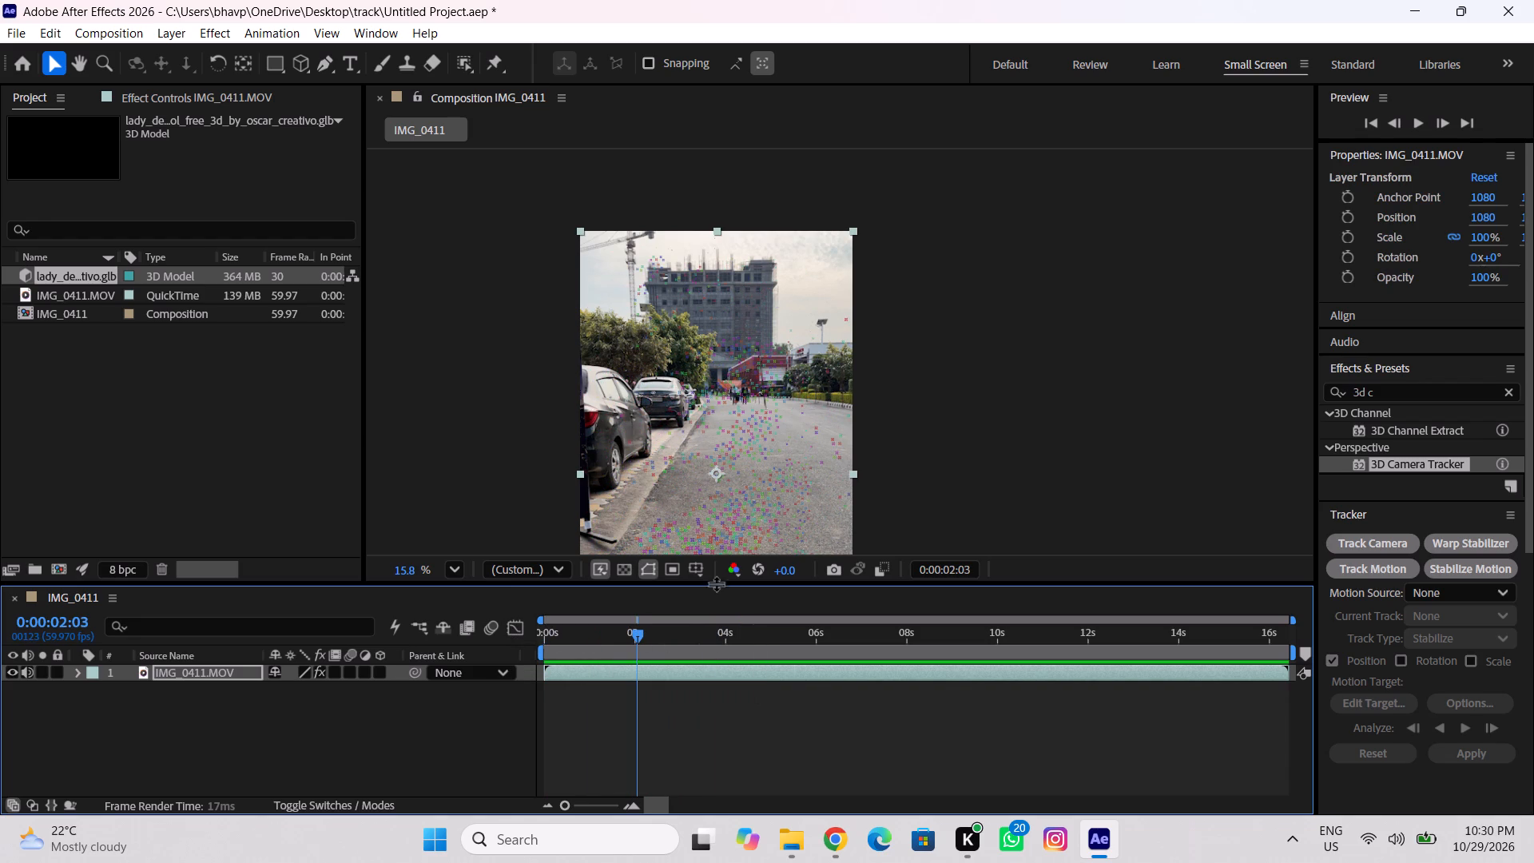
{"action": "left_click_drag", "start_coordinate": [787, 428], "coordinate": [678, 511]}
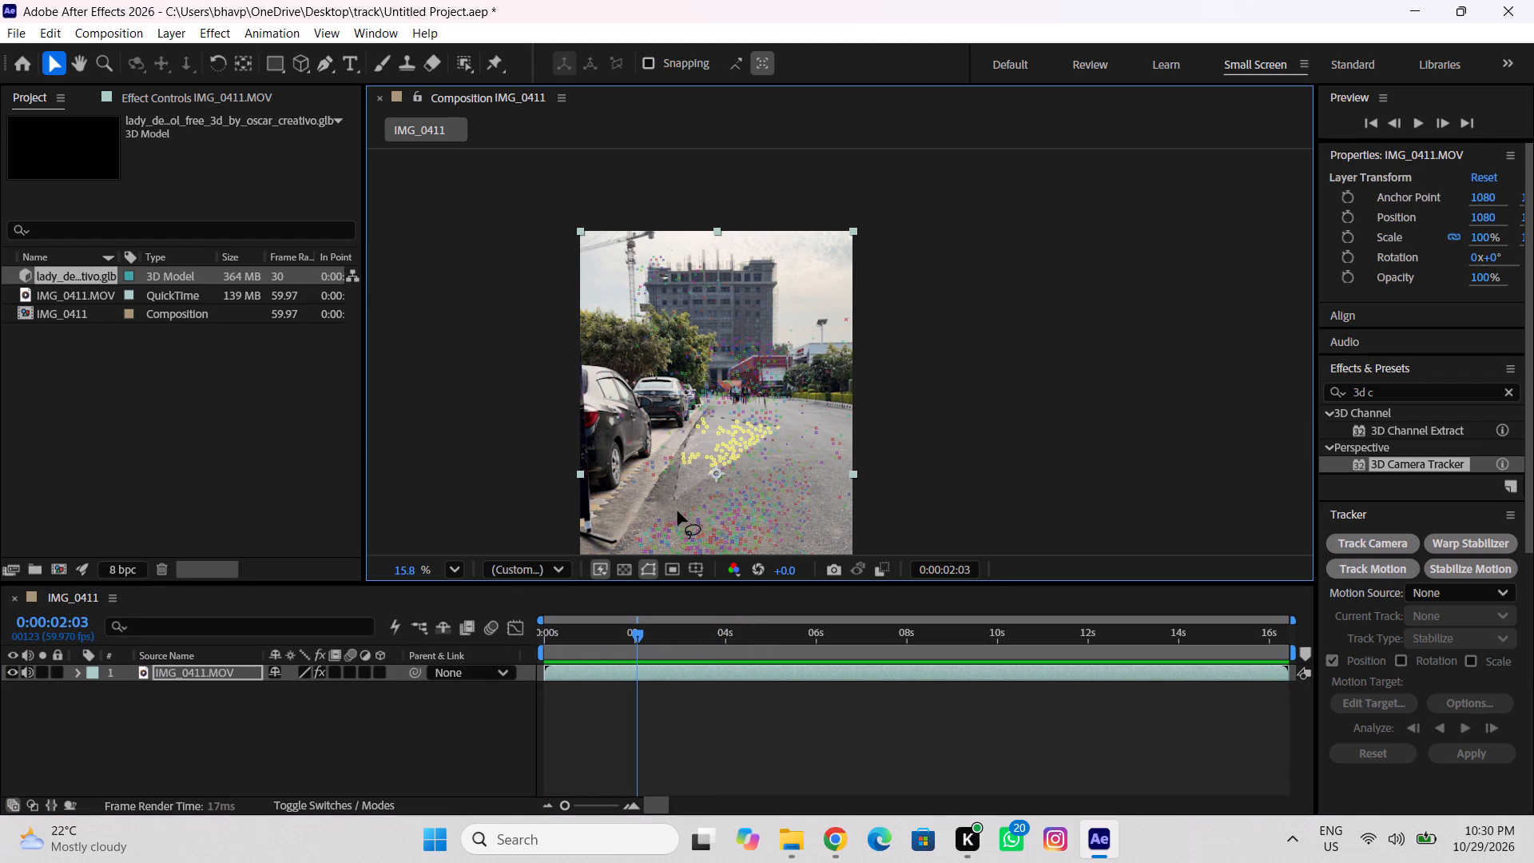
{"action": "left_click_drag", "start_coordinate": [678, 511], "coordinate": [771, 417]}
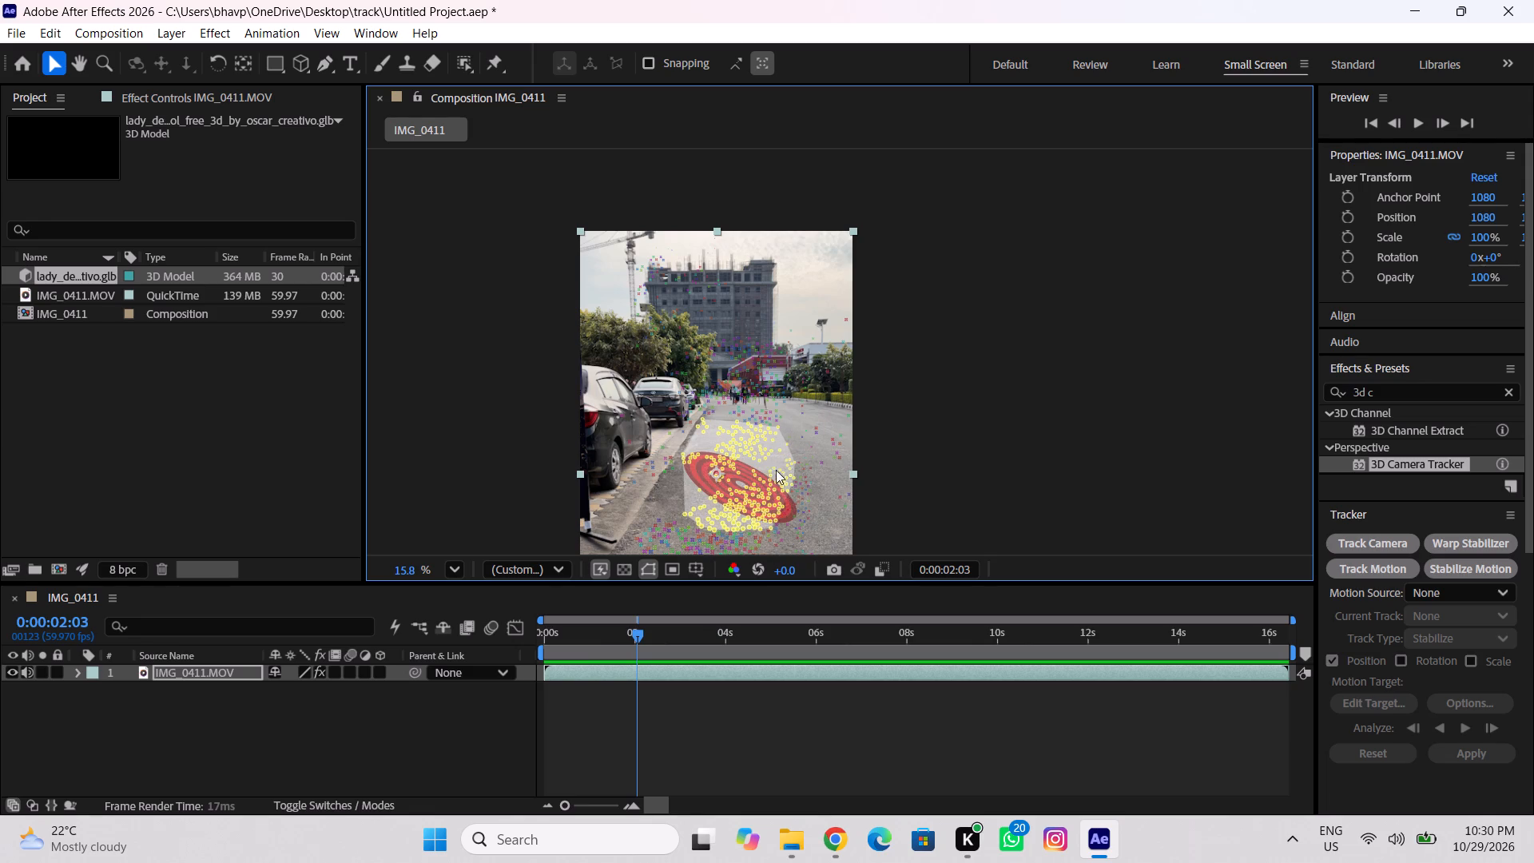
{"action": "right_click", "coordinate": [746, 482]}
{"action": "left_click", "coordinate": [834, 511]}
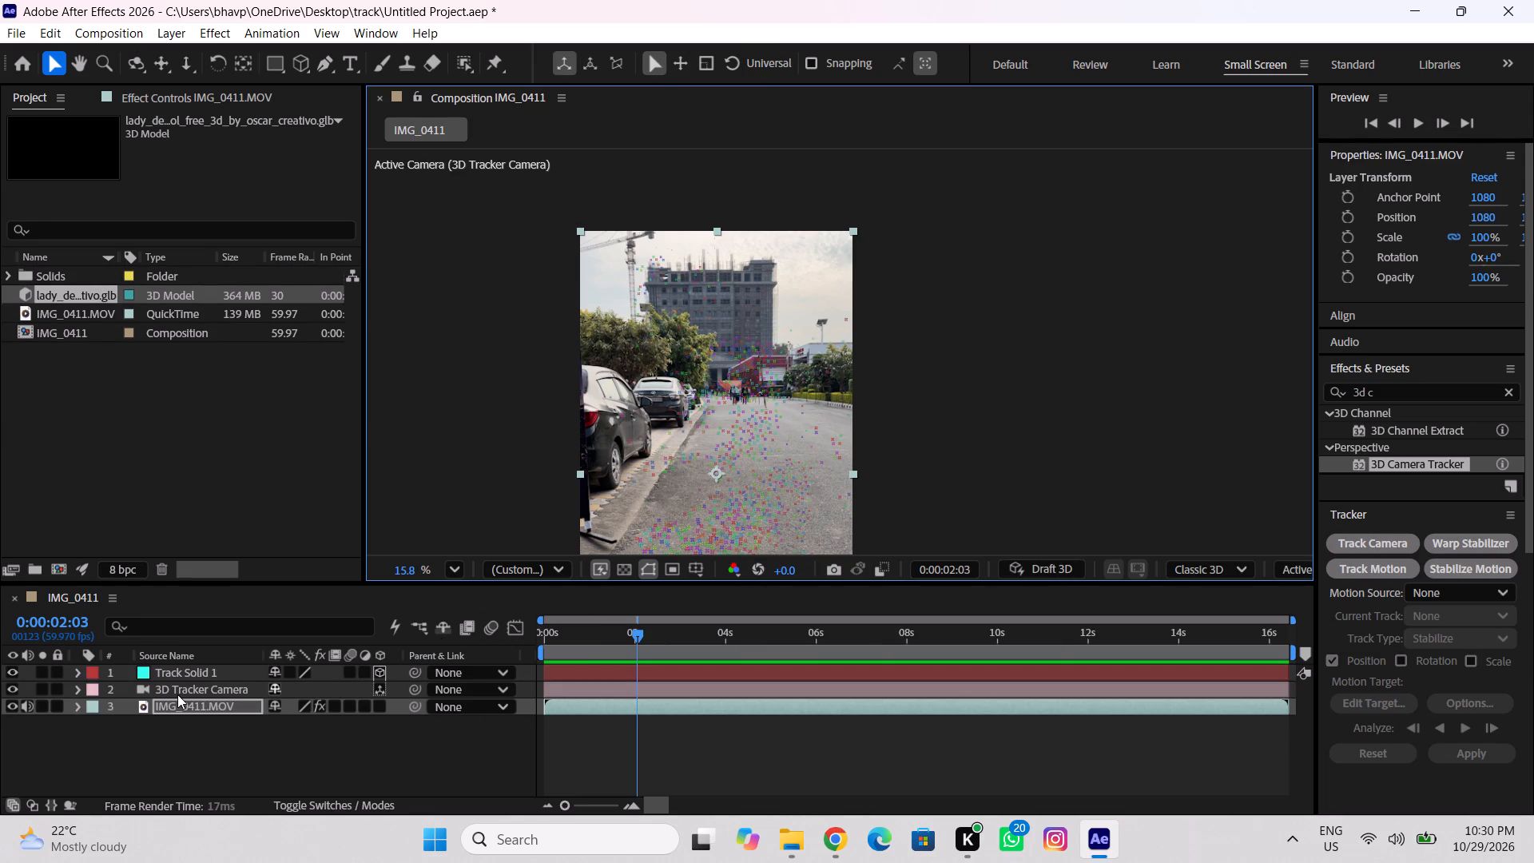
Add the Lady Deadpool GLB model above the track solid in the IMG_0411 composition and accept the default model settings.
{"action": "left_click_drag", "start_coordinate": [66, 298], "coordinate": [252, 548]}
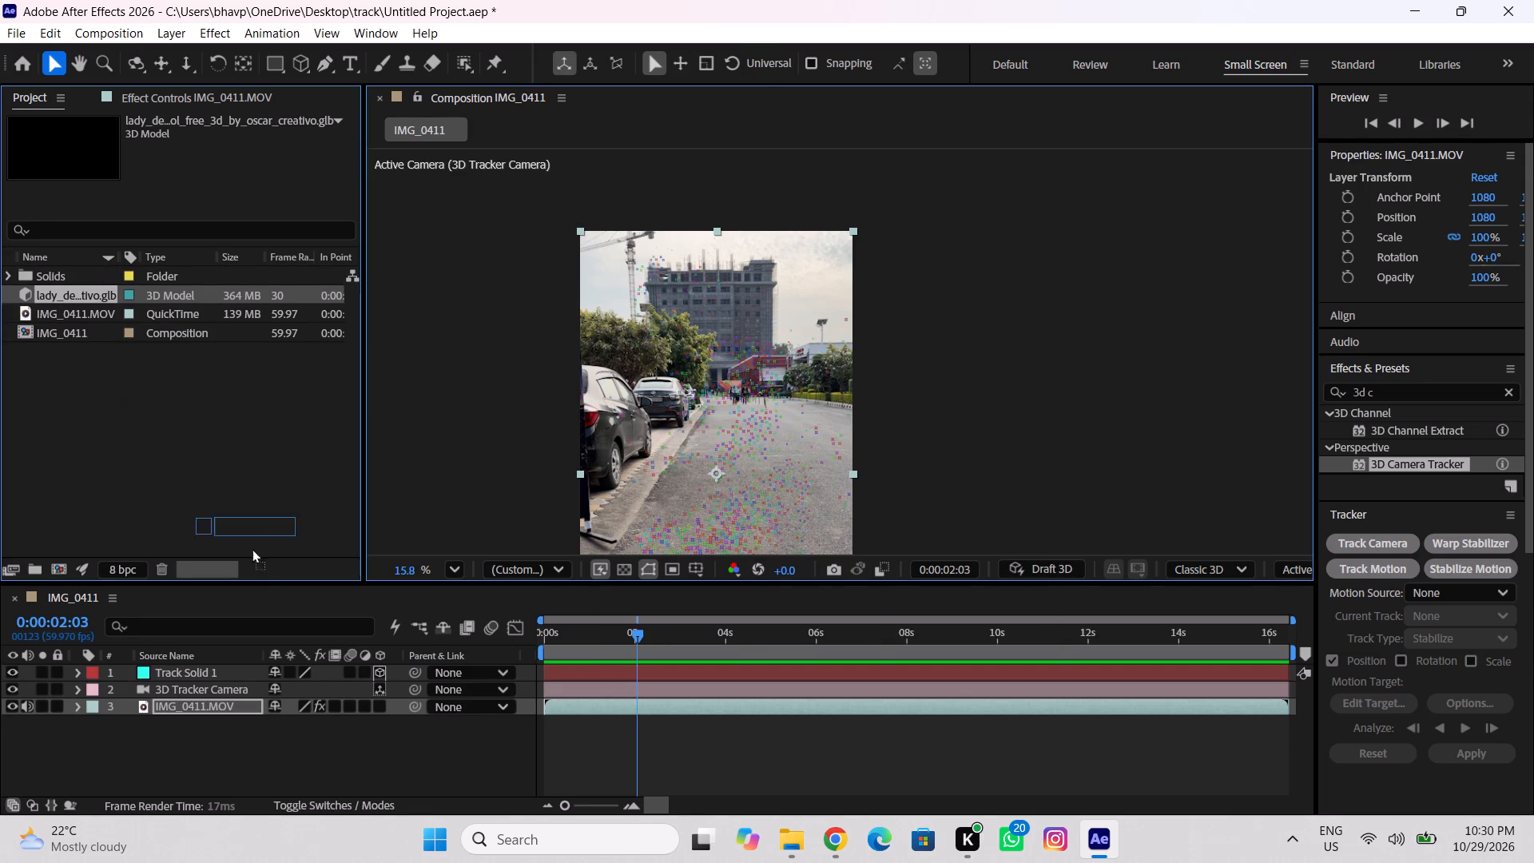
{"action": "left_click_drag", "start_coordinate": [252, 548], "coordinate": [214, 676]}
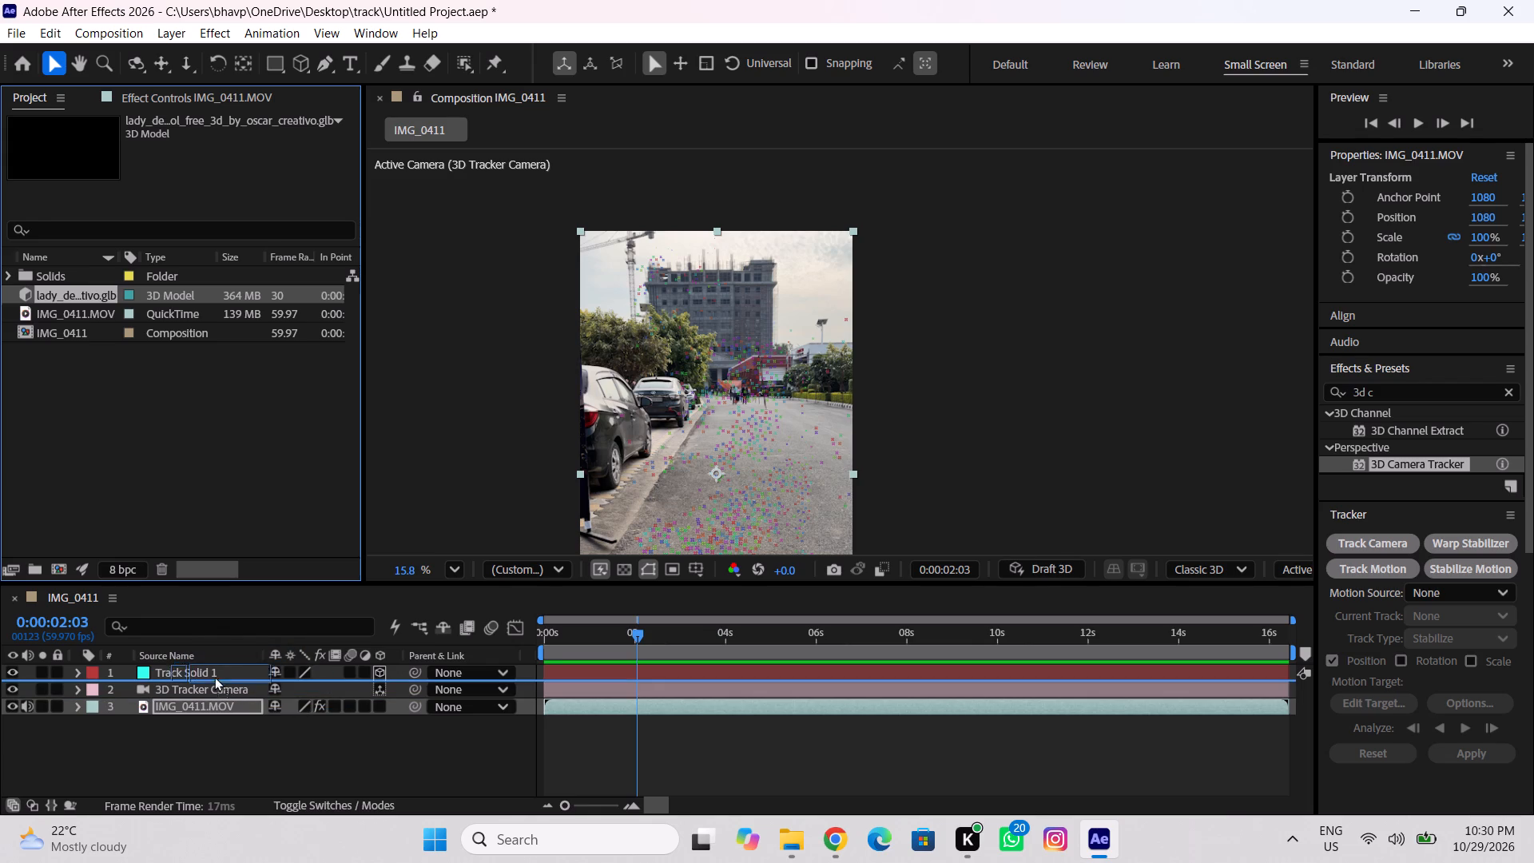
{"action": "left_click_drag", "start_coordinate": [214, 676], "coordinate": [199, 664]}
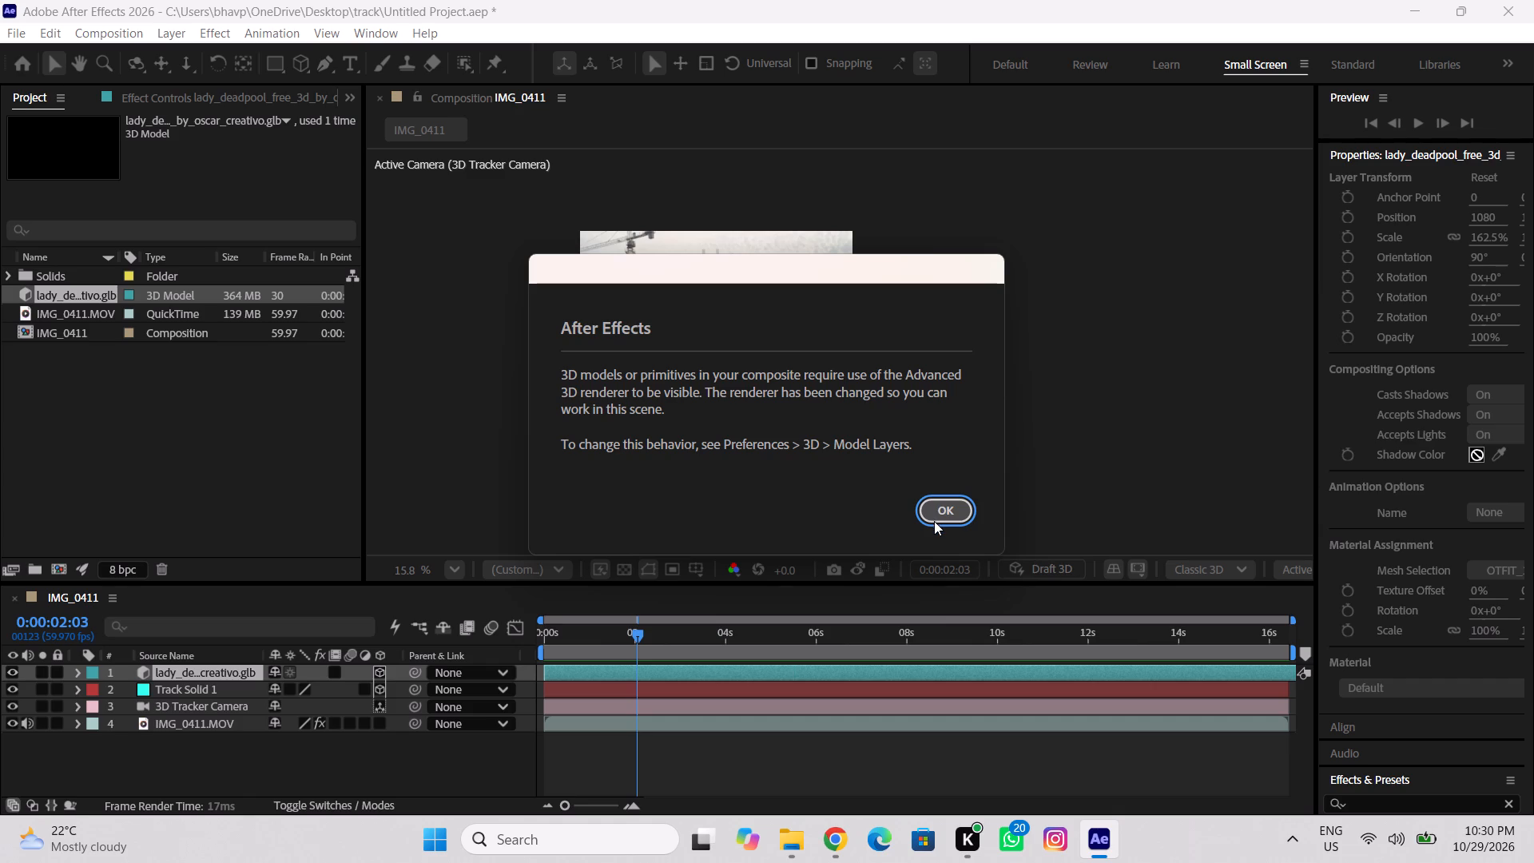
{"action": "left_click", "coordinate": [943, 511]}
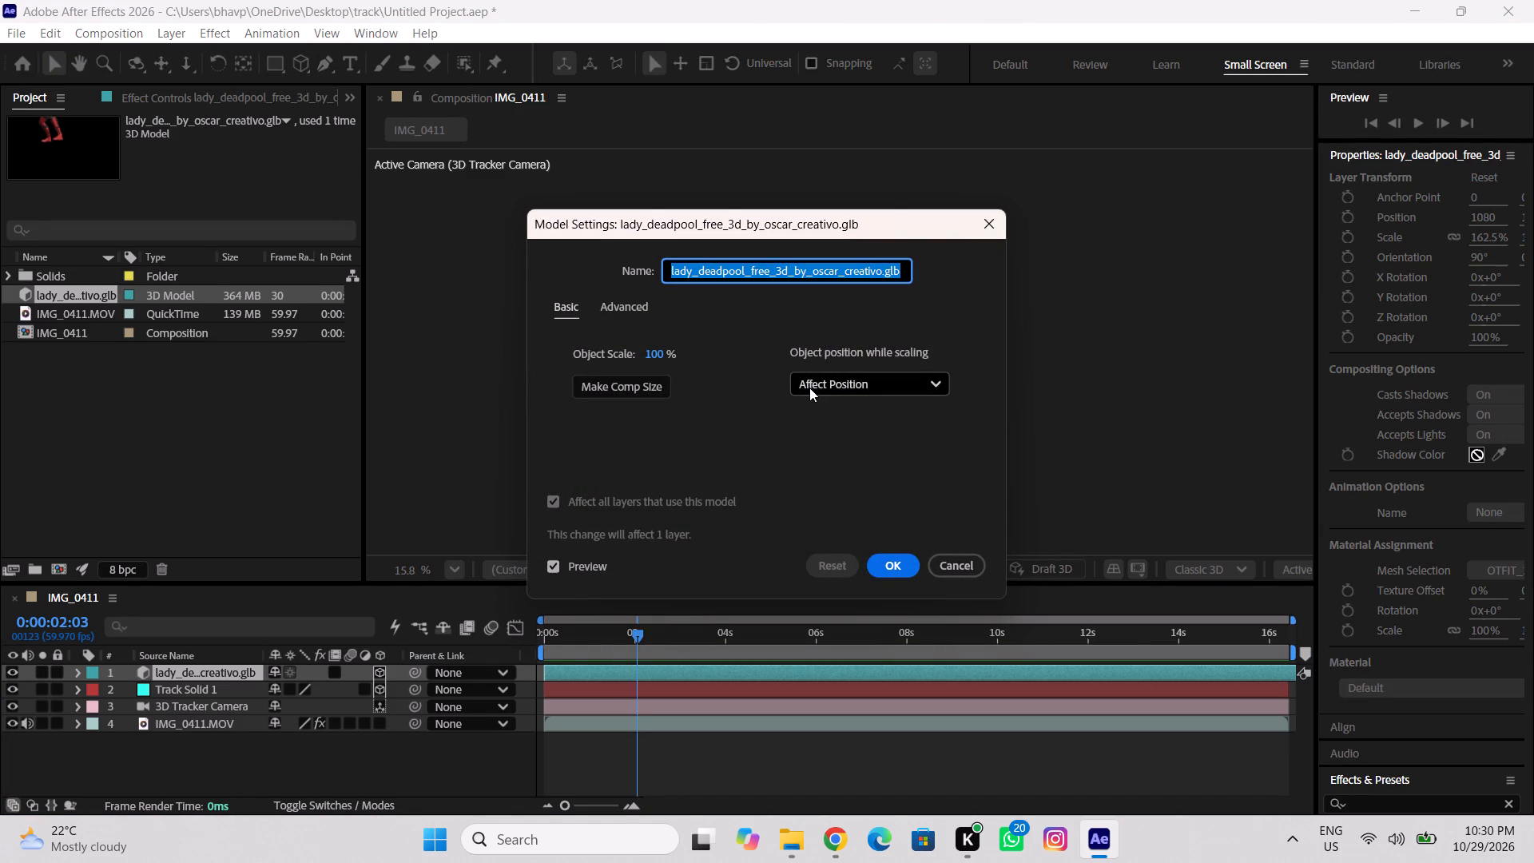
{"action": "left_click", "coordinate": [922, 383]}
{"action": "left_click", "coordinate": [922, 383]}
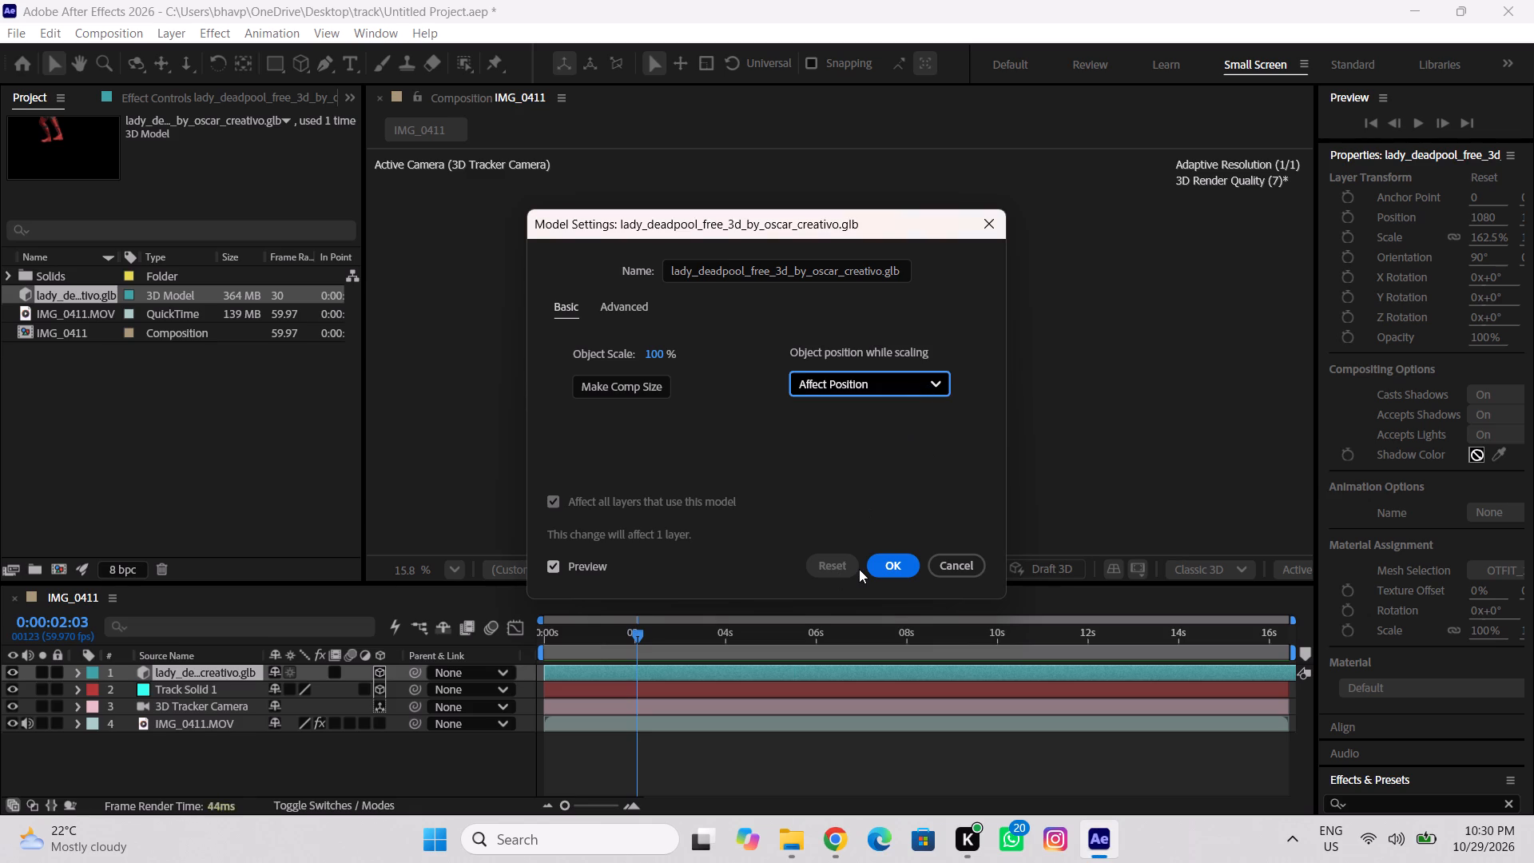
{"action": "left_click", "coordinate": [862, 569]}
{"action": "left_click", "coordinate": [870, 569]}
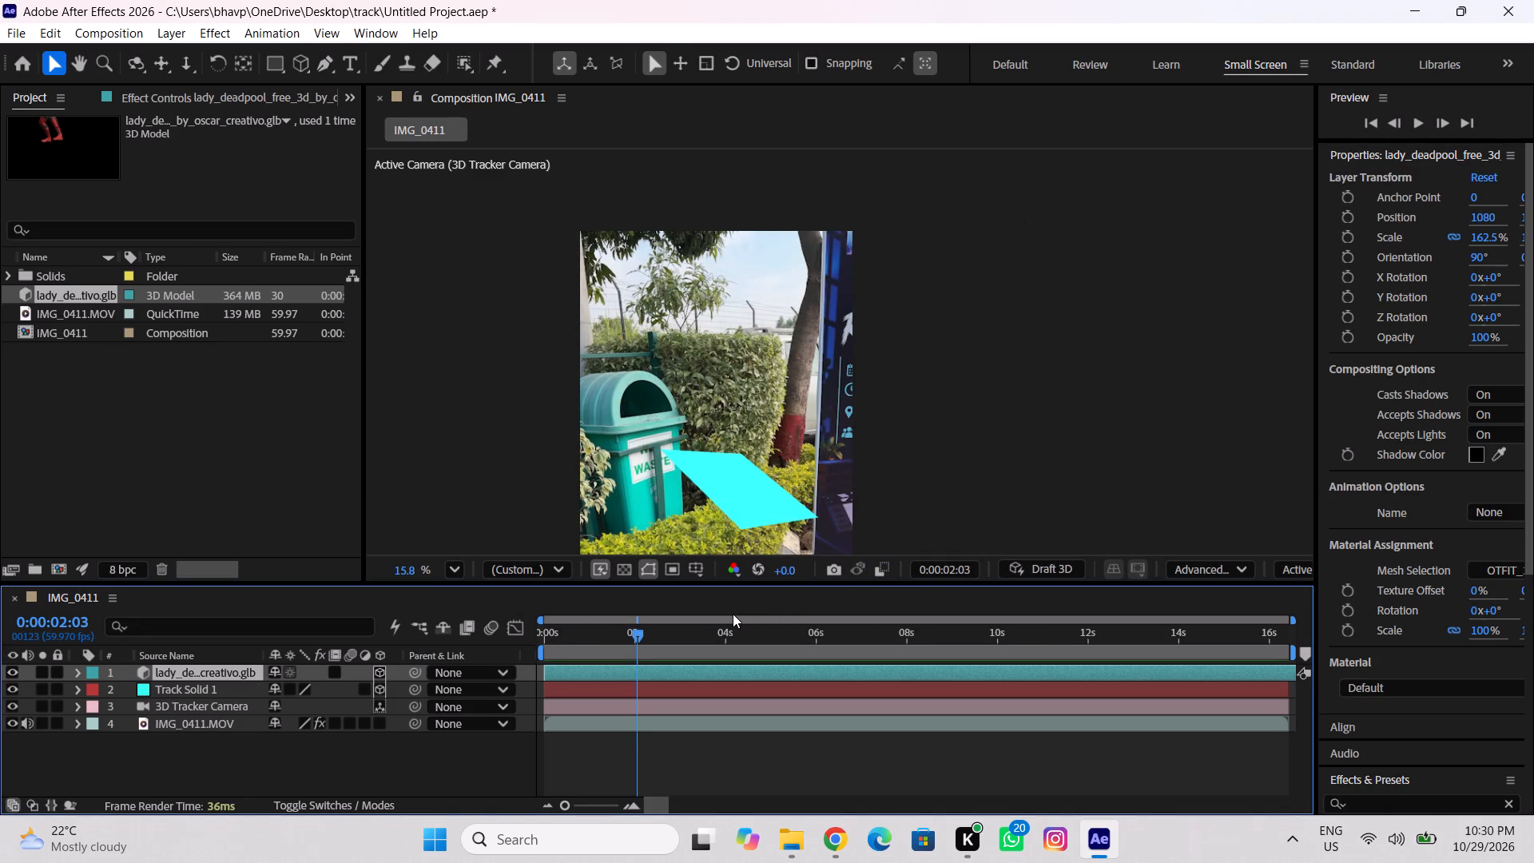
At 0:00:03:43, move the Lady Deadpool model along its X axis to a position of about 3572.
{"action": "left_click_drag", "start_coordinate": [733, 614], "coordinate": [725, 615]}
{"action": "left_click_drag", "start_coordinate": [704, 628], "coordinate": [686, 630]}
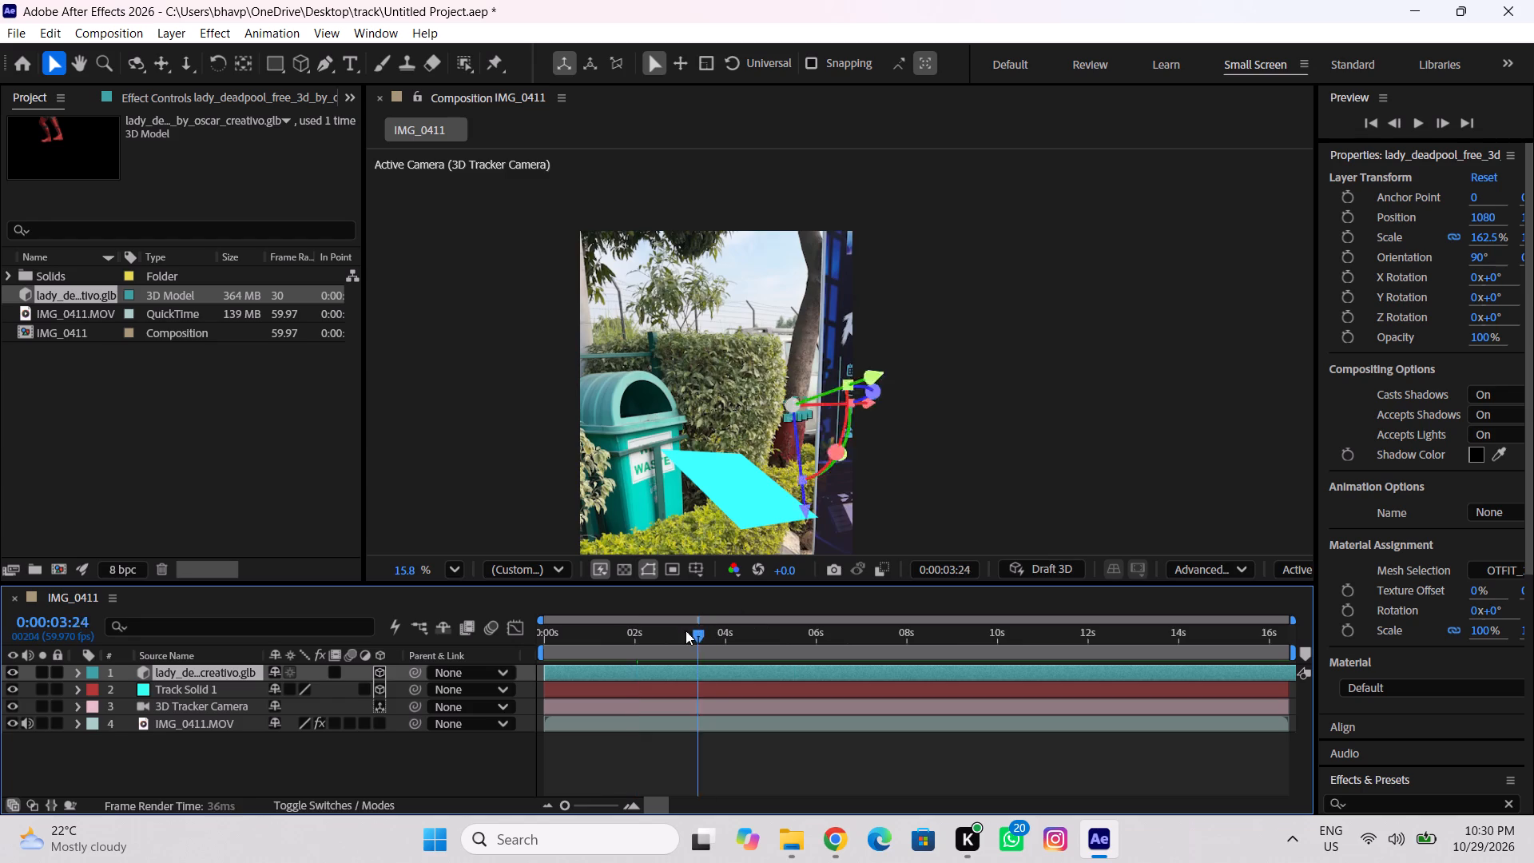
{"action": "left_click_drag", "start_coordinate": [686, 630], "coordinate": [686, 680]}
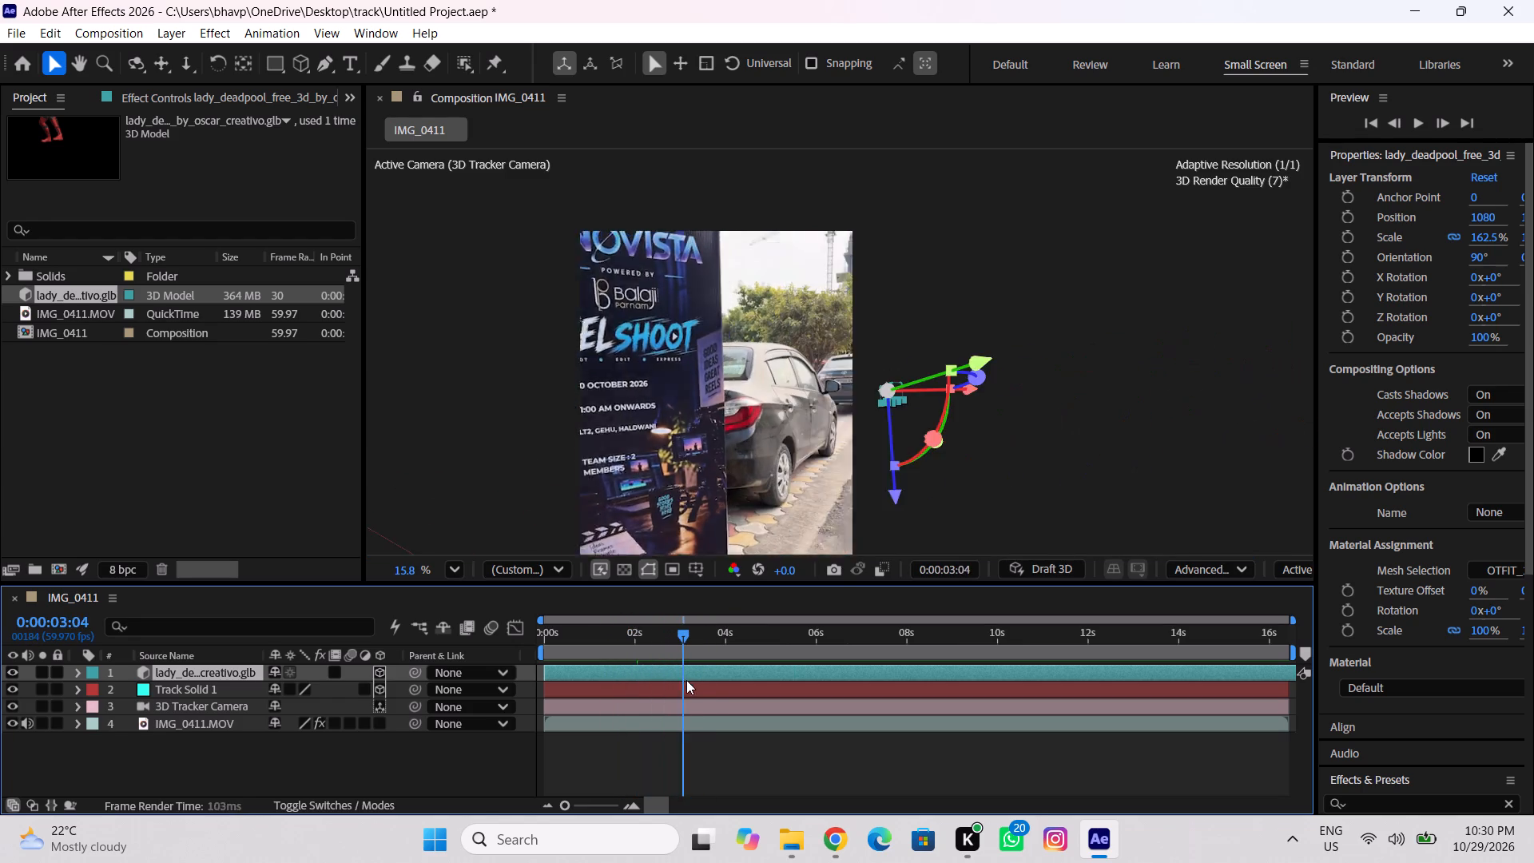
{"action": "left_click_drag", "start_coordinate": [686, 680], "coordinate": [713, 693]}
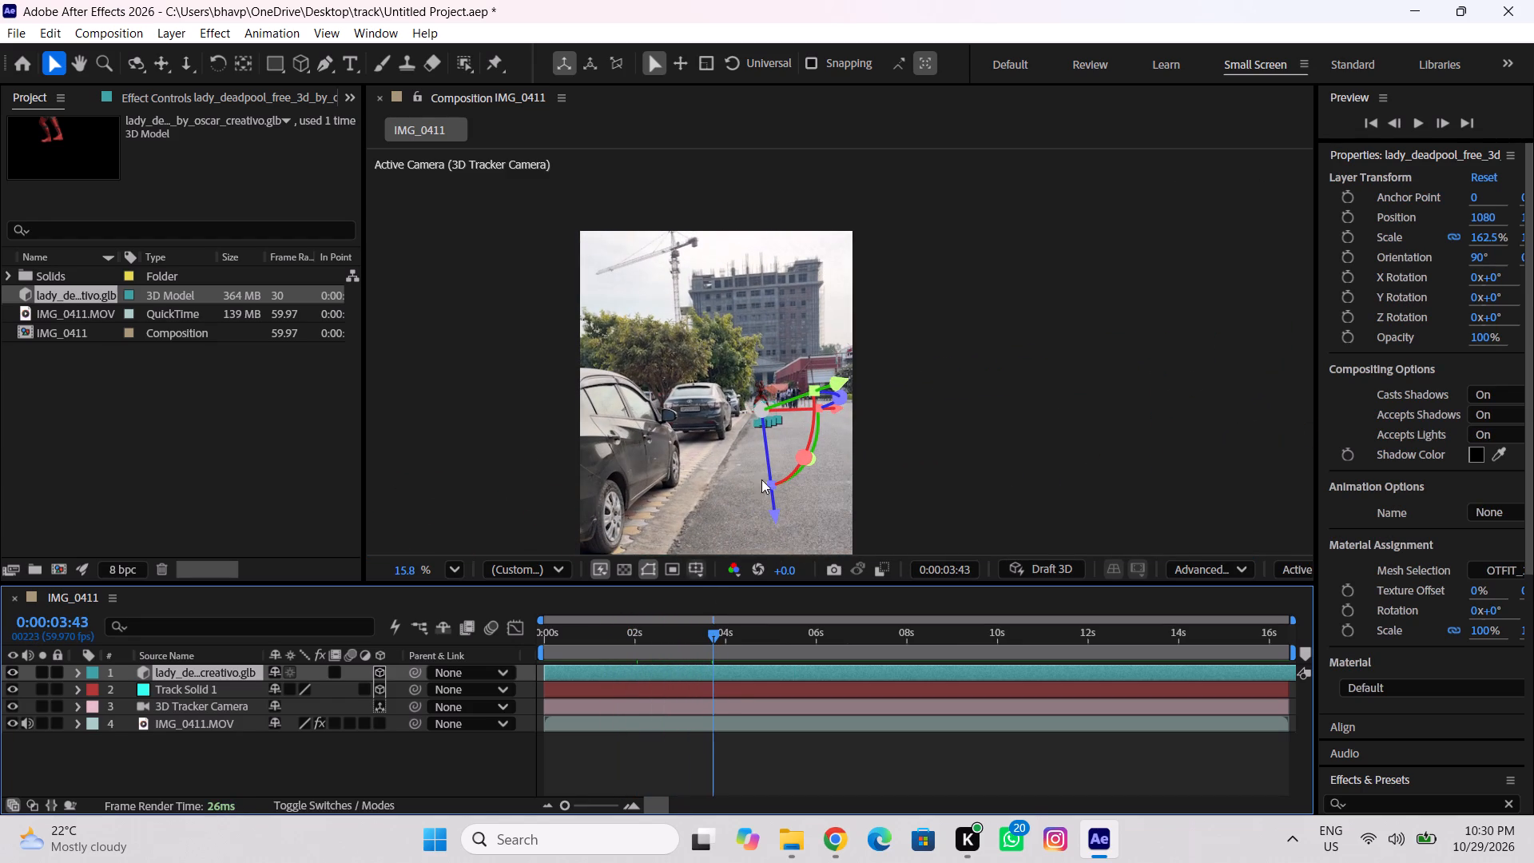
{"action": "scroll", "coordinate": [760, 376], "scroll_direction": "up", "scroll_amount": 9}
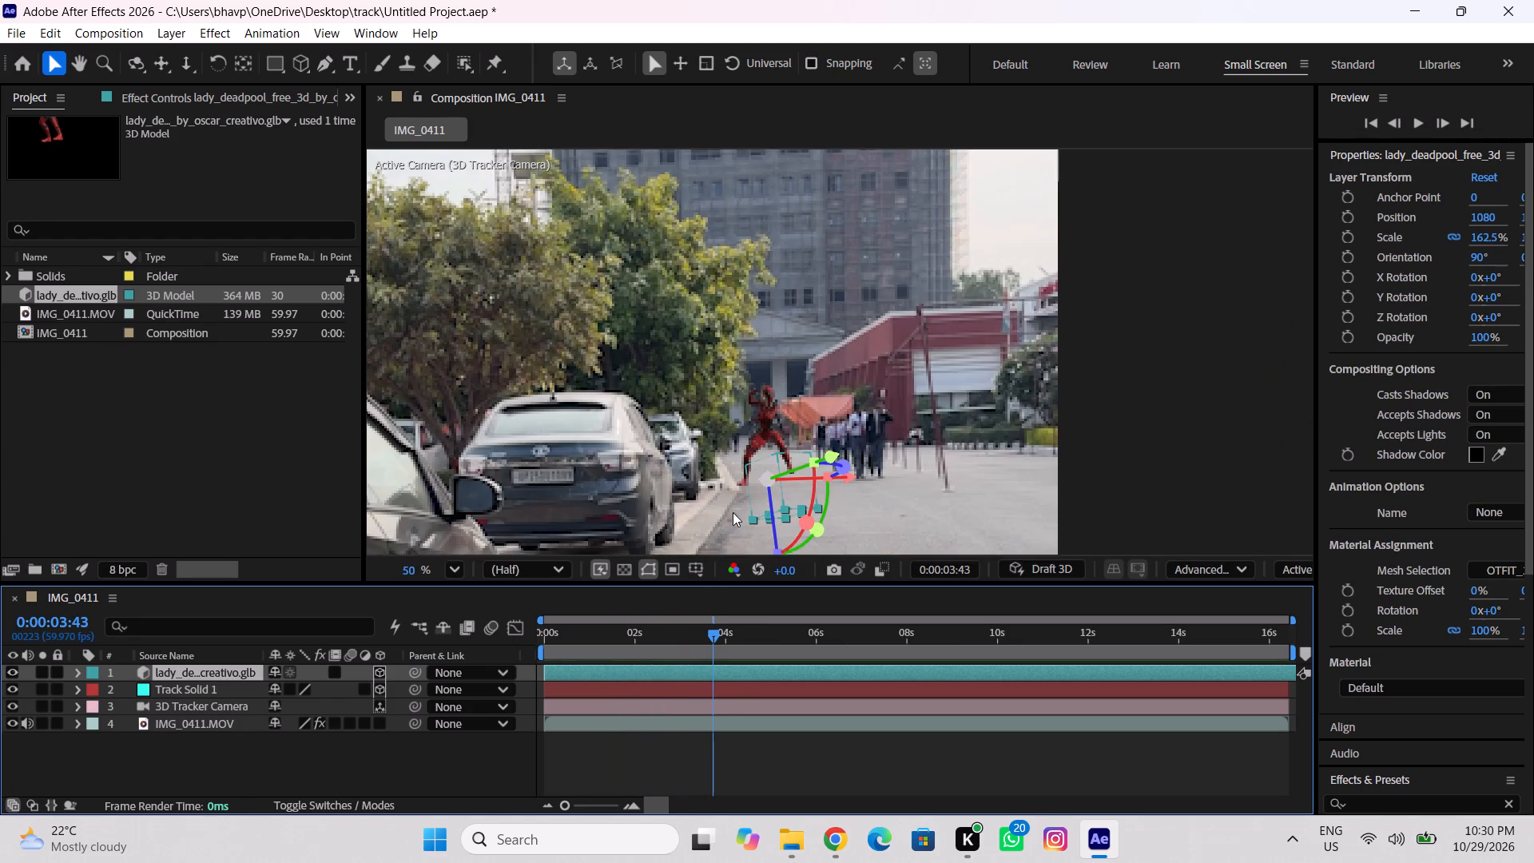
{"action": "scroll", "coordinate": [745, 514], "scroll_direction": "down", "scroll_amount": 4}
{"action": "scroll", "coordinate": [770, 459], "scroll_direction": "up", "scroll_amount": 9}
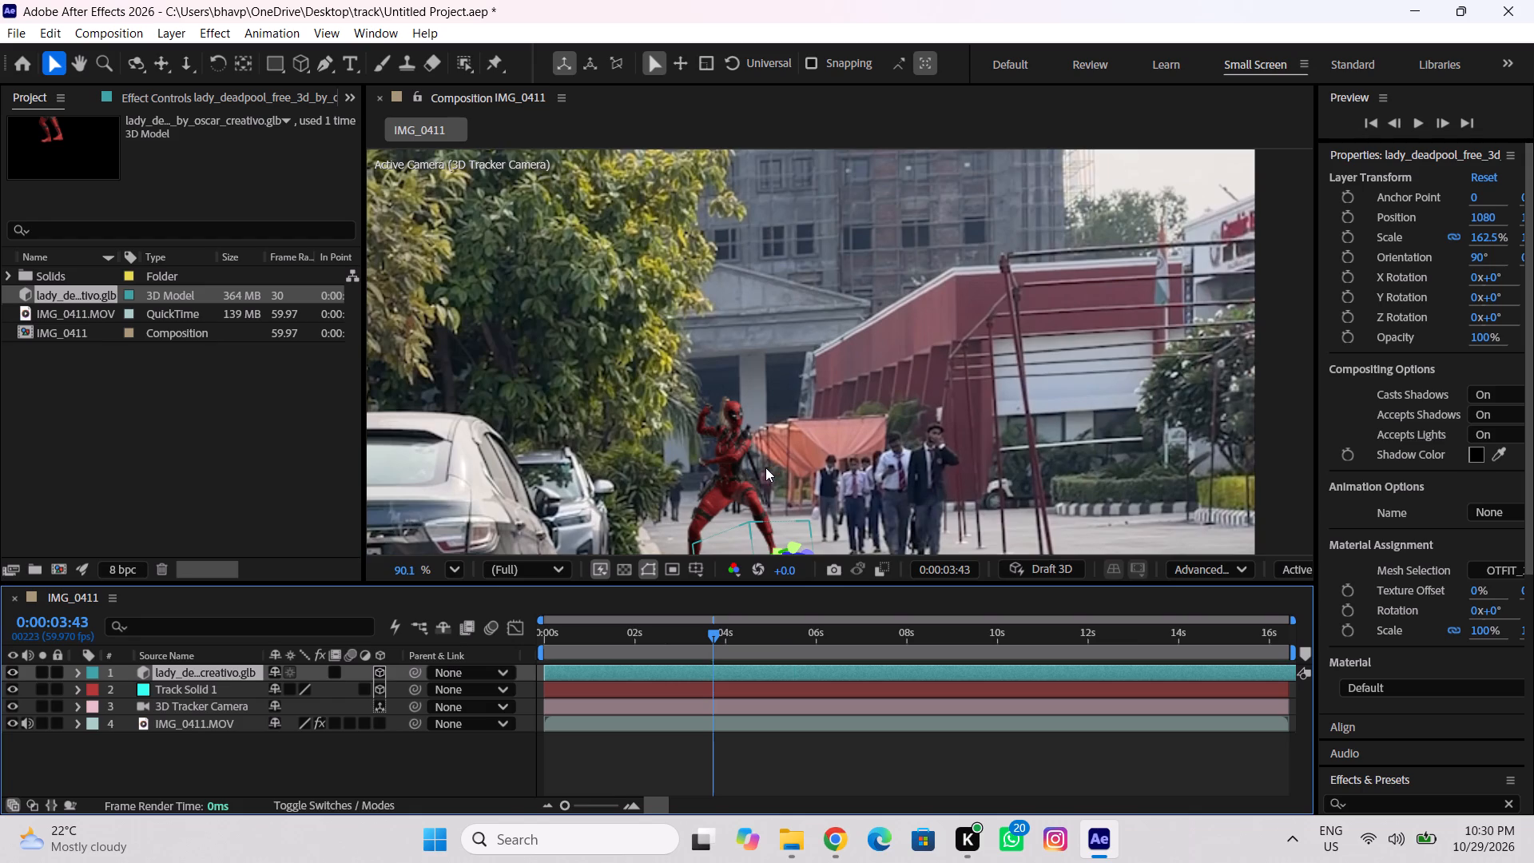
{"action": "scroll", "coordinate": [765, 474], "scroll_direction": "down", "scroll_amount": 2}
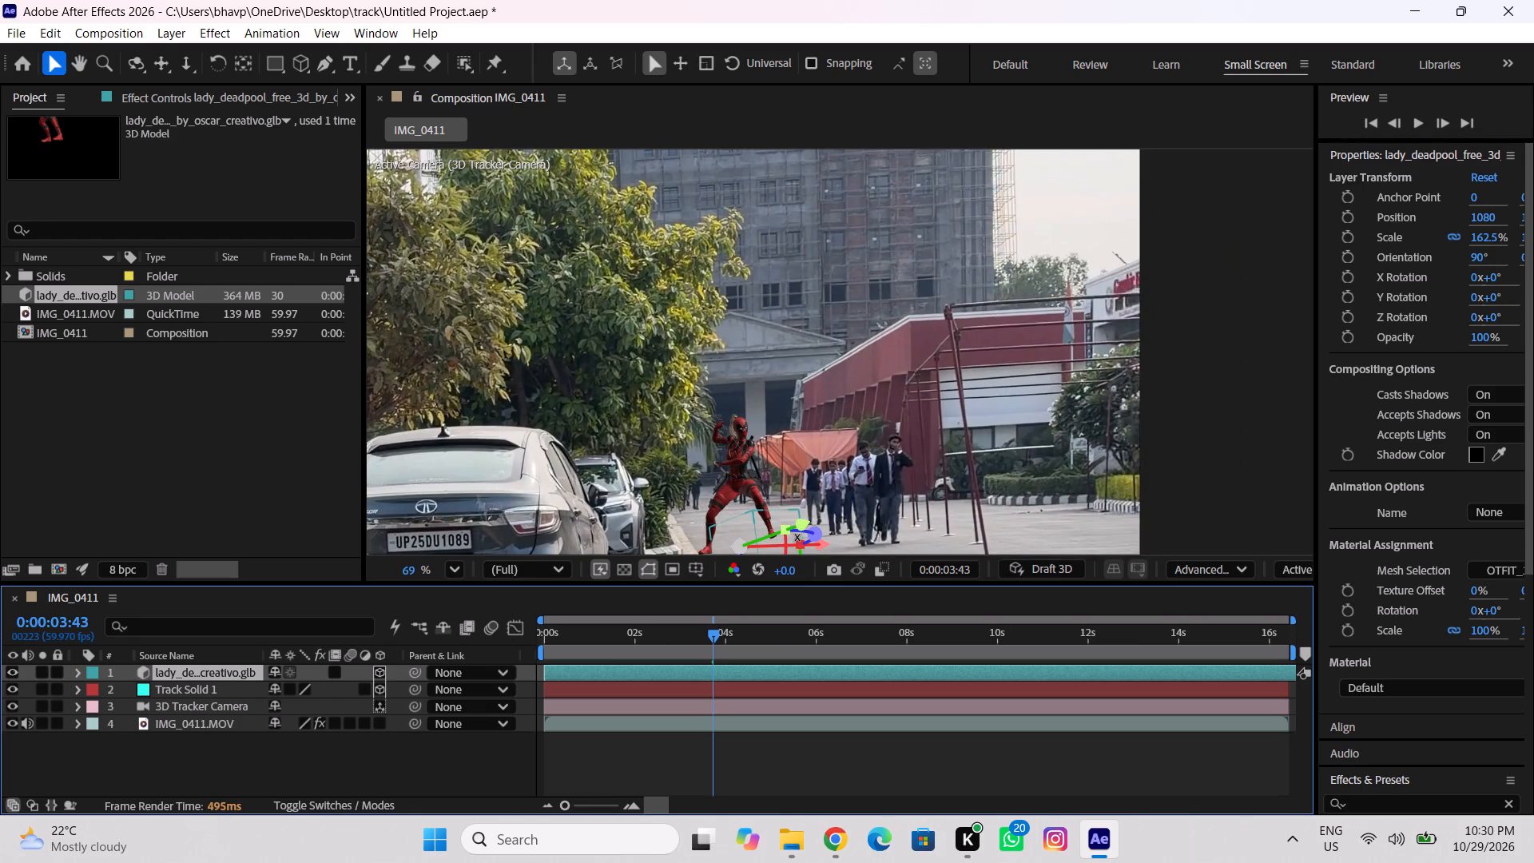
{"action": "scroll", "coordinate": [792, 536], "scroll_direction": "down", "scroll_amount": 2}
{"action": "left_click_drag", "start_coordinate": [793, 538], "coordinate": [935, 573]}
Play back the composition from 0:00:03:43 to check how the model sits in the tracked shot.
{"action": "scroll", "coordinate": [948, 532], "scroll_direction": "down", "scroll_amount": 4}
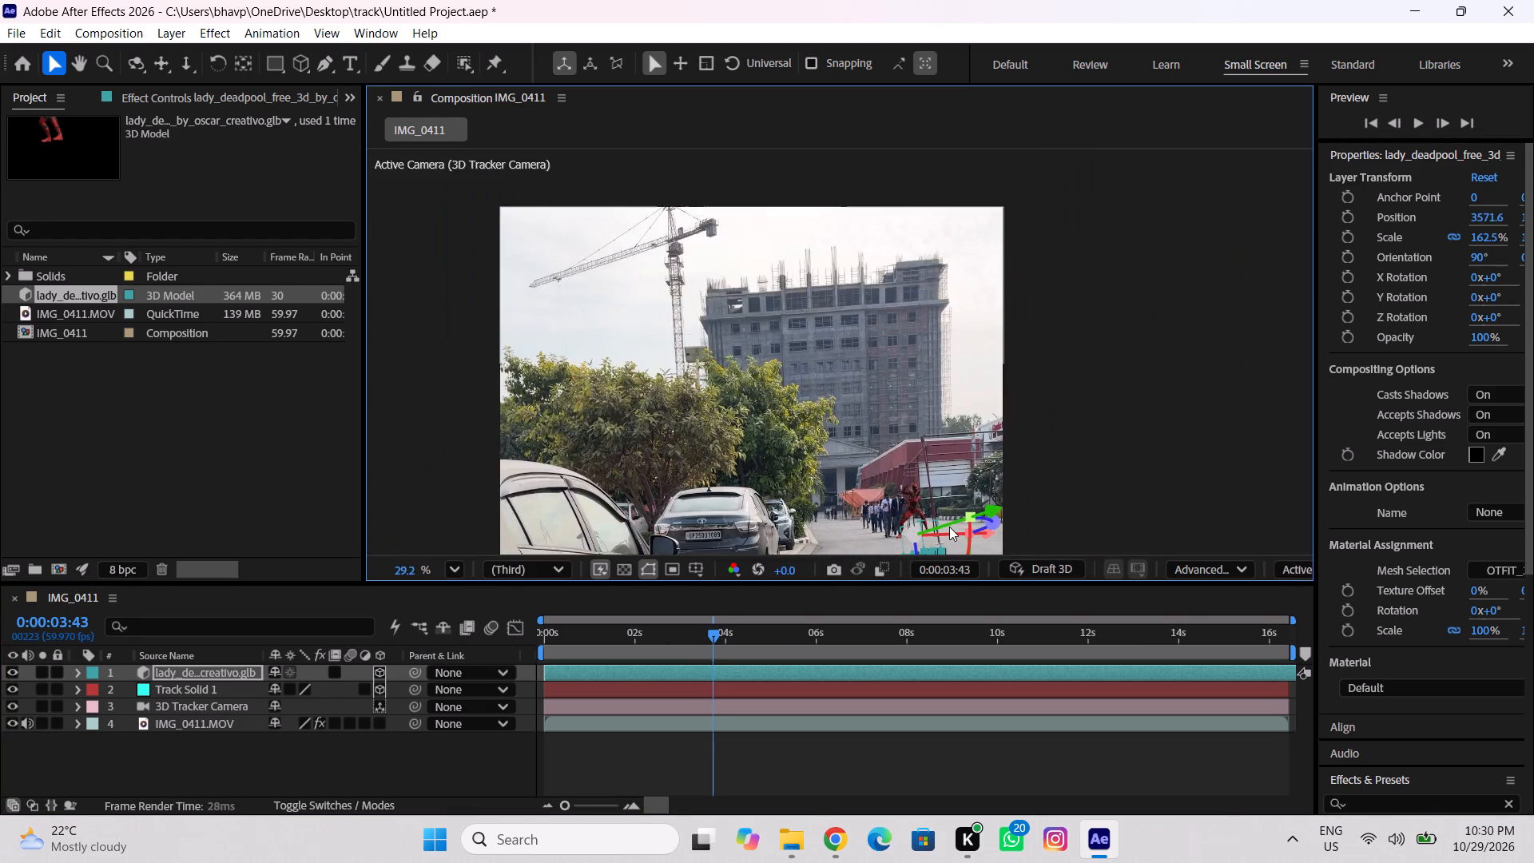
{"action": "scroll", "coordinate": [949, 527], "scroll_direction": "down", "scroll_amount": 5}
{"action": "key", "text": "space"}
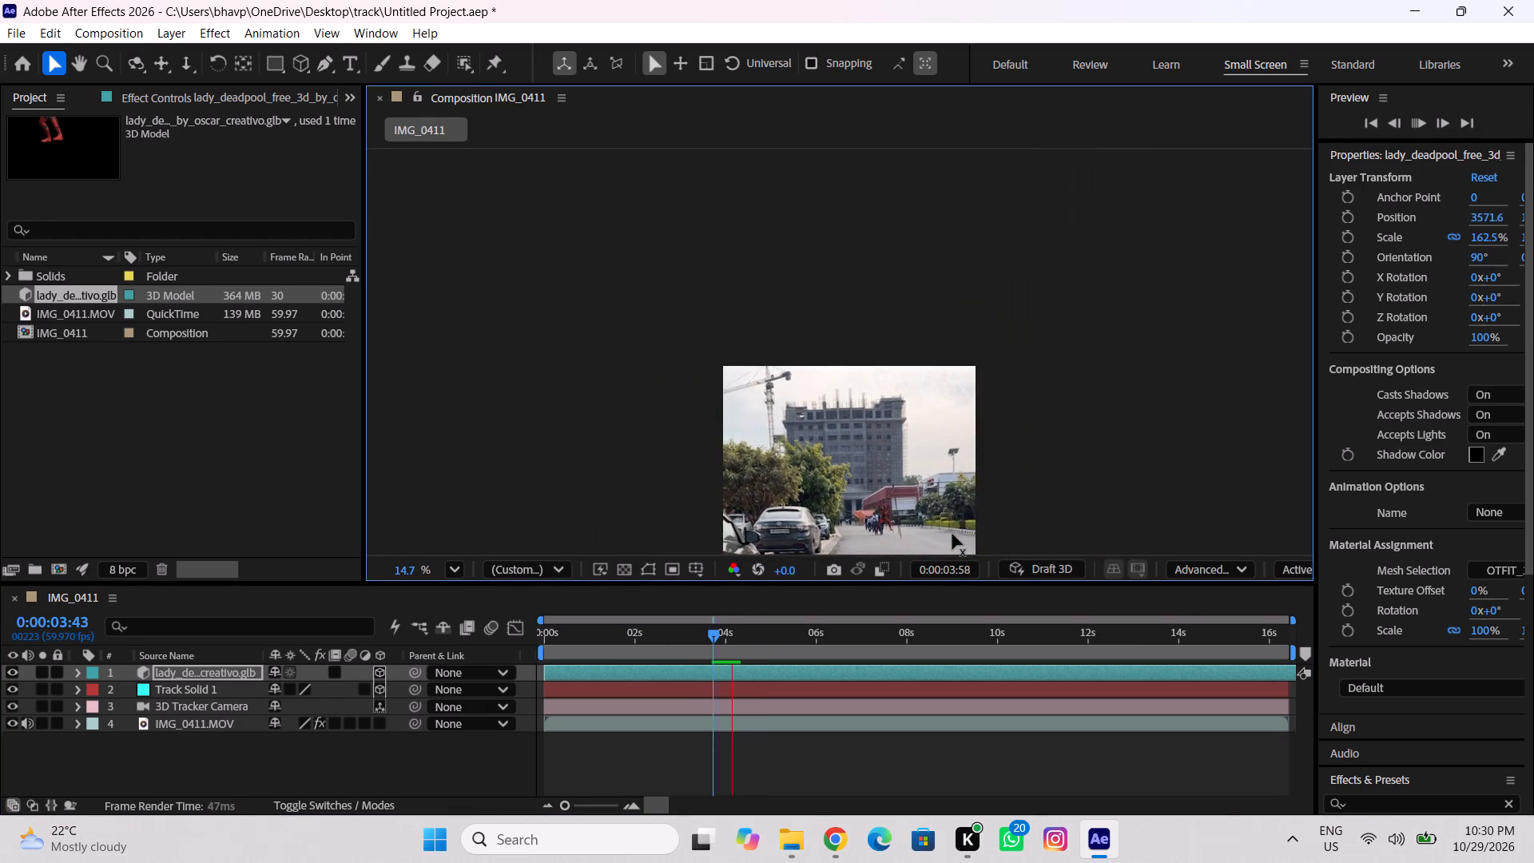
{"action": "key", "text": "space"}
{"action": "scroll", "coordinate": [850, 499], "scroll_direction": "down", "scroll_amount": 4}
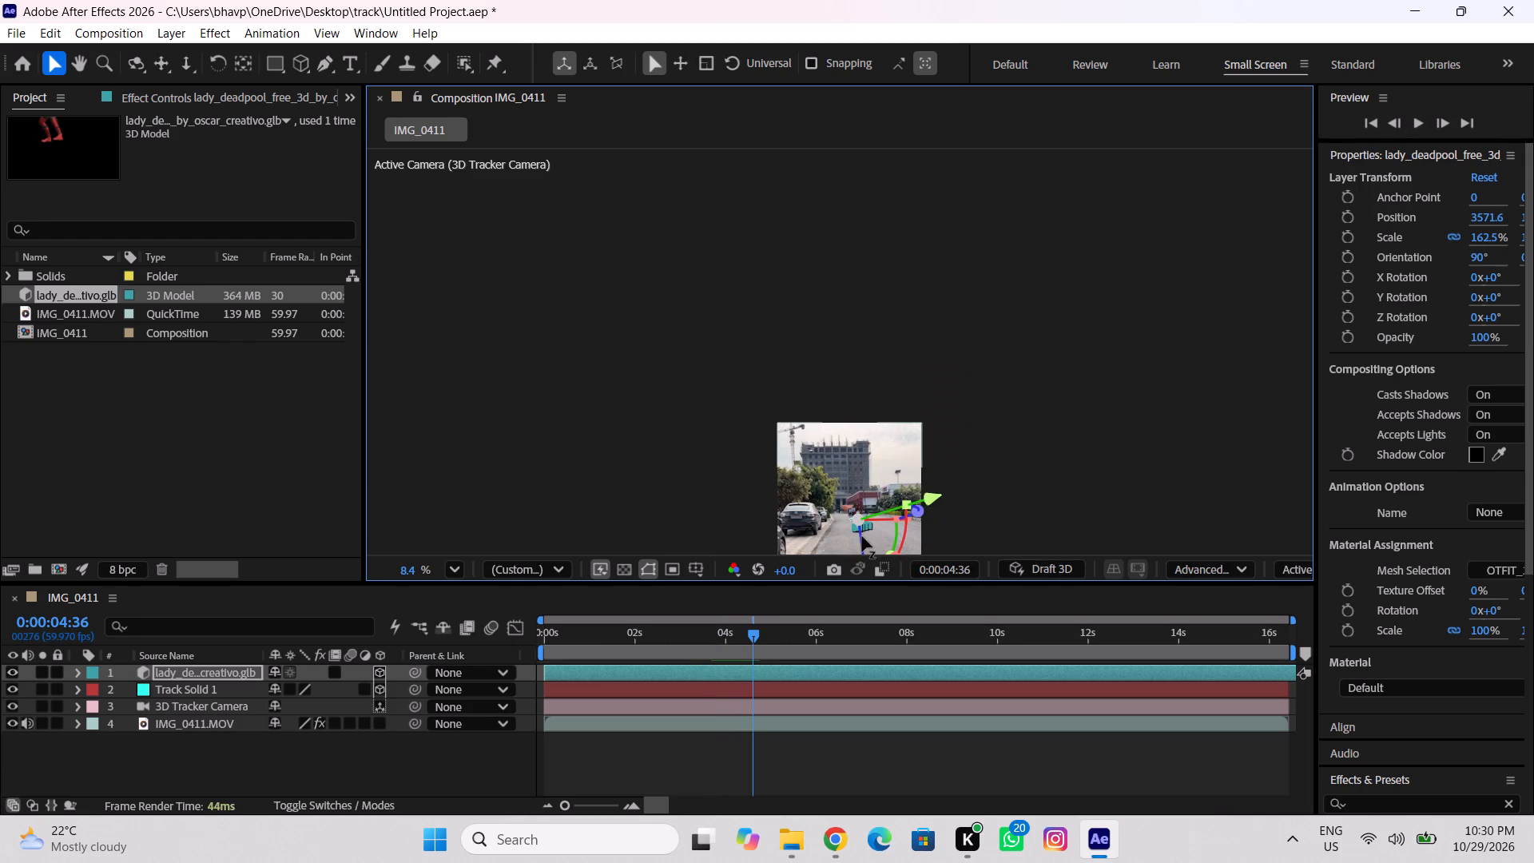
At 0:00:04:36, move the Lady Deadpool model down the road to a Y position of about 6080, leaving the footage in place.
{"action": "left_click", "coordinate": [453, 568]}
{"action": "left_click", "coordinate": [501, 163]}
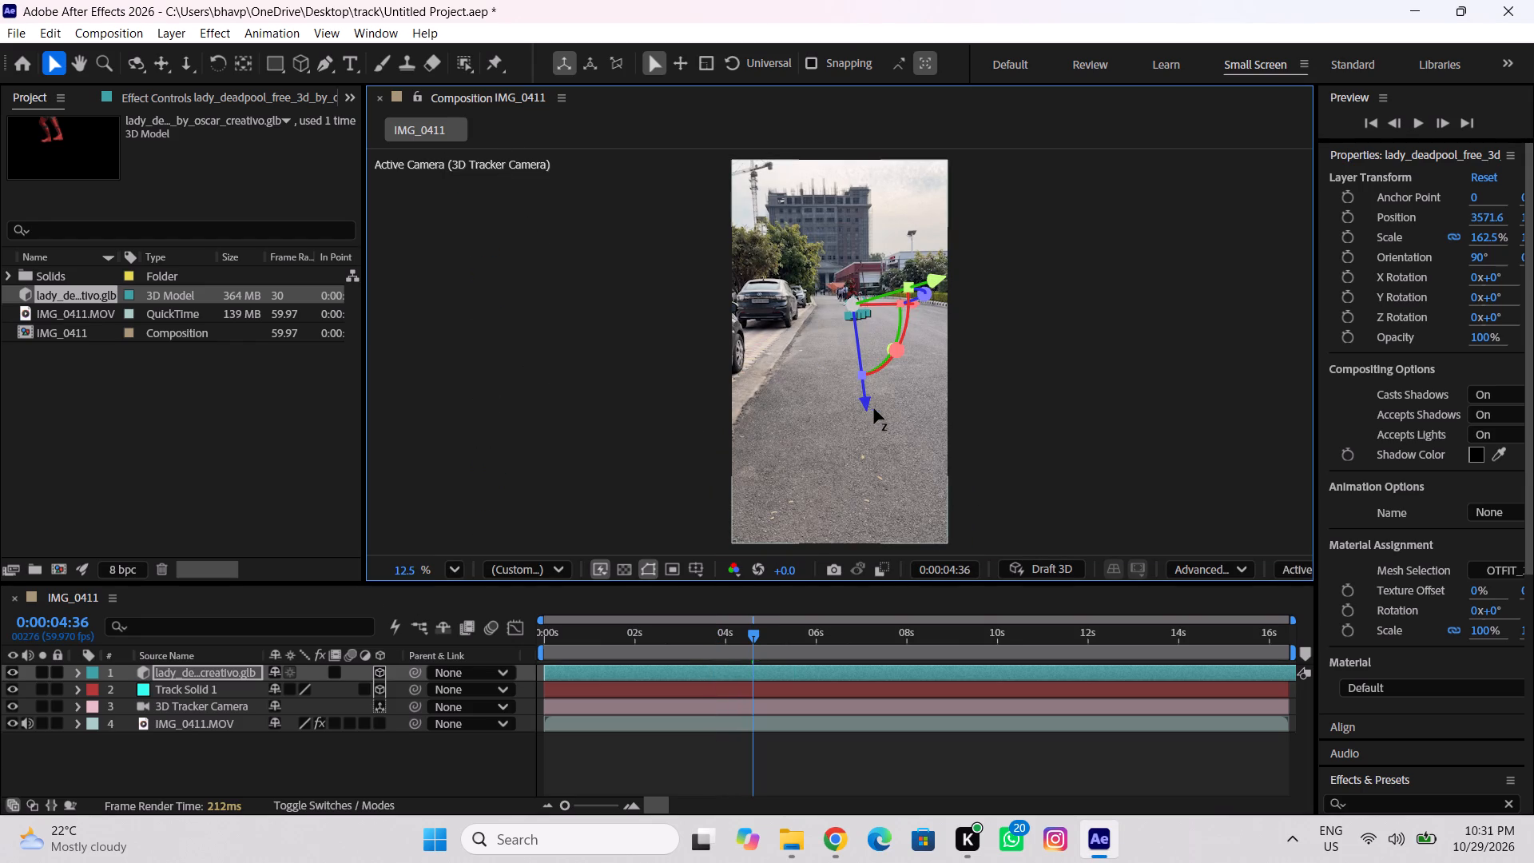
{"action": "left_click_drag", "start_coordinate": [874, 406], "coordinate": [860, 460]}
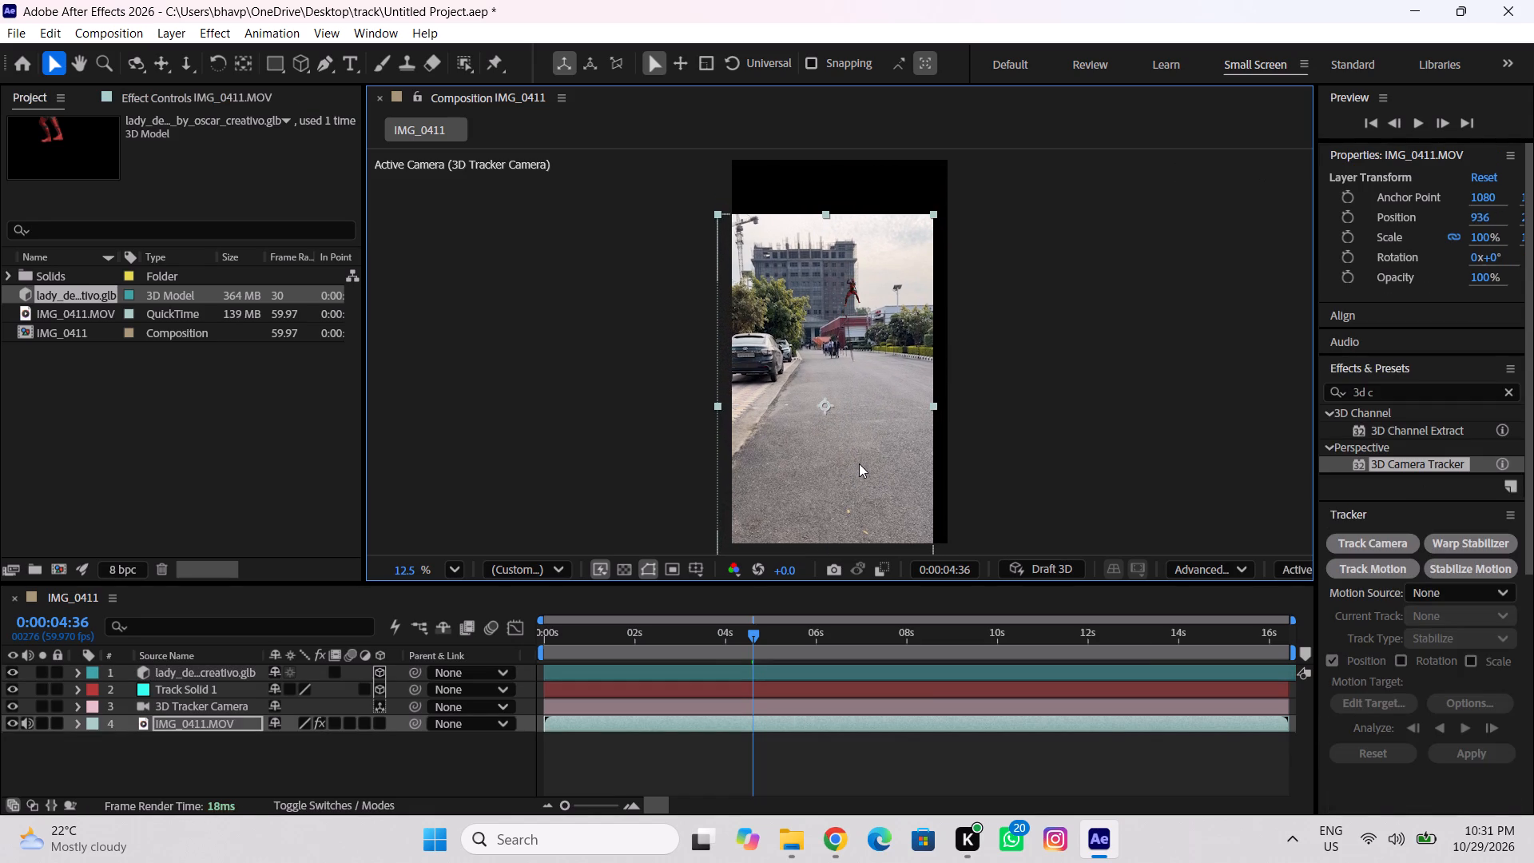
{"action": "key", "text": "ctrl+z"}
{"action": "left_click", "coordinate": [852, 280]}
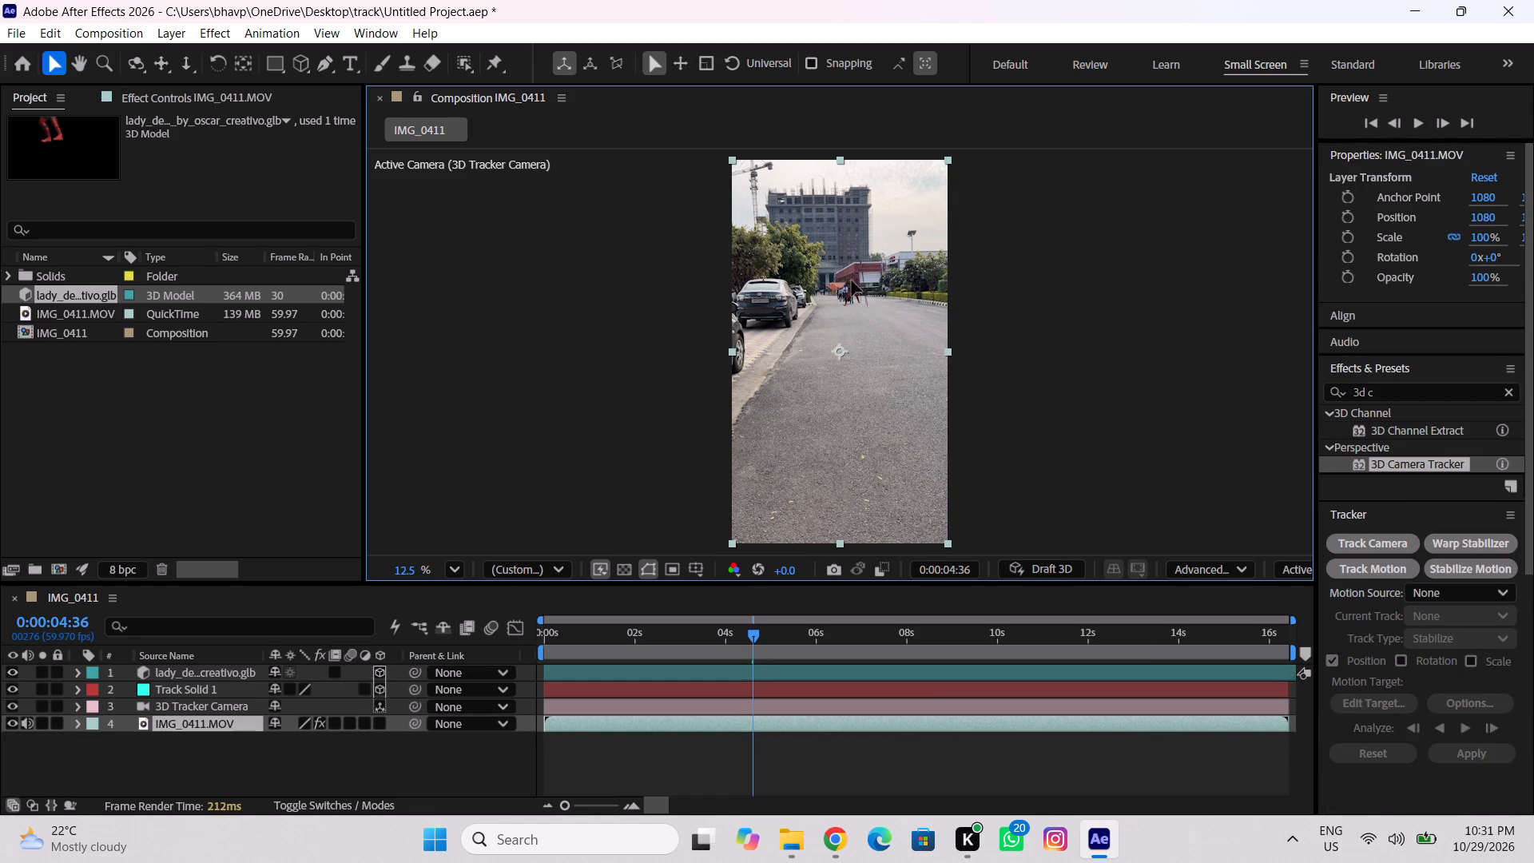
{"action": "left_click", "coordinate": [215, 672]}
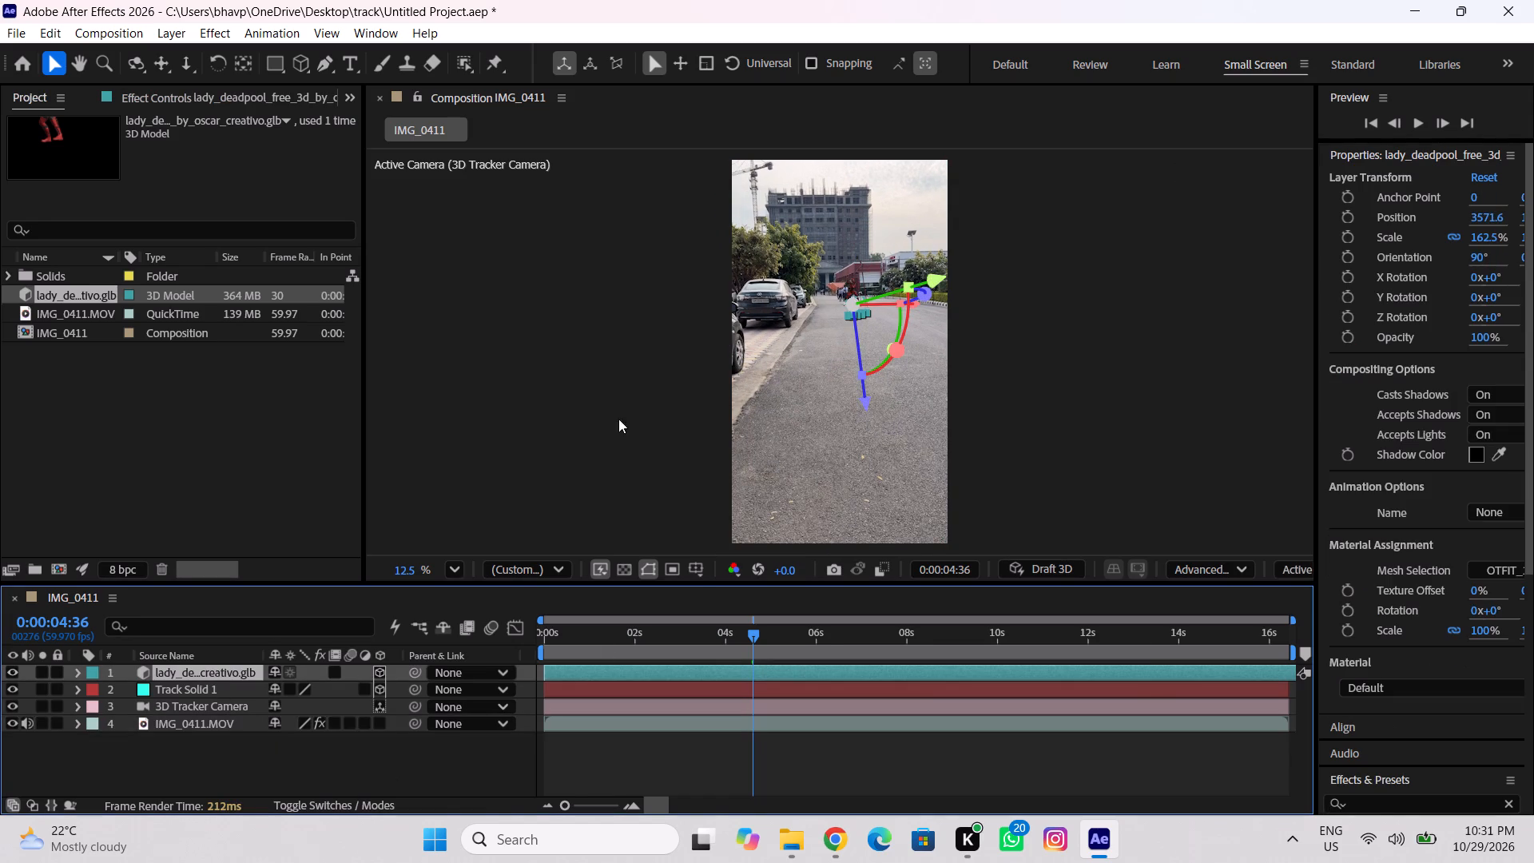
{"action": "left_click_drag", "start_coordinate": [860, 402], "coordinate": [855, 485]}
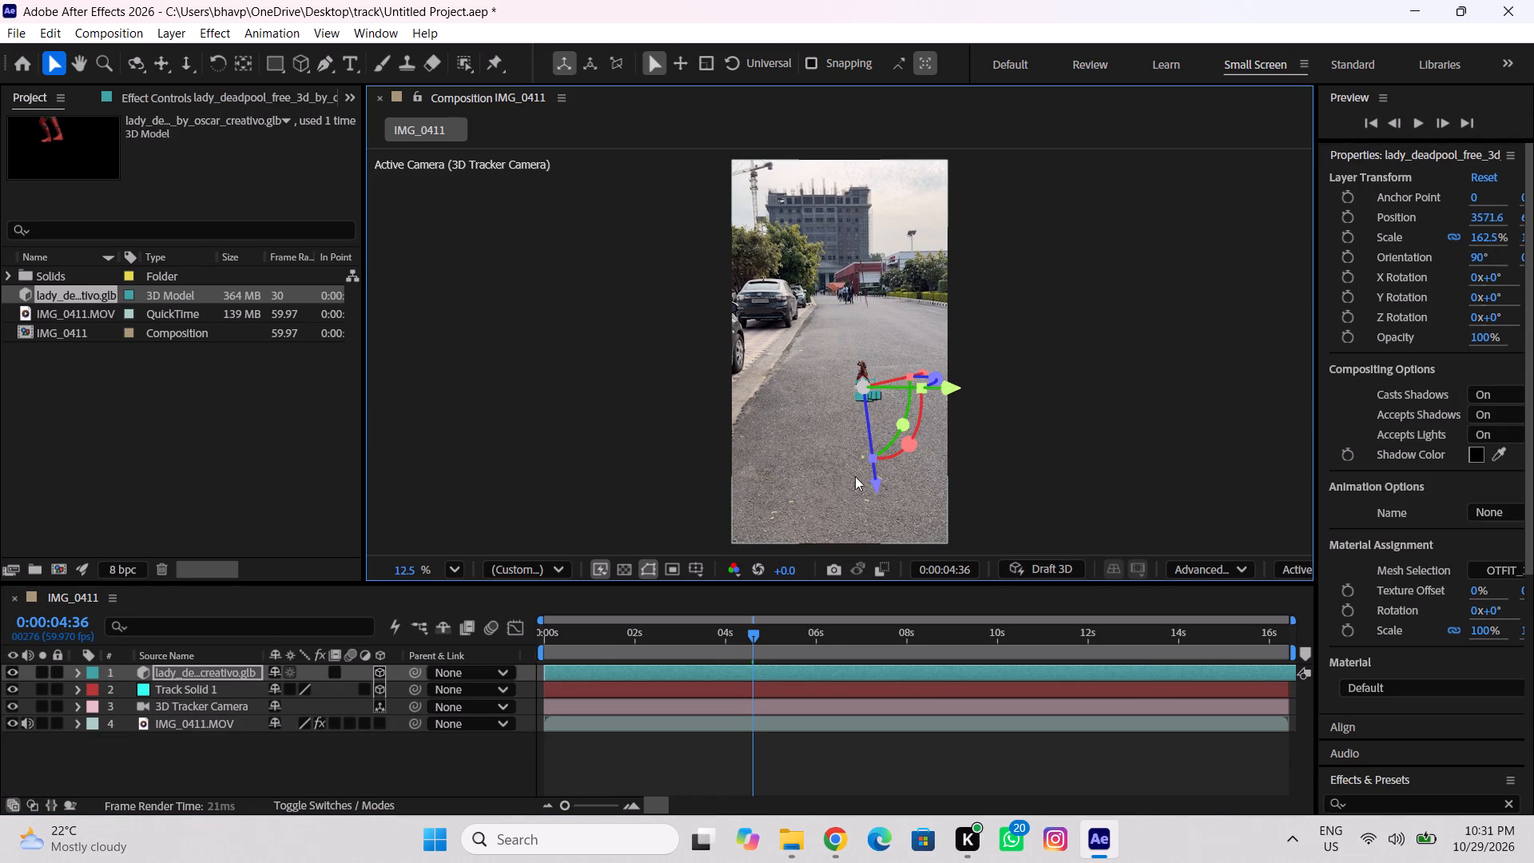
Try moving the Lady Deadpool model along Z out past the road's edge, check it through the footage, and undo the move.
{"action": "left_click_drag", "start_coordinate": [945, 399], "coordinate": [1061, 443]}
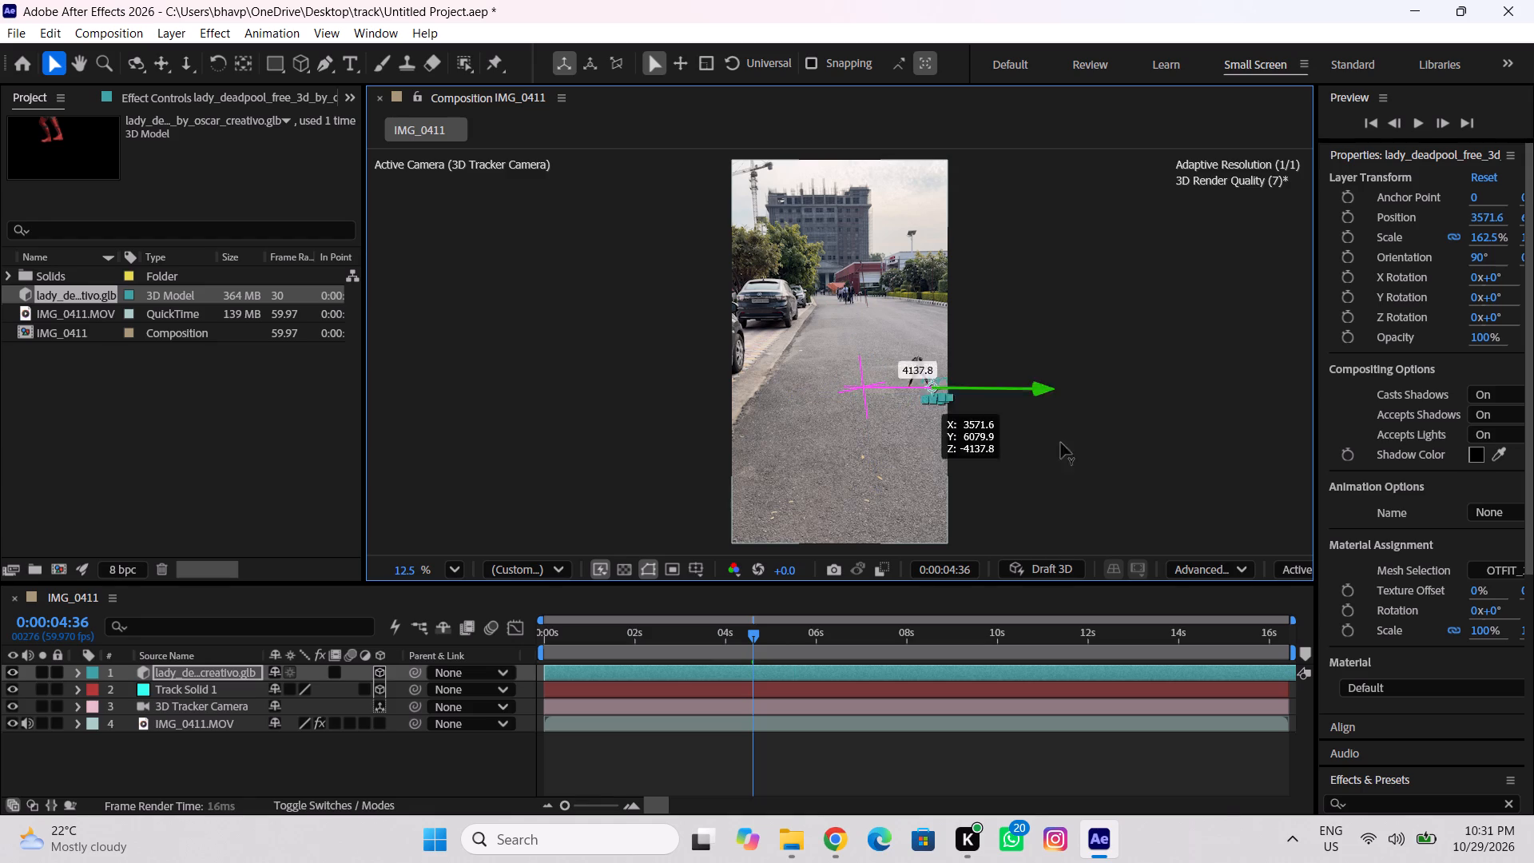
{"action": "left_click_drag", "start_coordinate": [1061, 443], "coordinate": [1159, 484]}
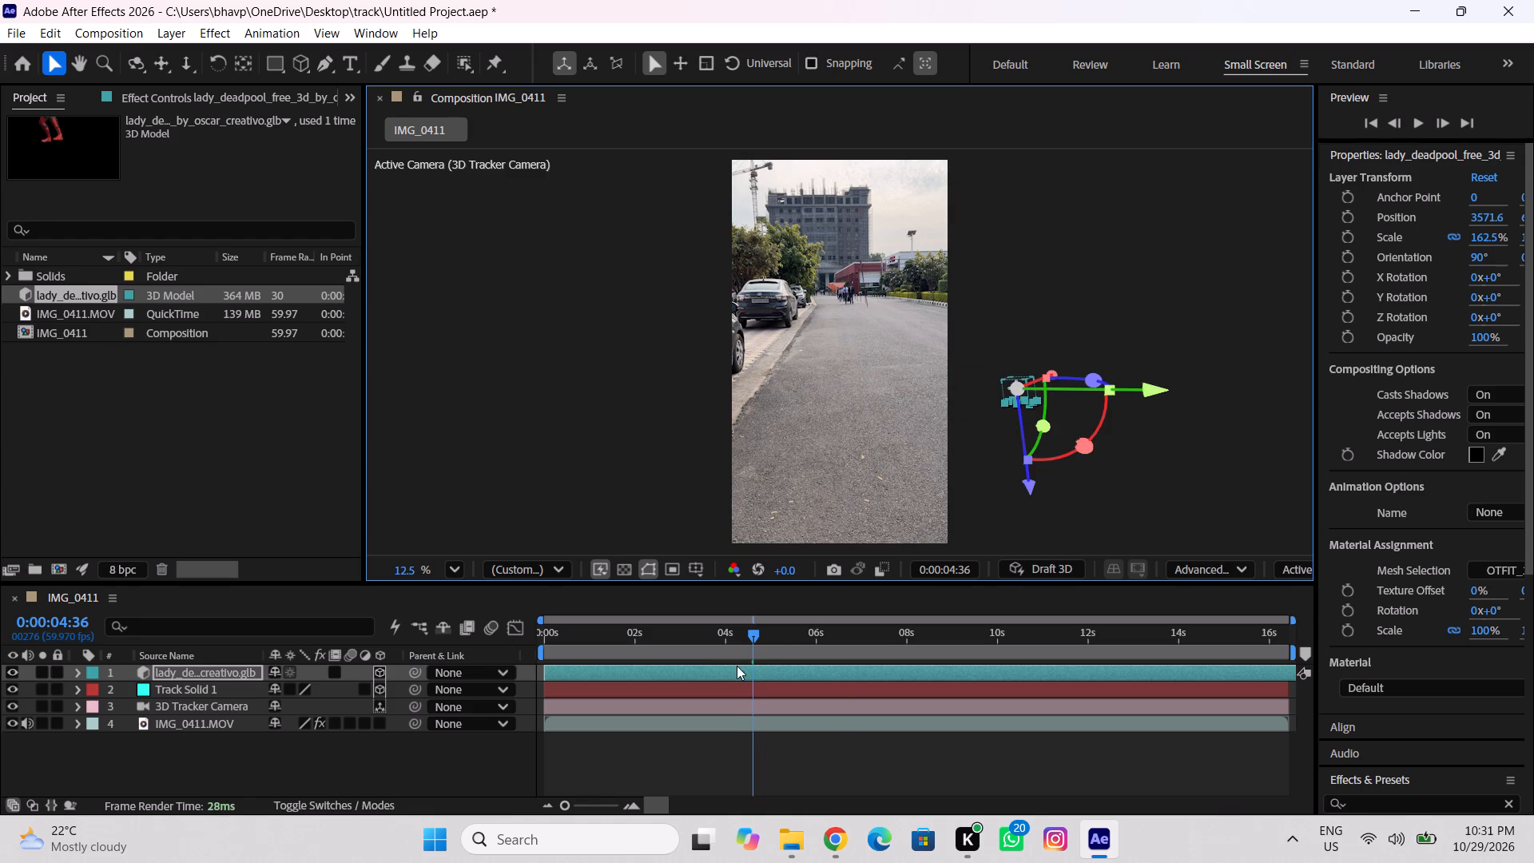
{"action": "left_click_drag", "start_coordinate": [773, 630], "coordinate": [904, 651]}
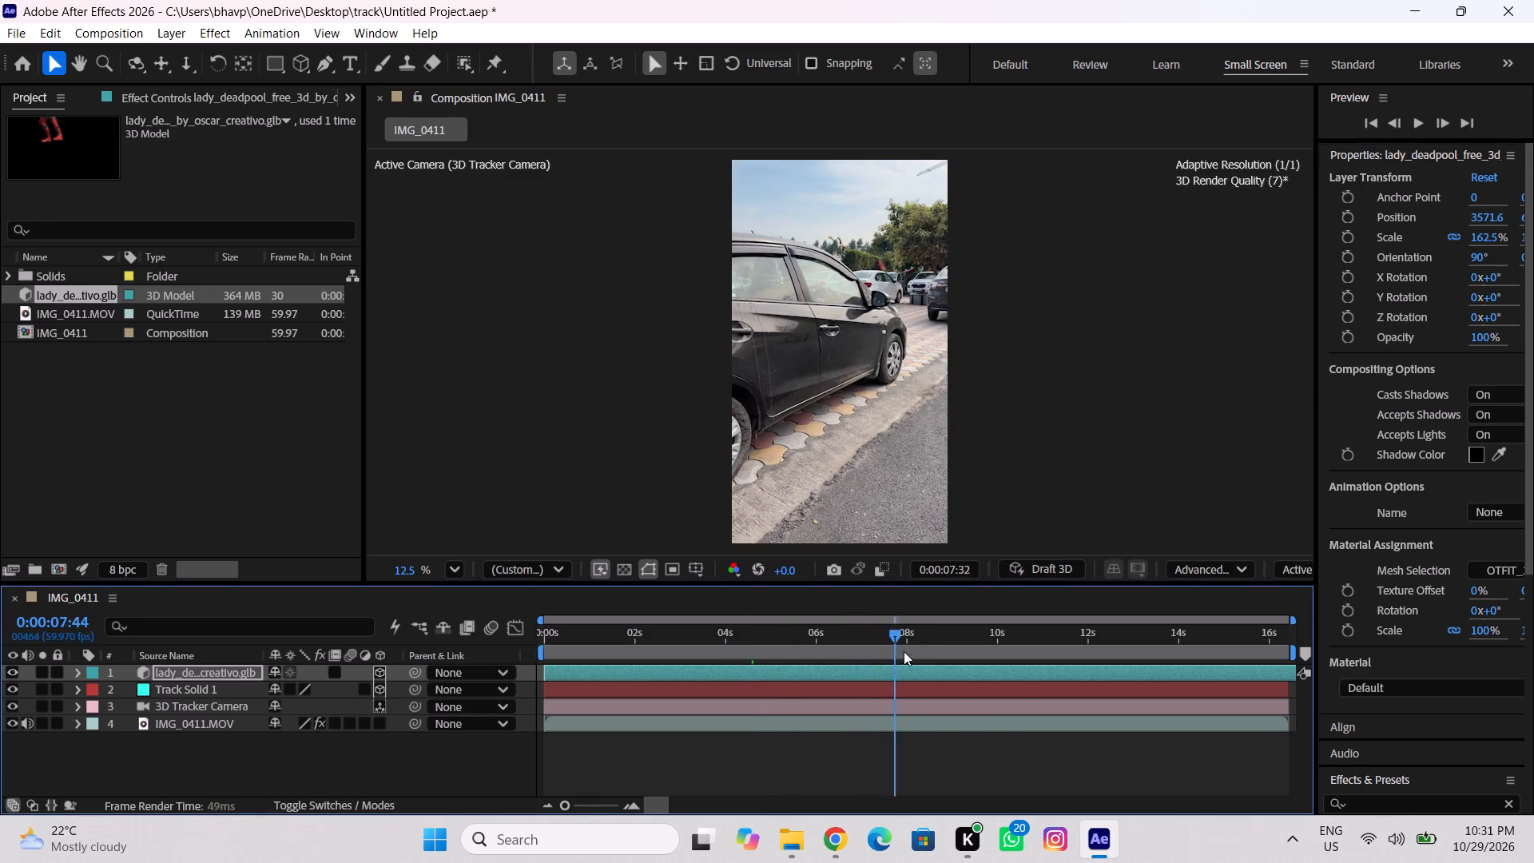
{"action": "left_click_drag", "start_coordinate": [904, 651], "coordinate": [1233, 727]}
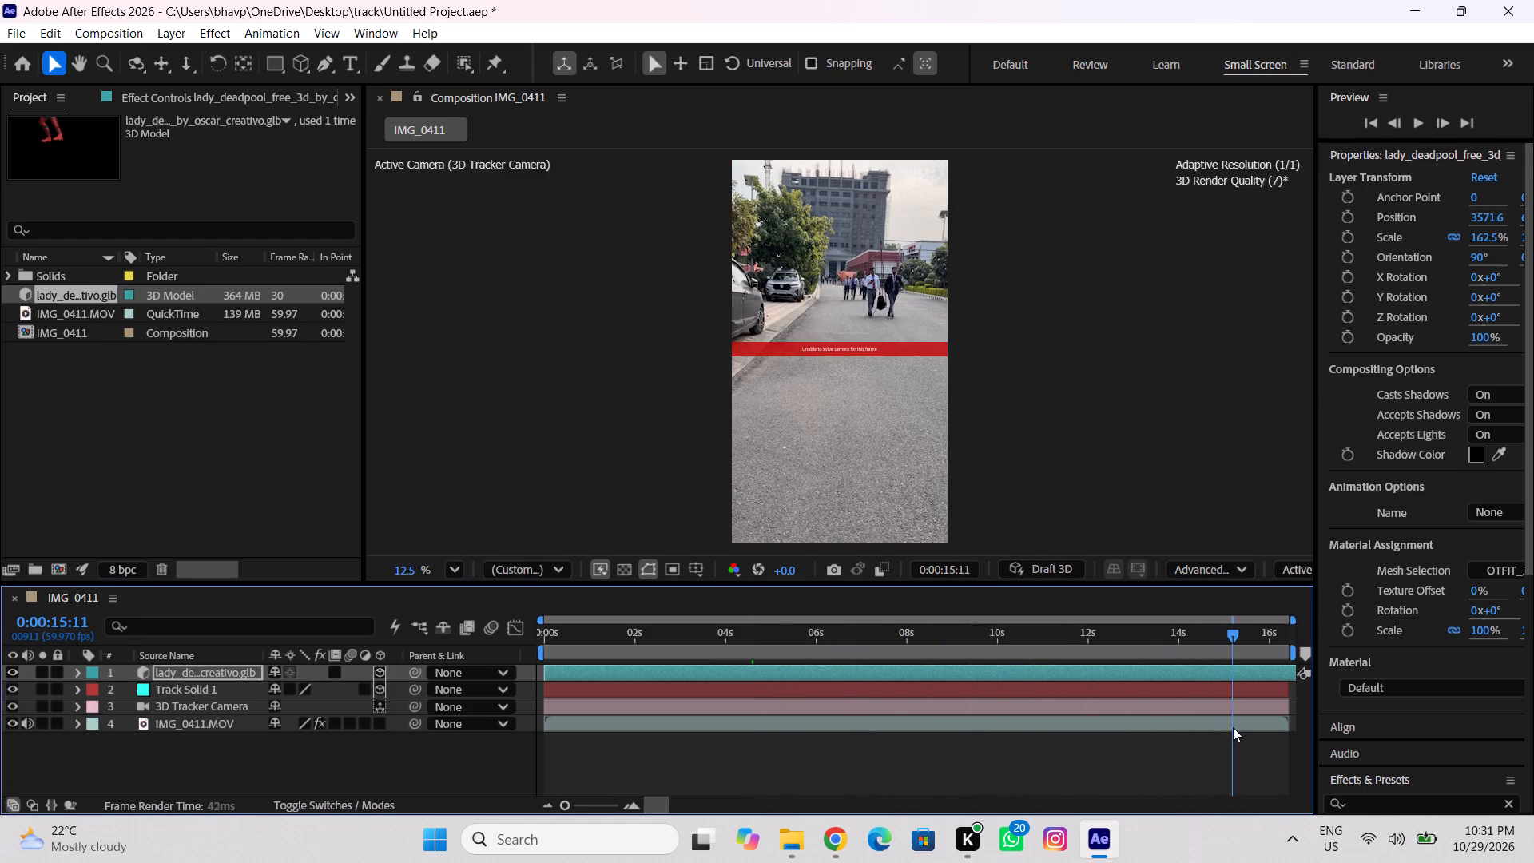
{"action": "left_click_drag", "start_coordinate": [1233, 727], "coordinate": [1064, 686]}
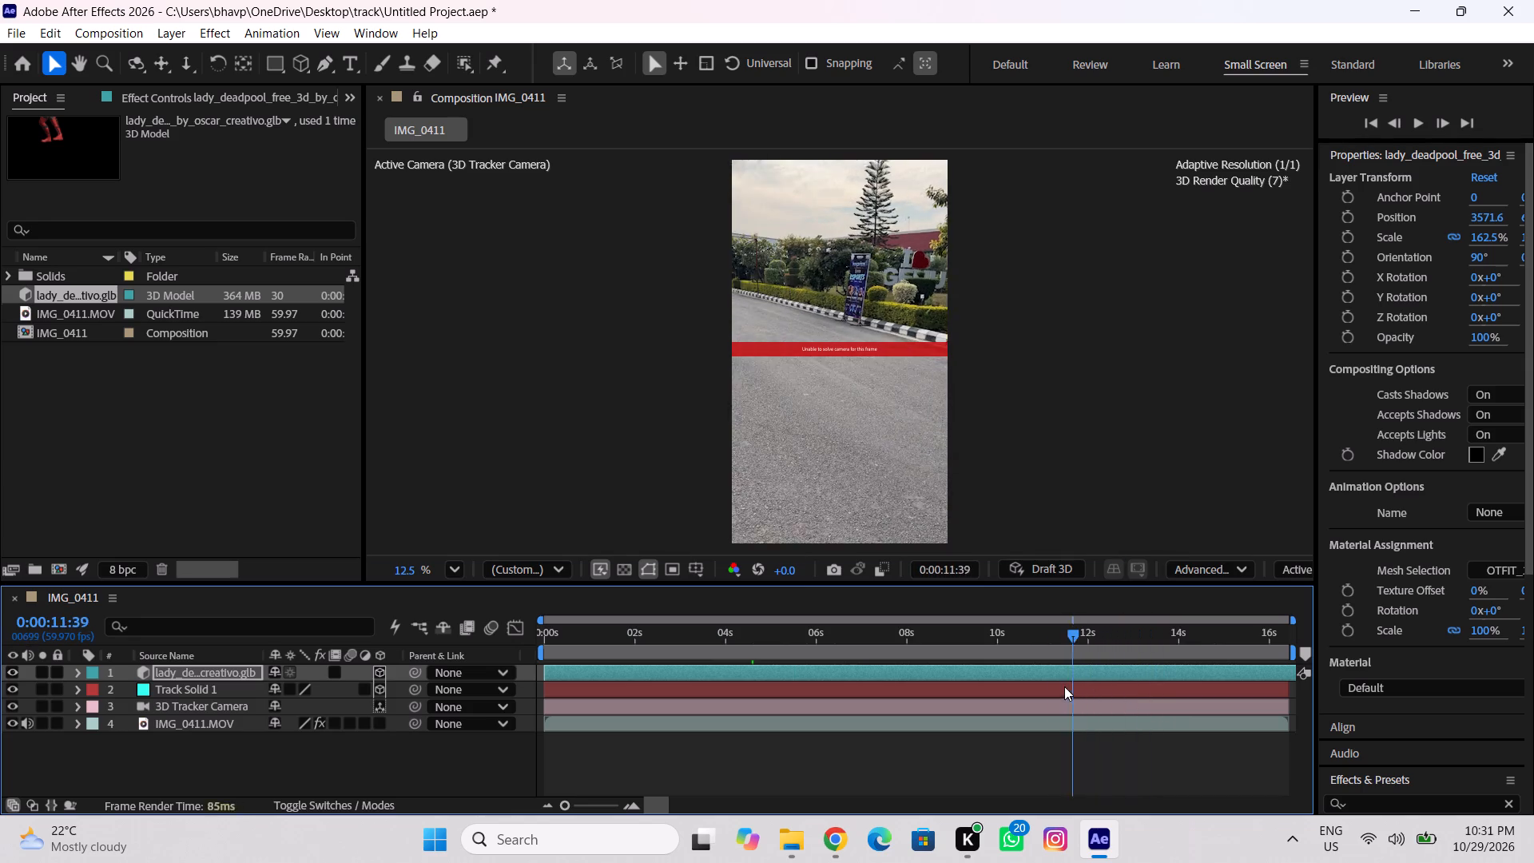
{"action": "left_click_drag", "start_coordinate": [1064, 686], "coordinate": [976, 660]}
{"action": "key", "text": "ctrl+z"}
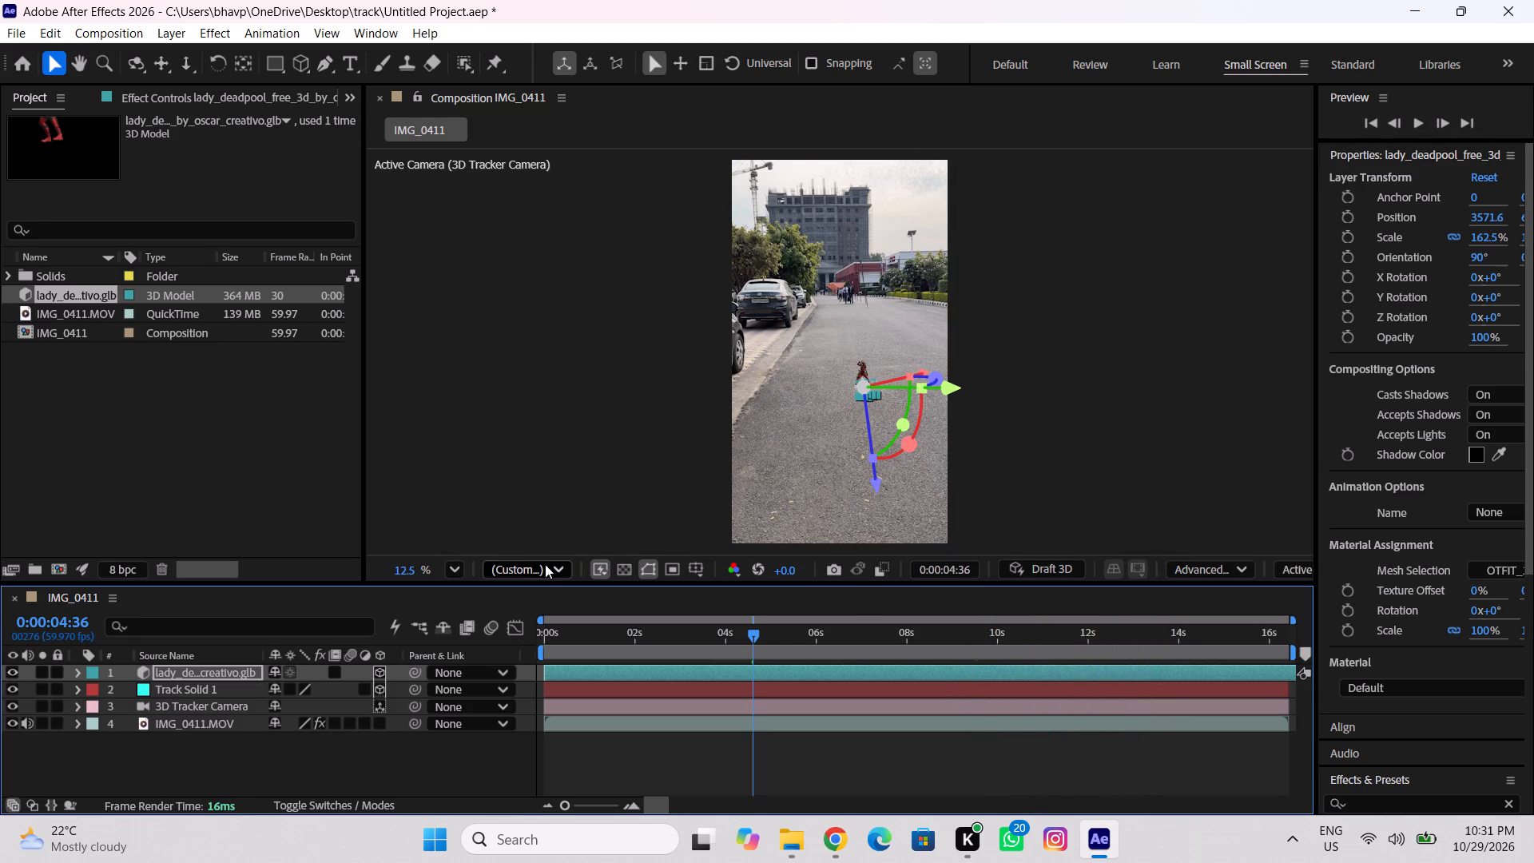
Scale the Lady Deadpool model uniformly to about 500.5%.
{"action": "key", "text": "s"}
{"action": "left_click_drag", "start_coordinate": [293, 692], "coordinate": [319, 698]}
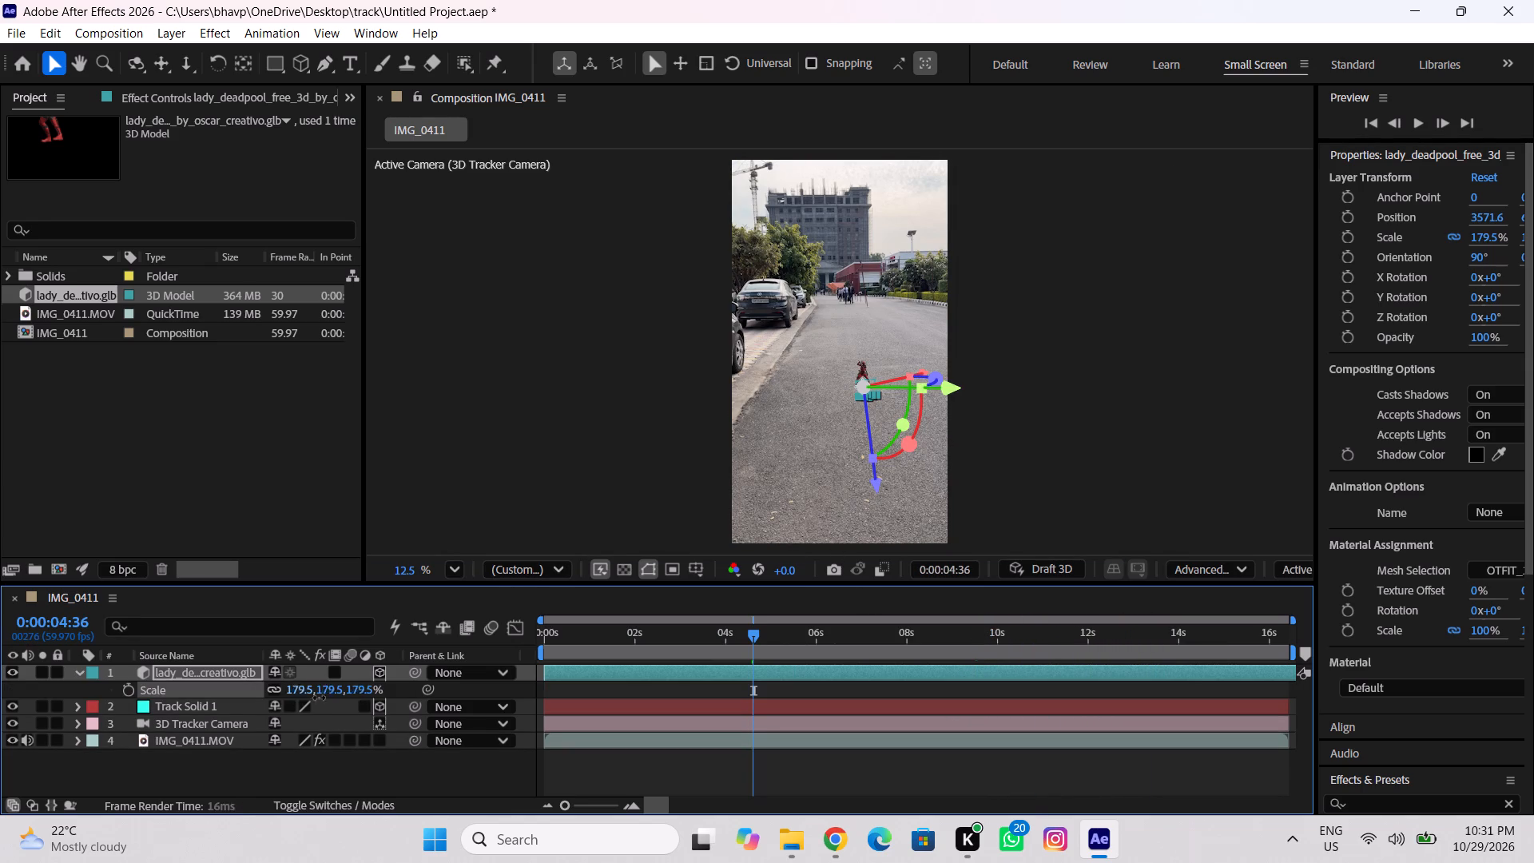
{"action": "left_click_drag", "start_coordinate": [319, 698], "coordinate": [612, 770]}
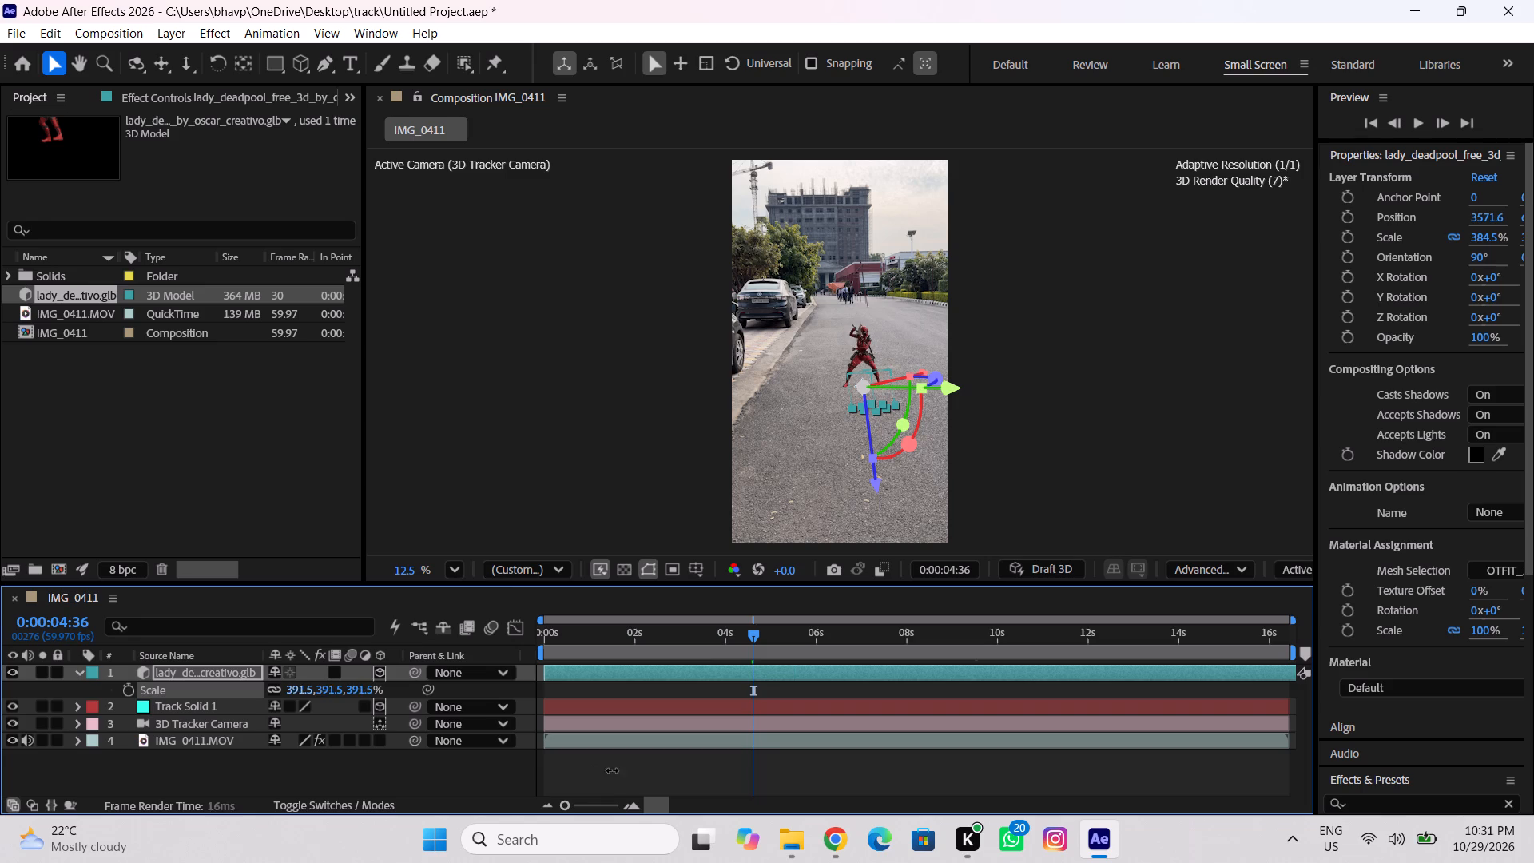
{"action": "left_click_drag", "start_coordinate": [612, 770], "coordinate": [733, 793]}
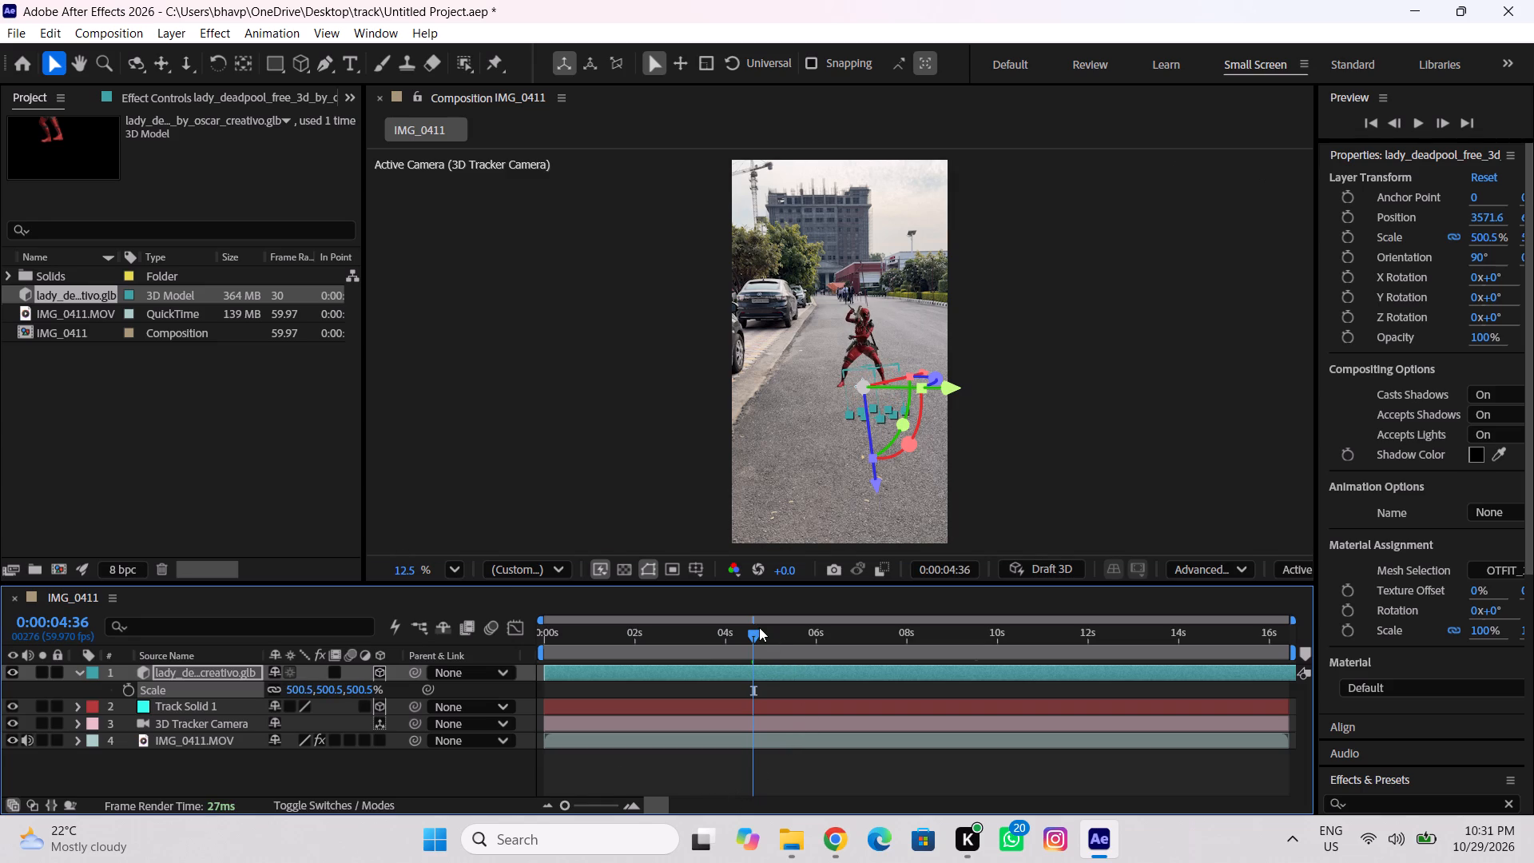
At 0:00:06:58, move the model along its depth axis into frame beside the black car, and check its placement at 0:00:09:38.
{"action": "left_click_drag", "start_coordinate": [759, 627], "coordinate": [860, 658]}
{"action": "scroll", "coordinate": [1205, 557], "scroll_direction": "down", "scroll_amount": 2}
{"action": "scroll", "coordinate": [1060, 449], "scroll_direction": "down", "scroll_amount": 3}
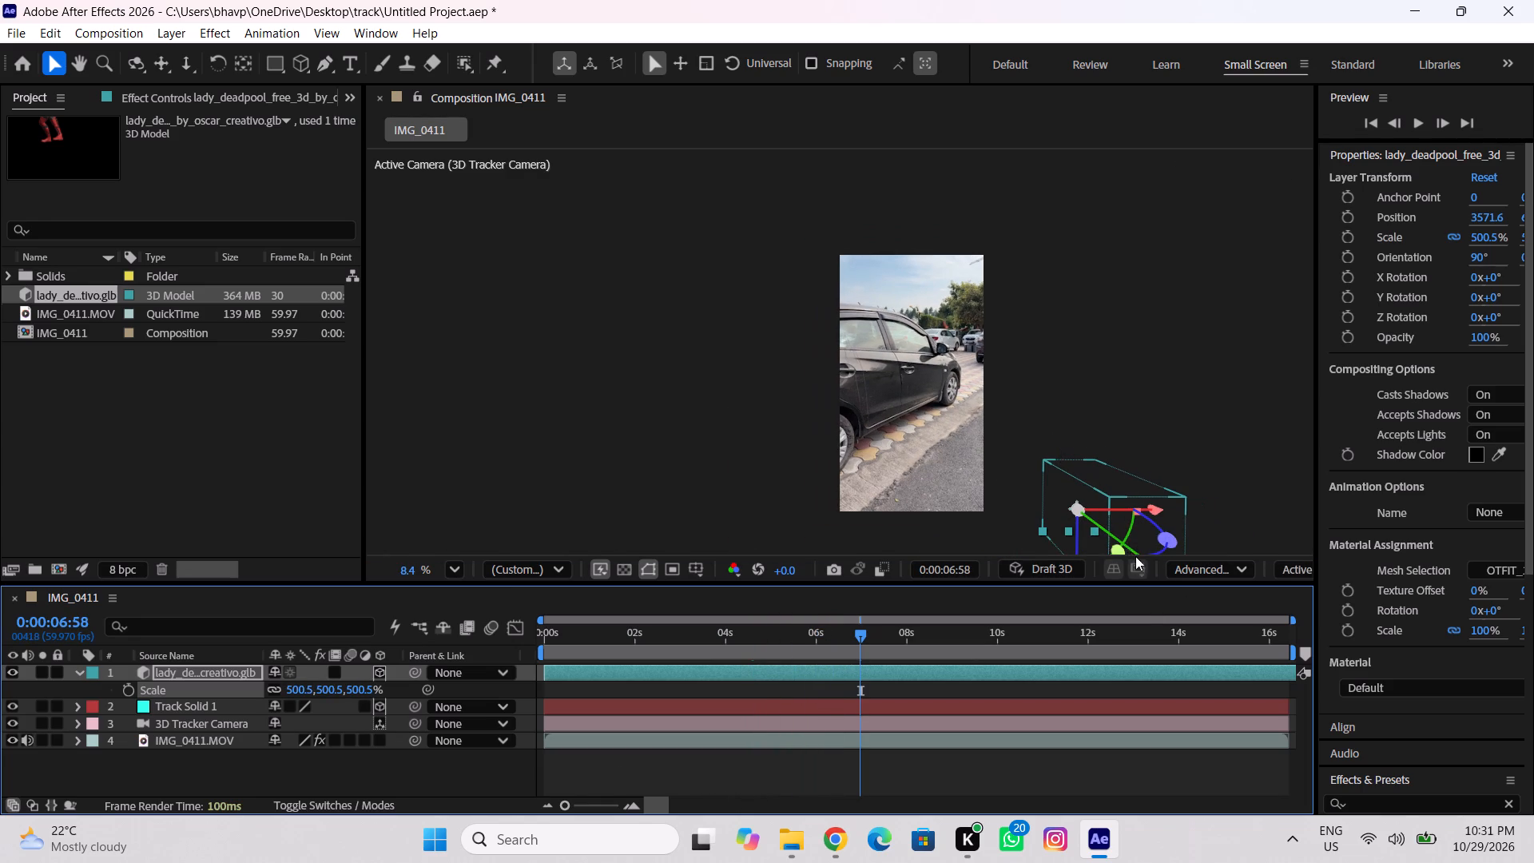
{"action": "left_click_drag", "start_coordinate": [1098, 525], "coordinate": [1082, 503]}
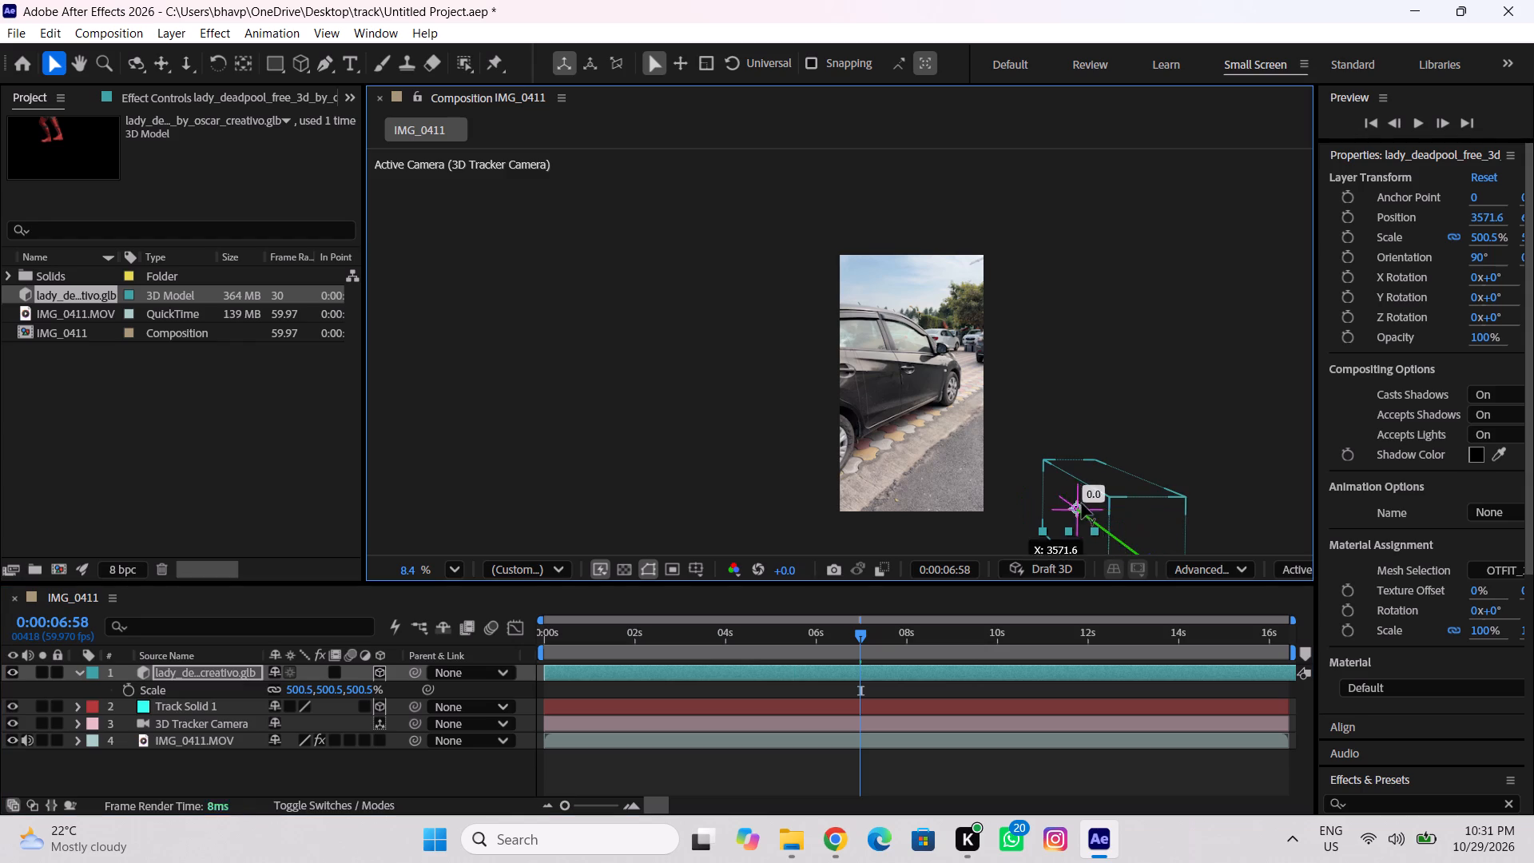
{"action": "left_click_drag", "start_coordinate": [1082, 503], "coordinate": [974, 328]}
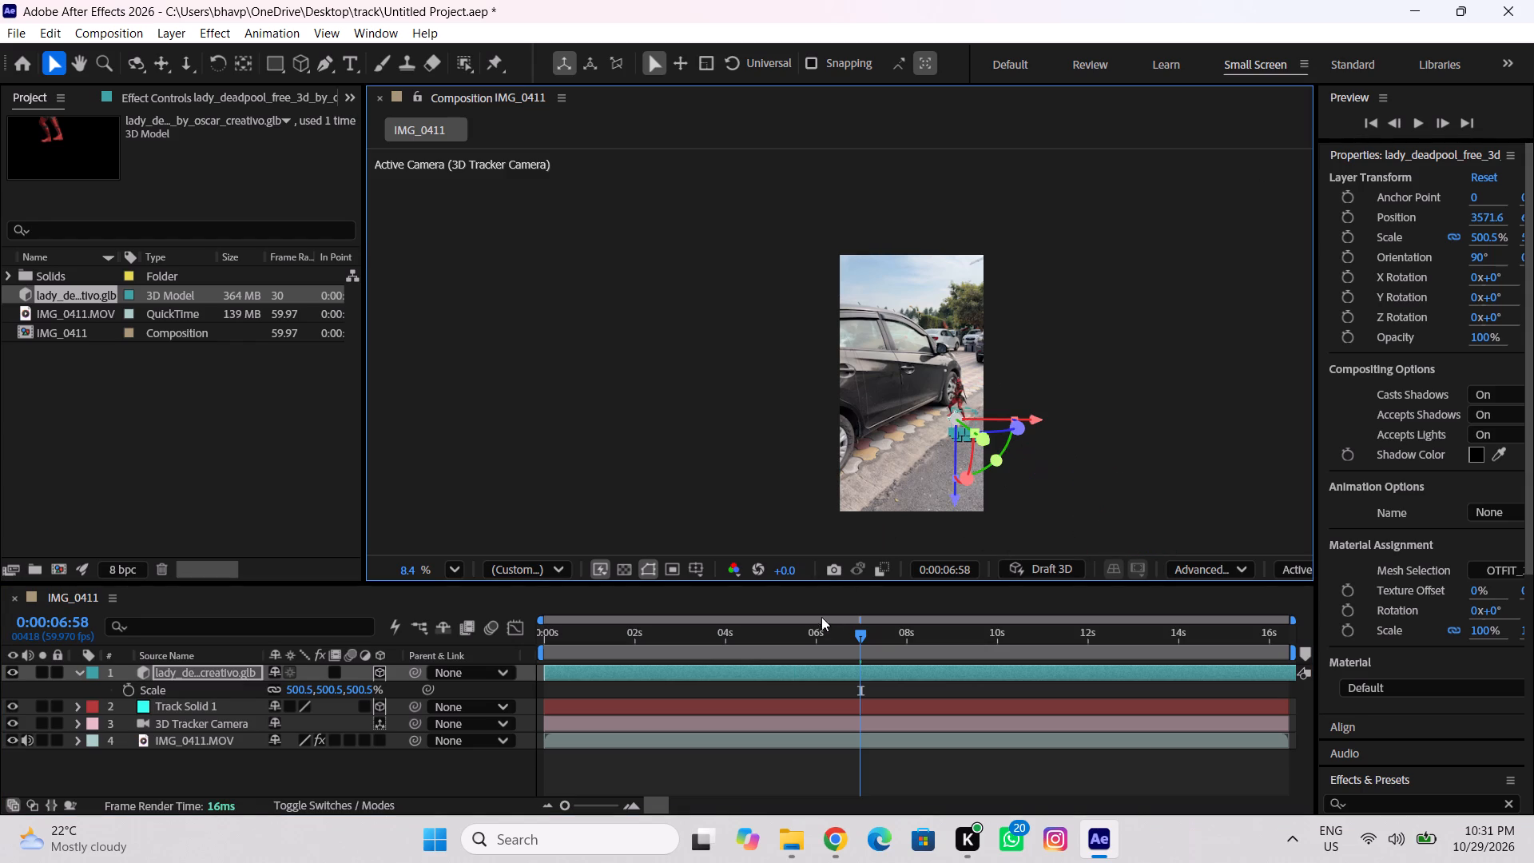
{"action": "left_click_drag", "start_coordinate": [860, 638], "coordinate": [973, 652]}
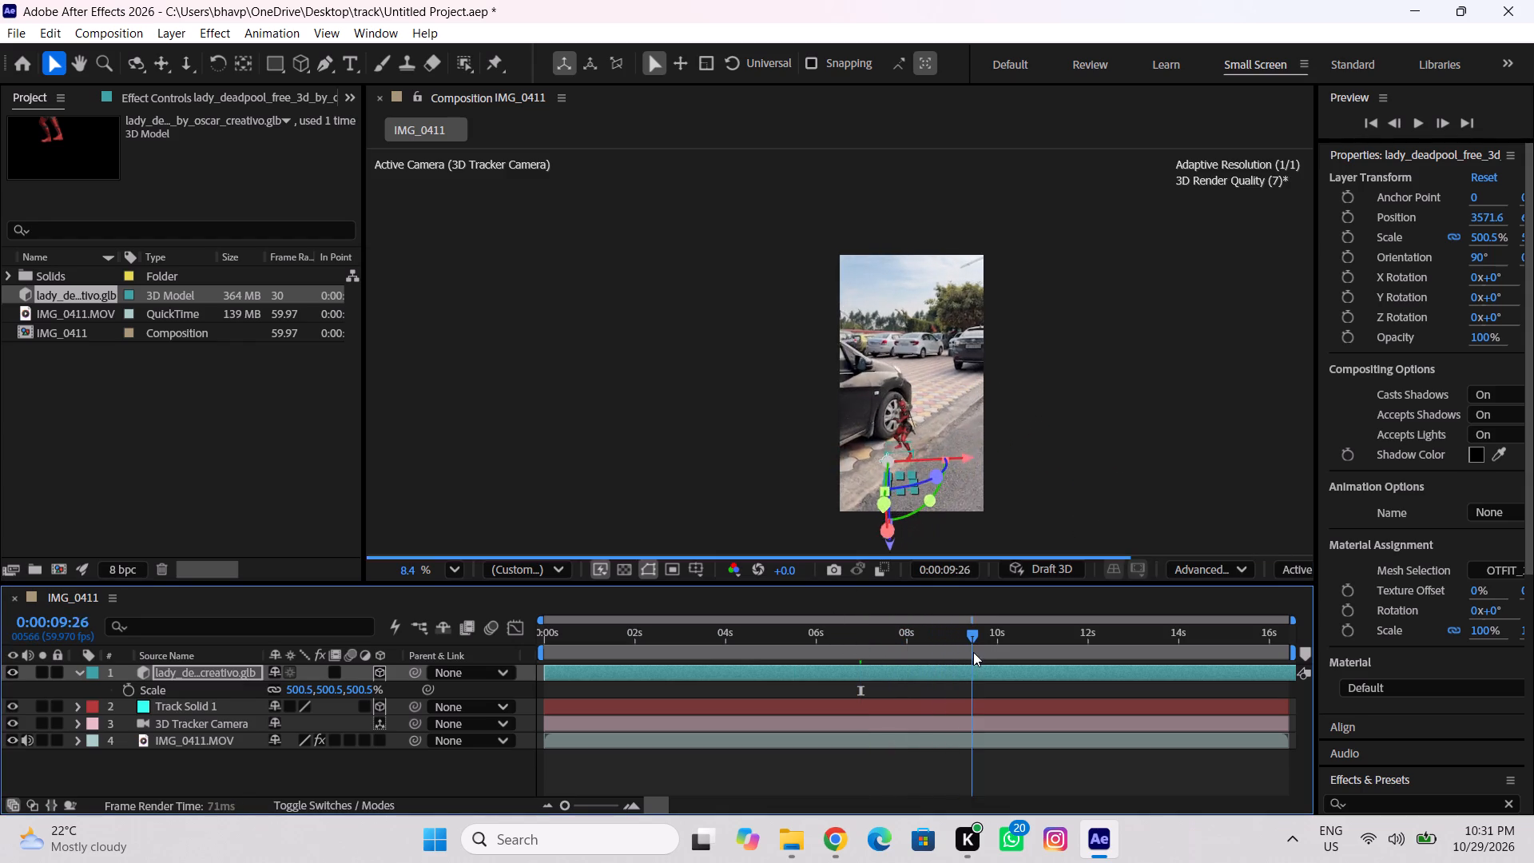
{"action": "left_click_drag", "start_coordinate": [973, 652], "coordinate": [981, 654]}
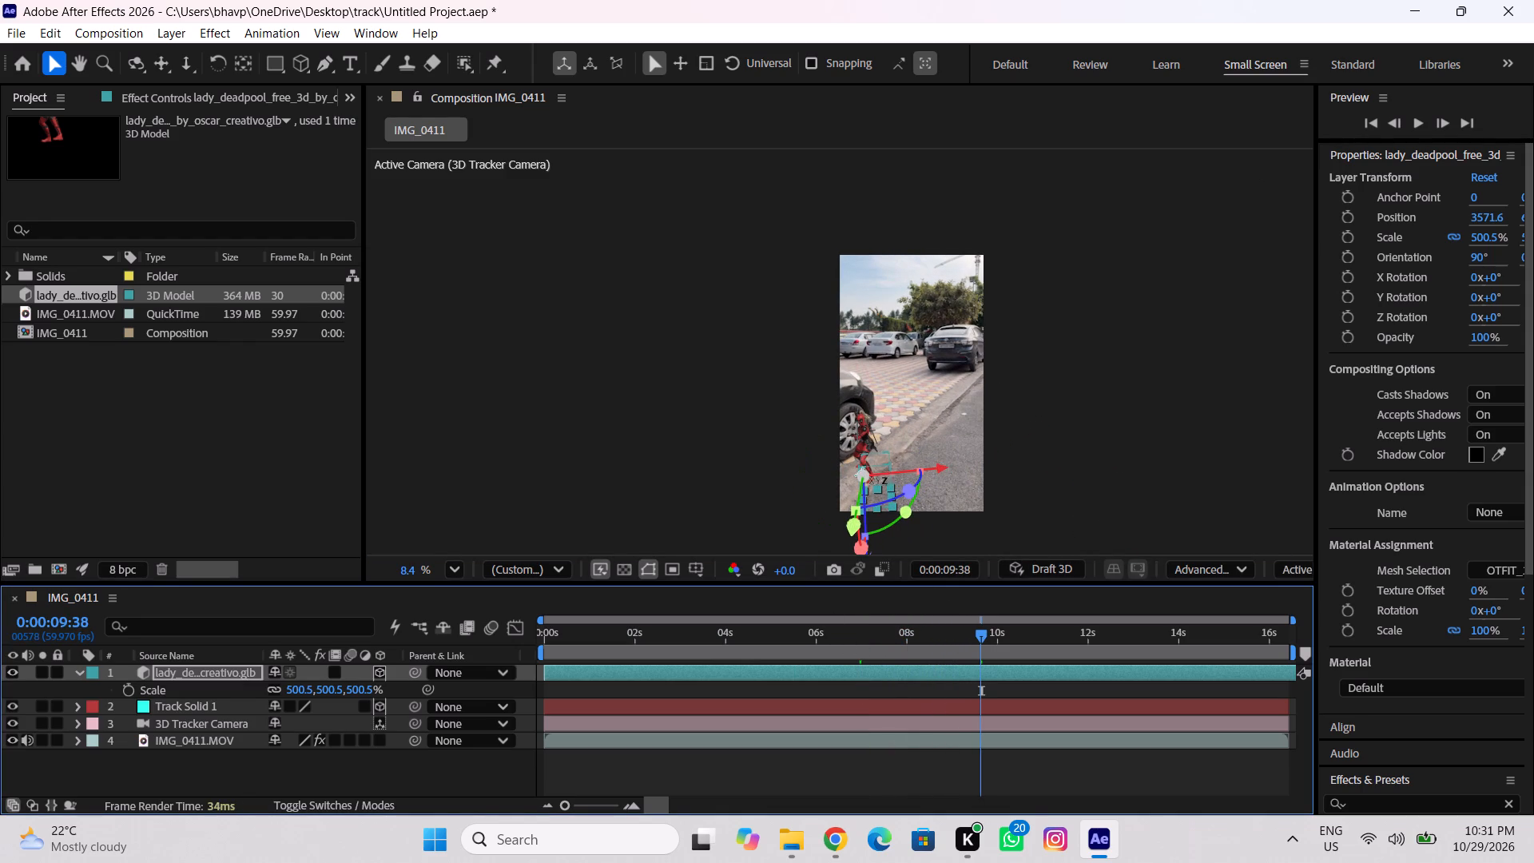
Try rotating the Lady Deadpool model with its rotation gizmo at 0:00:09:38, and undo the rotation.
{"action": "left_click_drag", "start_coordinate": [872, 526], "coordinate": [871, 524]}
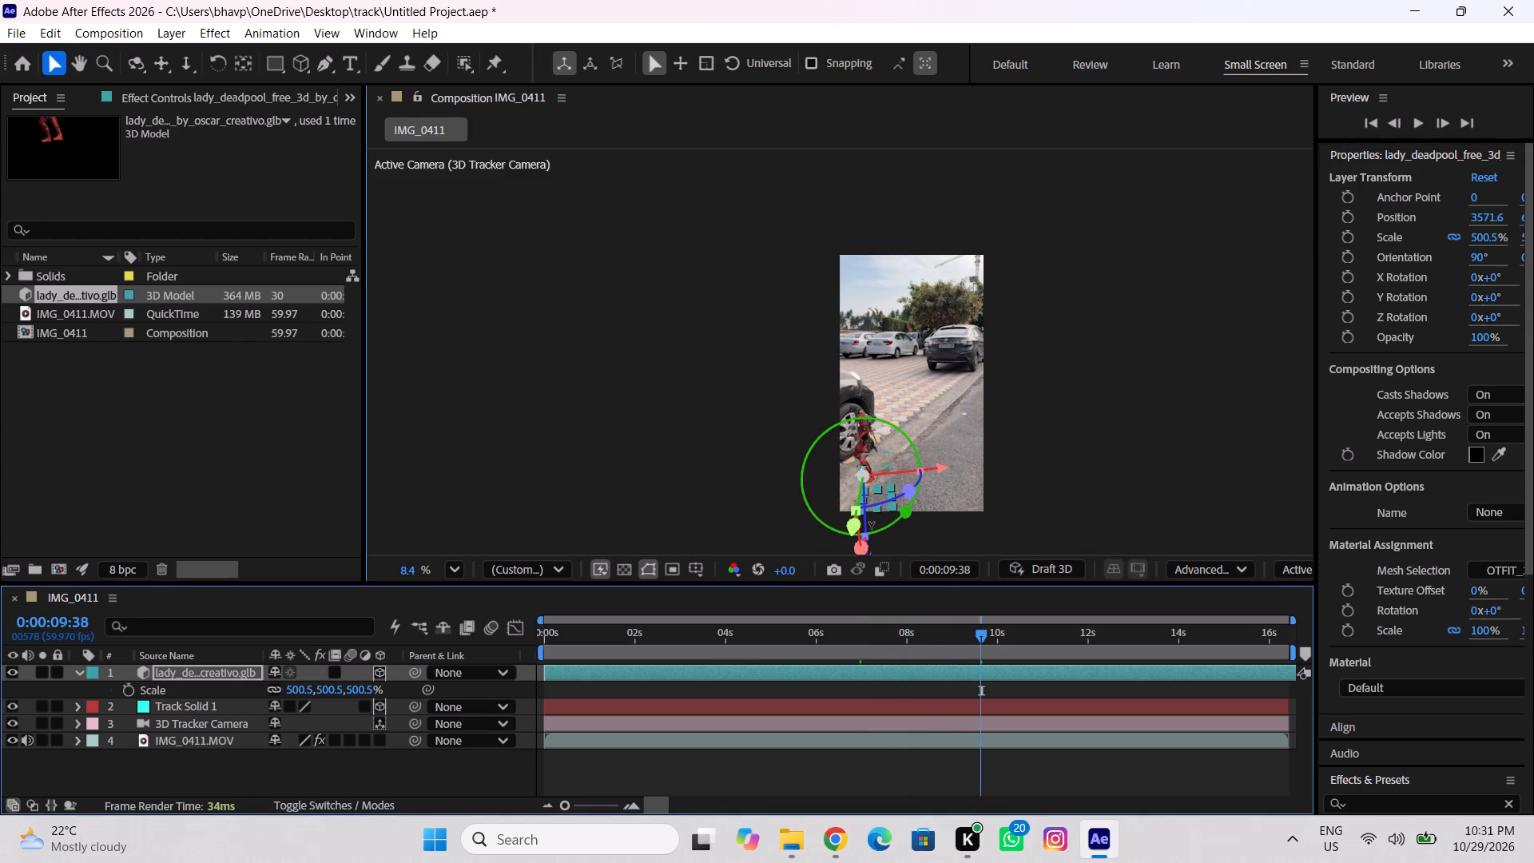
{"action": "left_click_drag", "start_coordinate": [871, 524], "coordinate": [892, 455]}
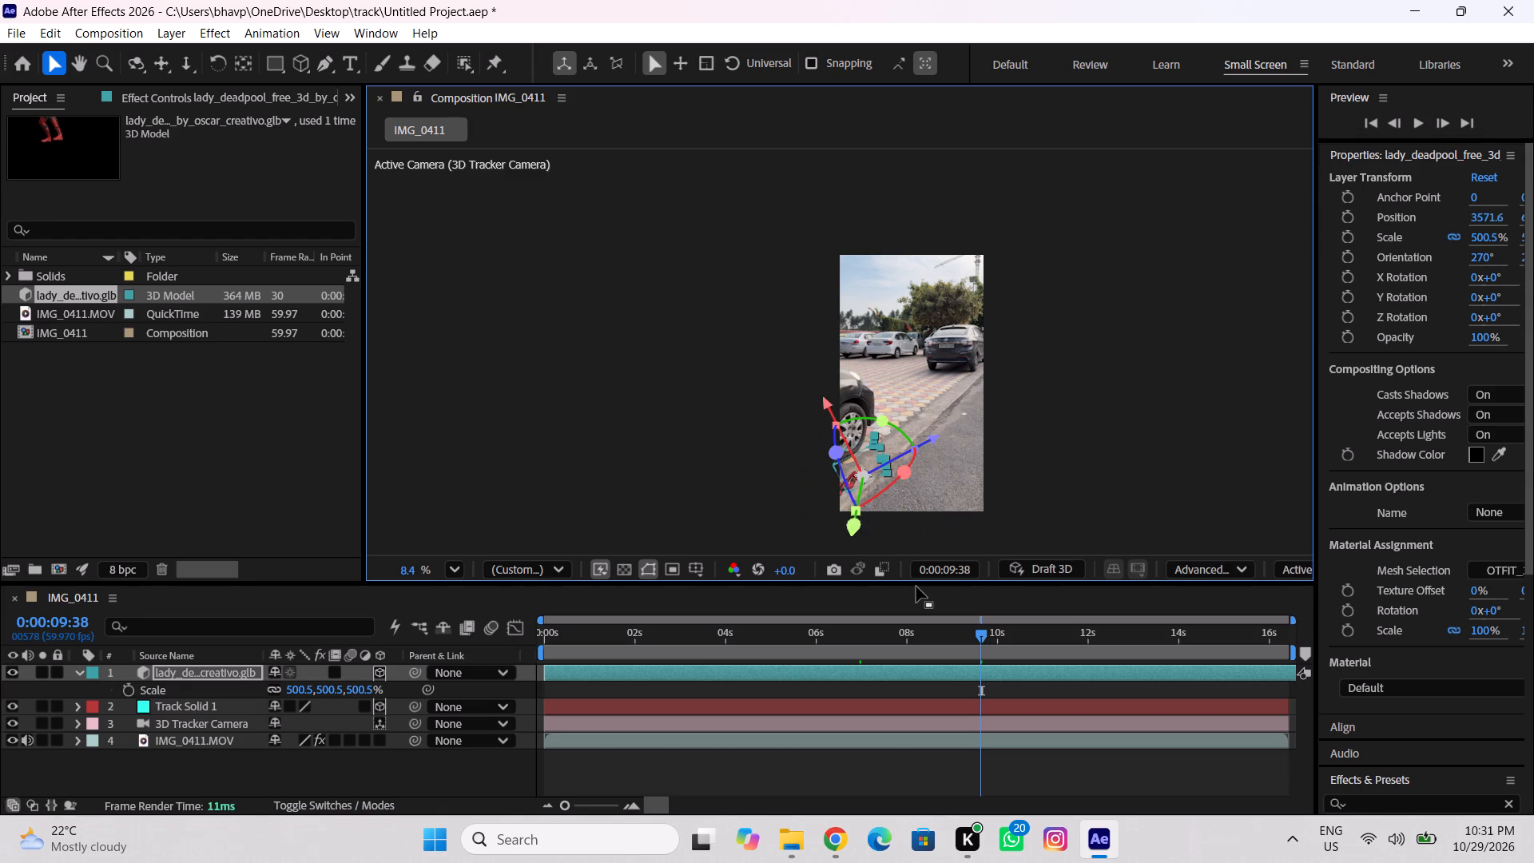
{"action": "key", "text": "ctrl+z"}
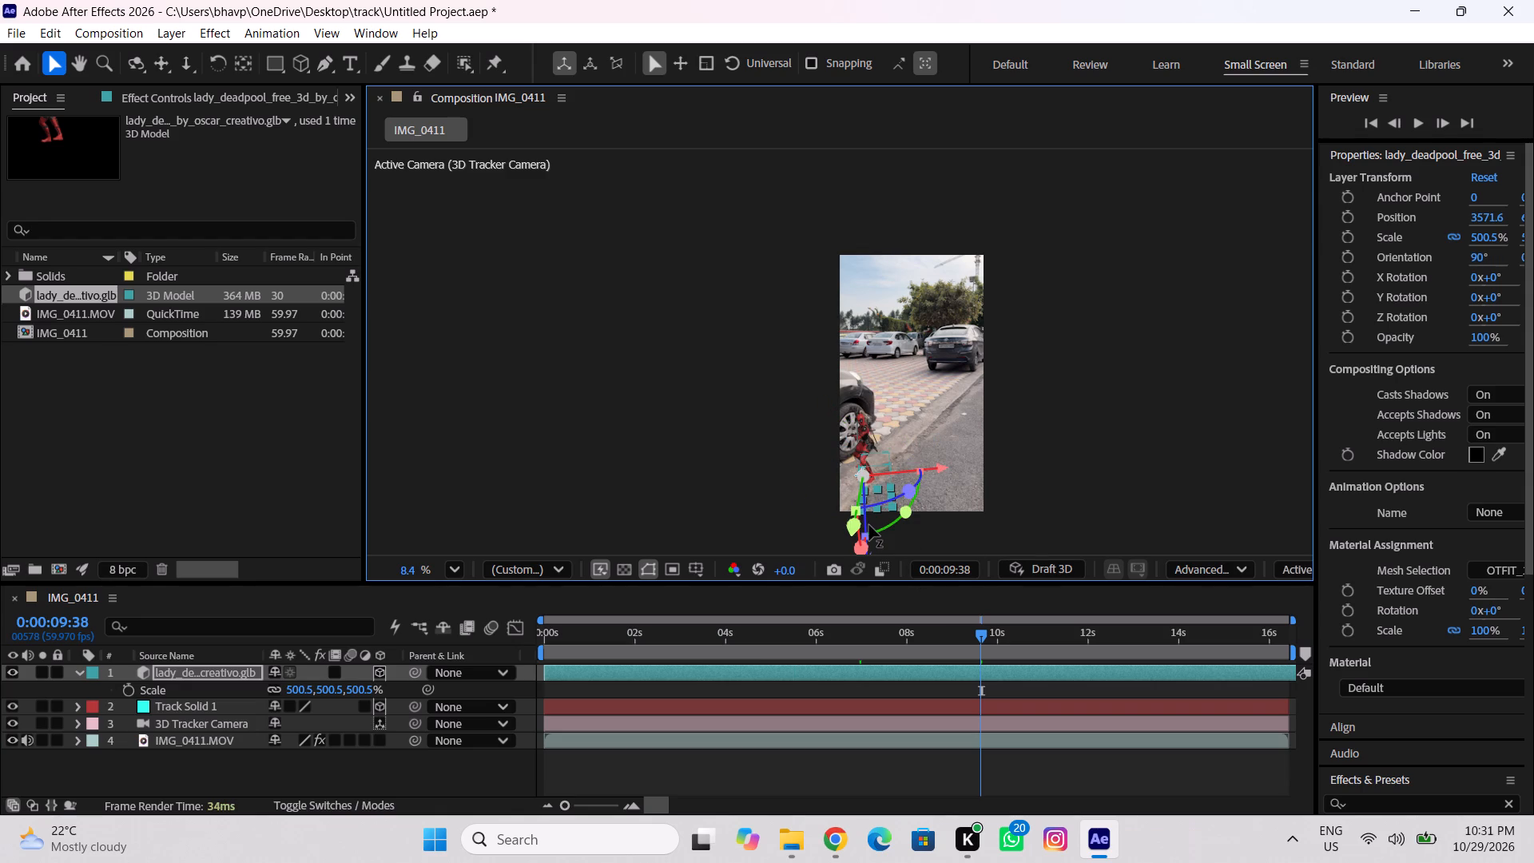
At 0:00:09:38, raise the model to a Y position of about 1703 and shift it to an X position of about 3034.
{"action": "left_click_drag", "start_coordinate": [868, 527], "coordinate": [898, 447]}
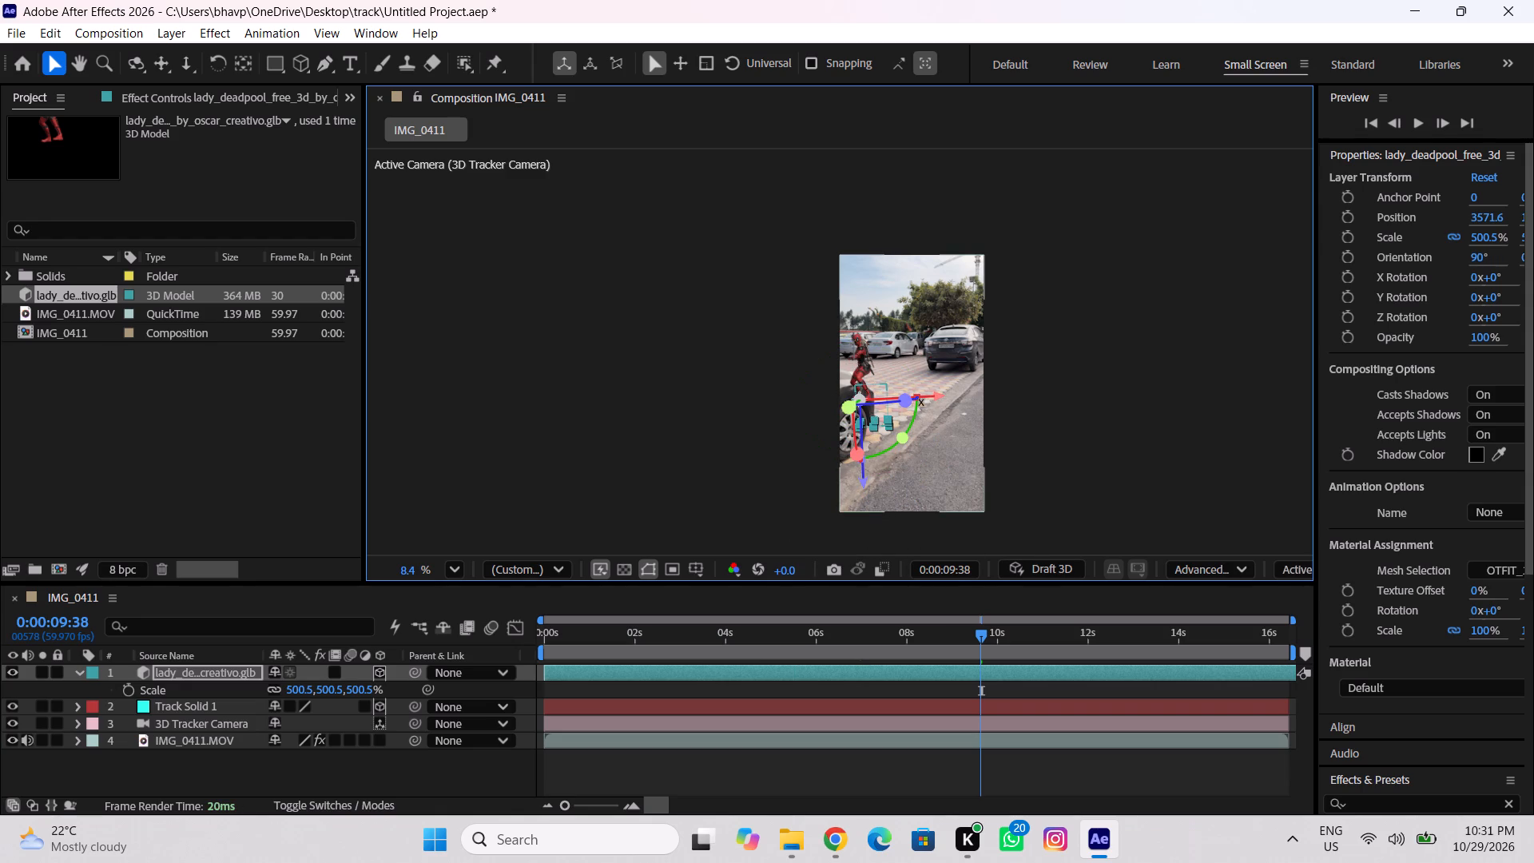
{"action": "left_click", "coordinate": [922, 412]}
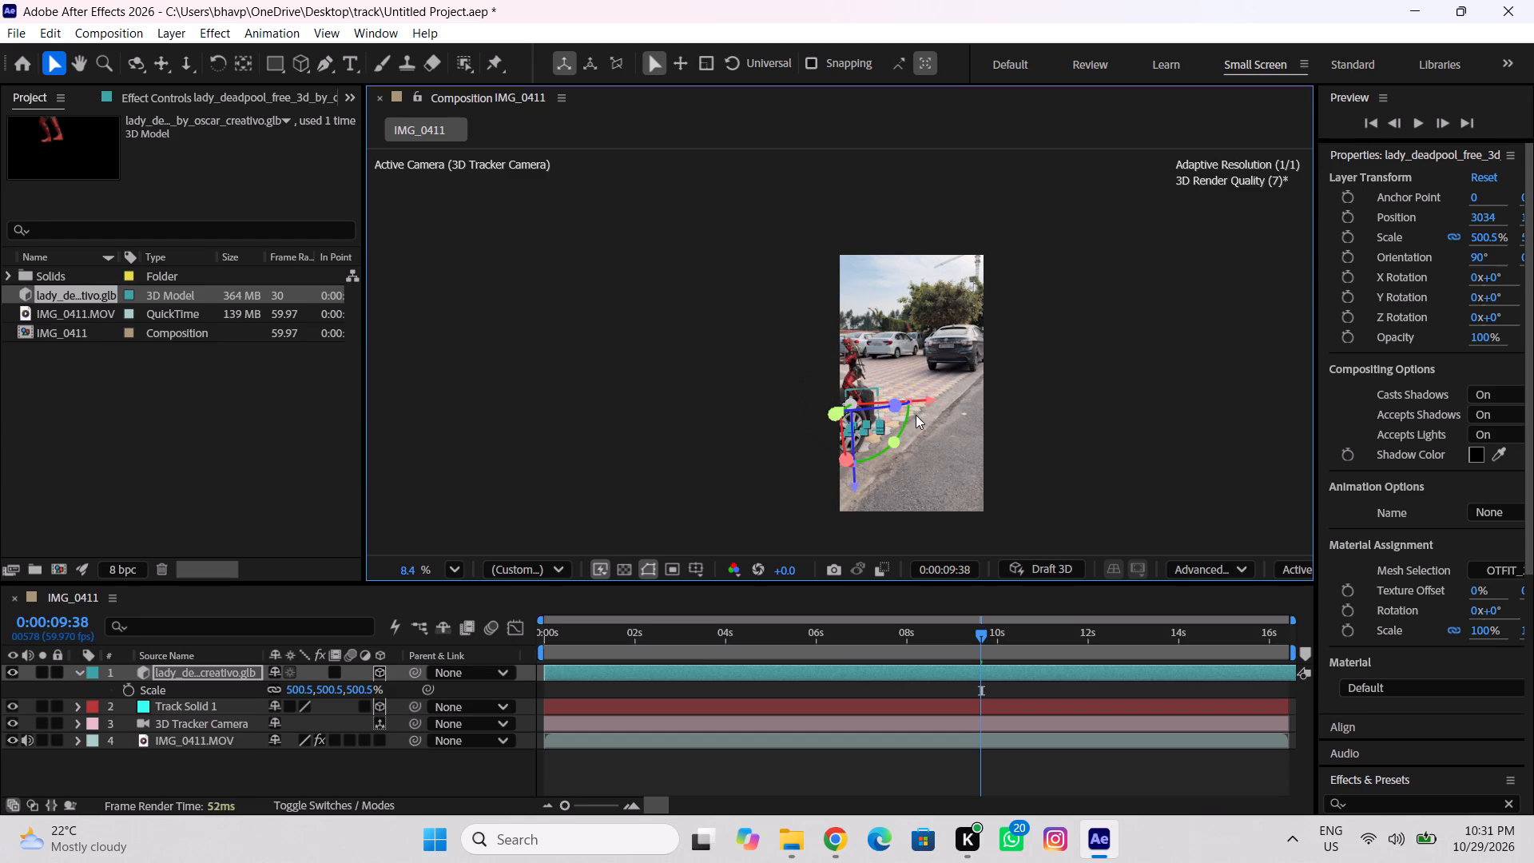
{"action": "left_click", "coordinate": [910, 420]}
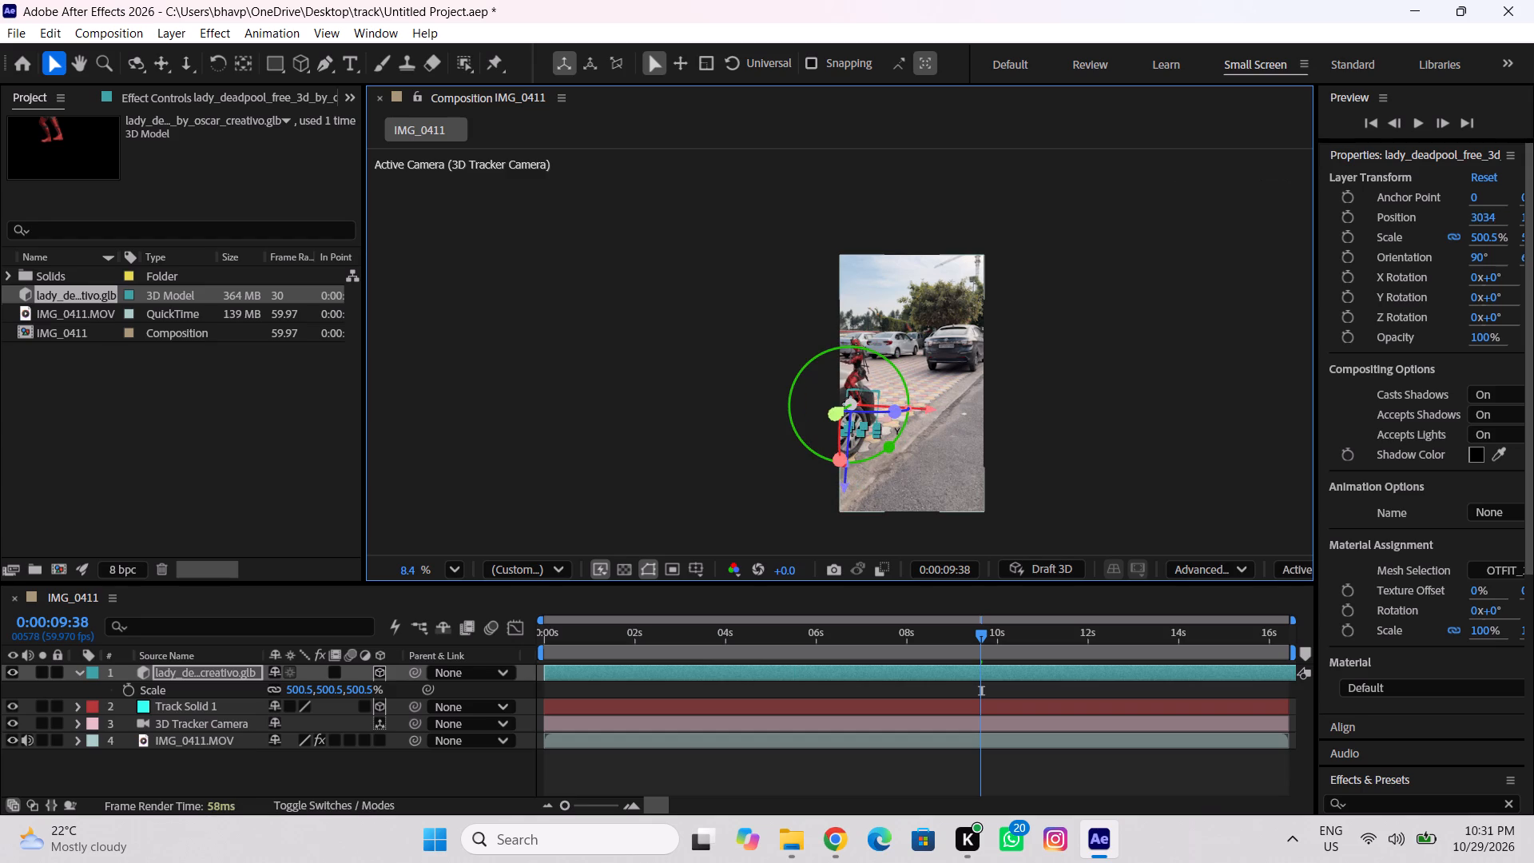
Push the model farther from the camera along Z, adjusting its depth on the paving near the parked motorcycle.
{"action": "left_click_drag", "start_coordinate": [837, 420], "coordinate": [846, 400]}
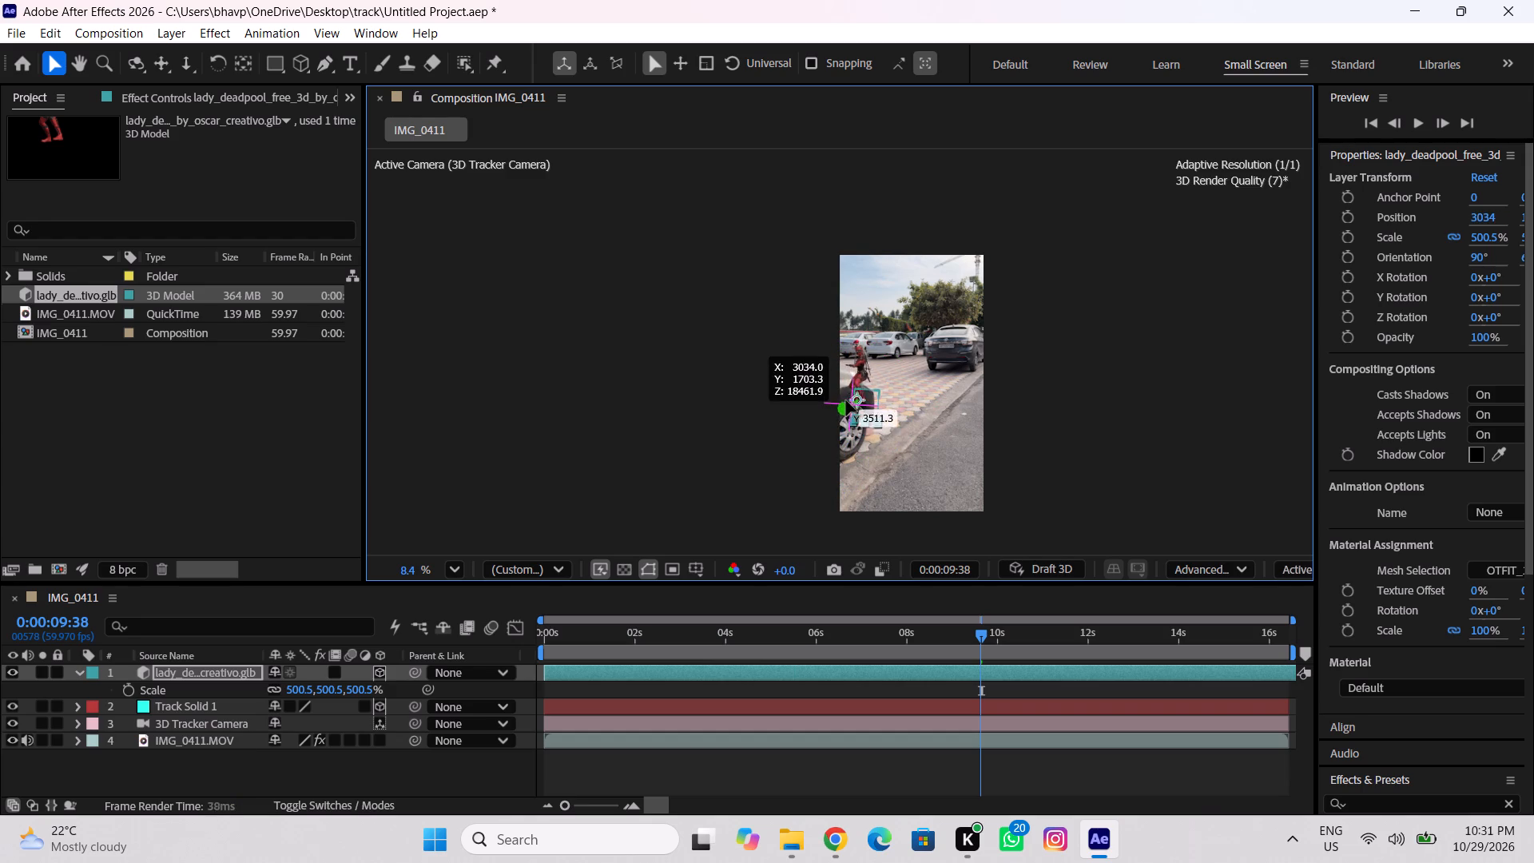
{"action": "left_click_drag", "start_coordinate": [846, 400], "coordinate": [858, 394]}
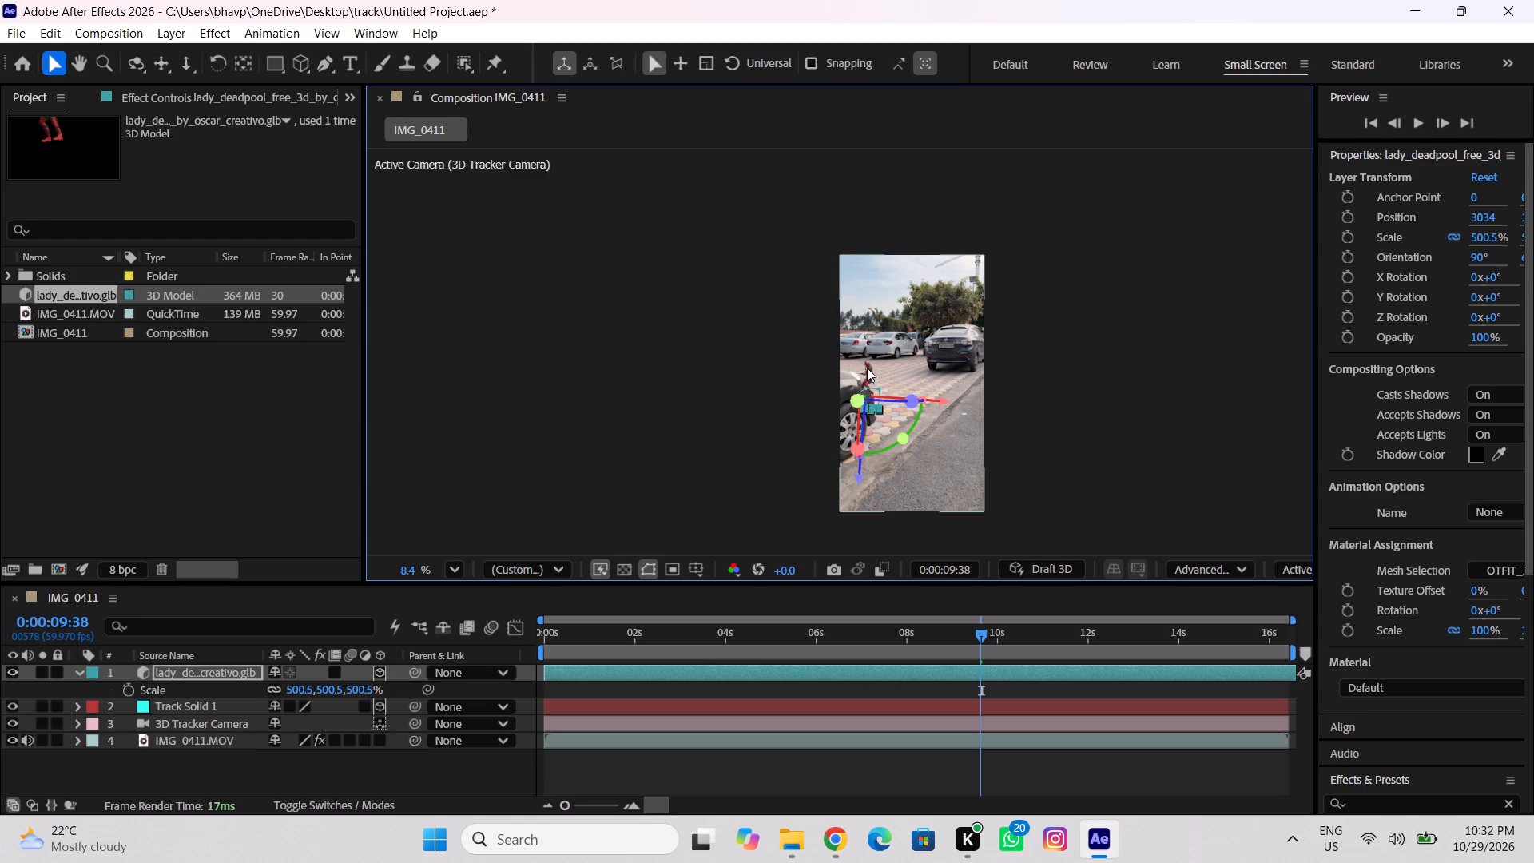
{"action": "left_click_drag", "start_coordinate": [856, 401], "coordinate": [850, 414]}
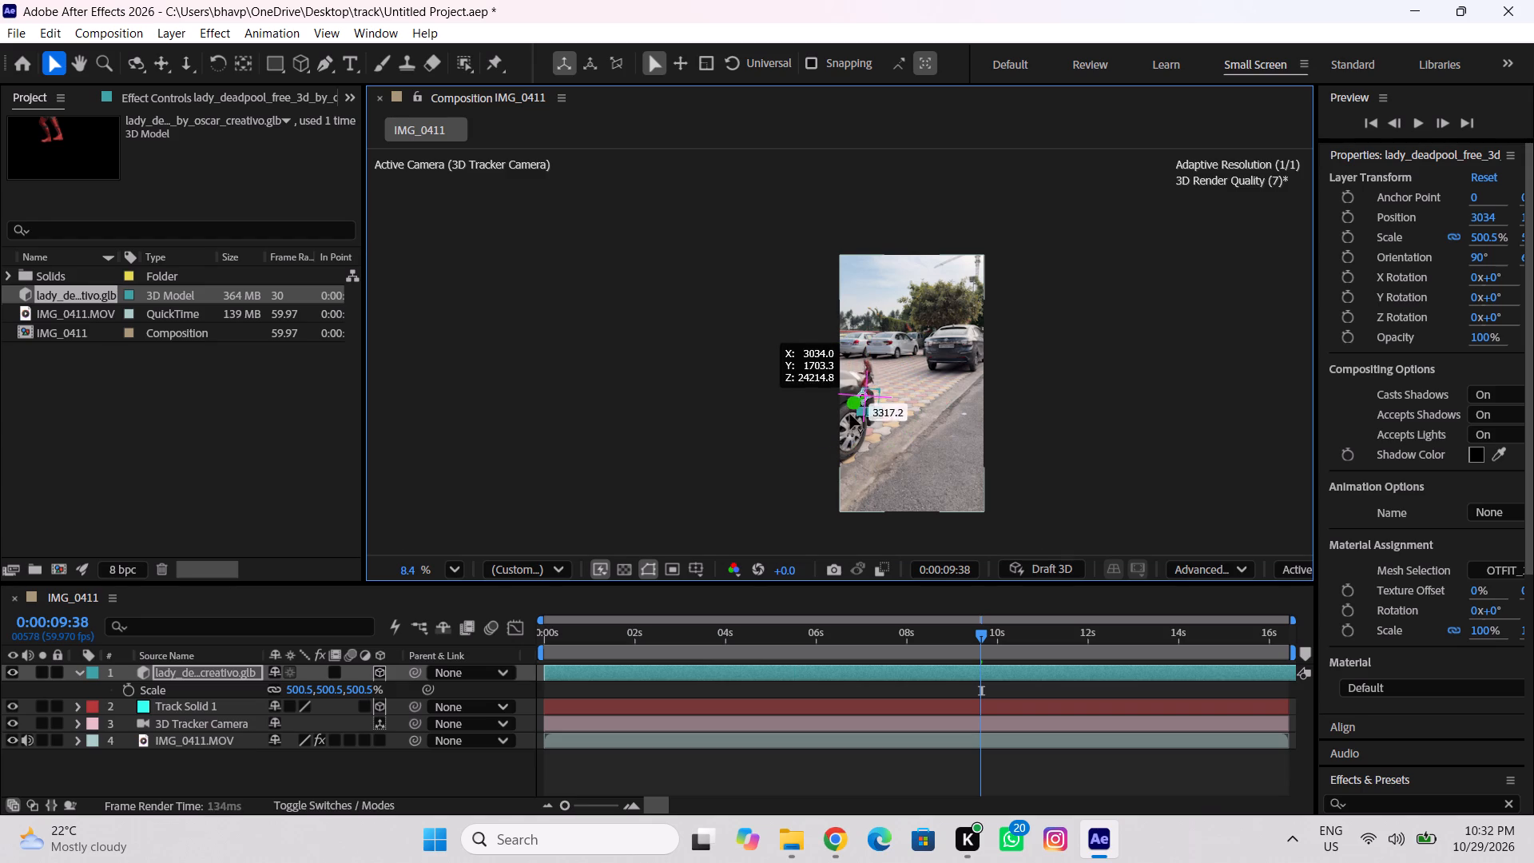
{"action": "left_click_drag", "start_coordinate": [850, 414], "coordinate": [848, 423]}
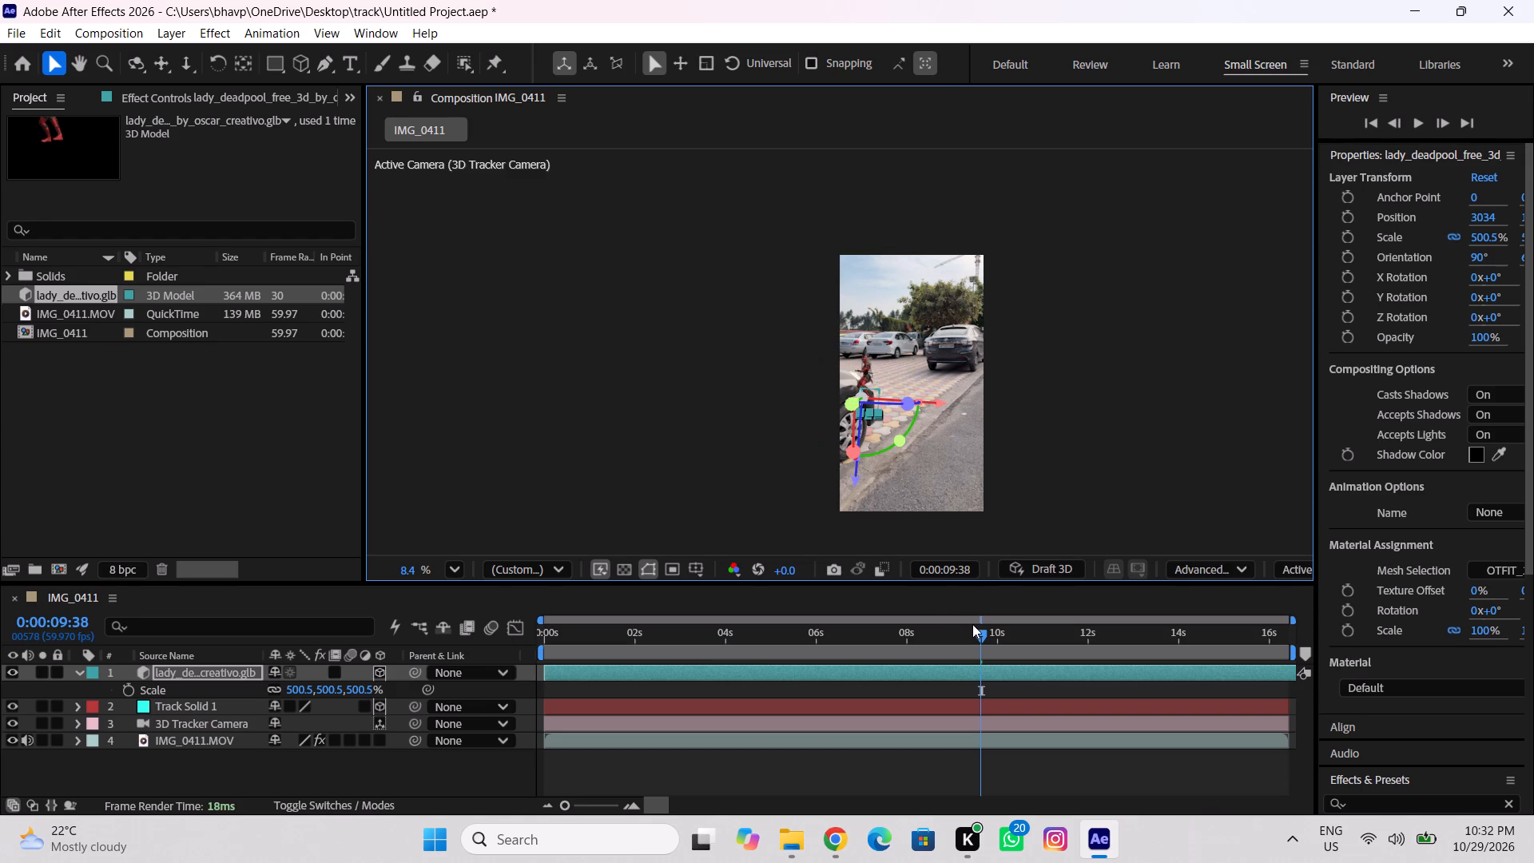
At 0:00:10:00, move the model along X to about 5982, back into frame on the paved roadside.
{"action": "left_click_drag", "start_coordinate": [977, 626], "coordinate": [998, 634]}
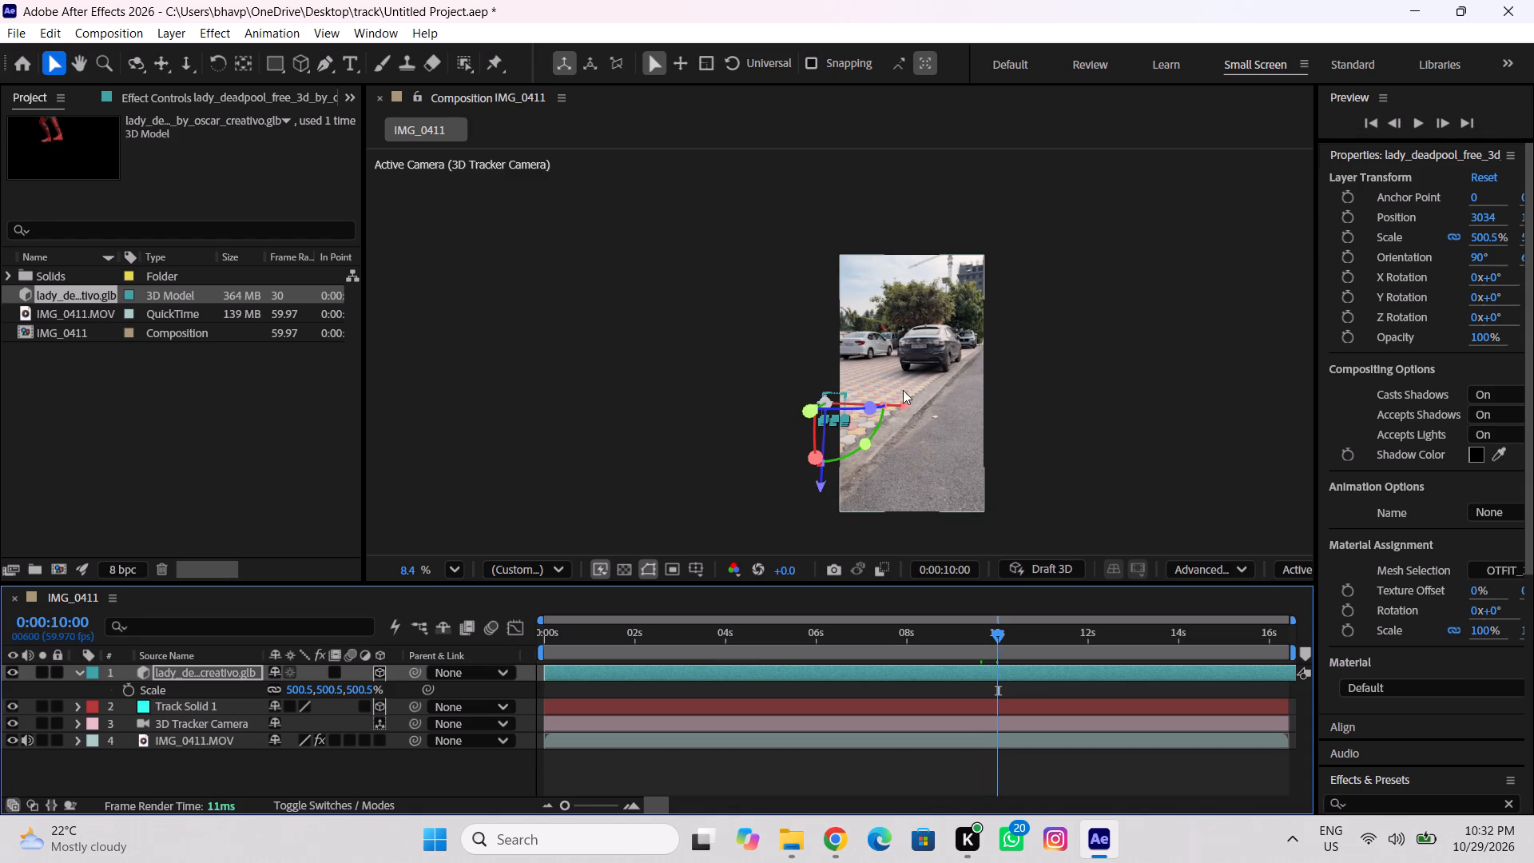
{"action": "left_click_drag", "start_coordinate": [903, 401], "coordinate": [934, 412]}
Rotate the model about its vertical and depth axes on the paving, bringing its X orientation to about 64.8°.
{"action": "scroll", "coordinate": [875, 372], "scroll_direction": "up", "scroll_amount": 3}
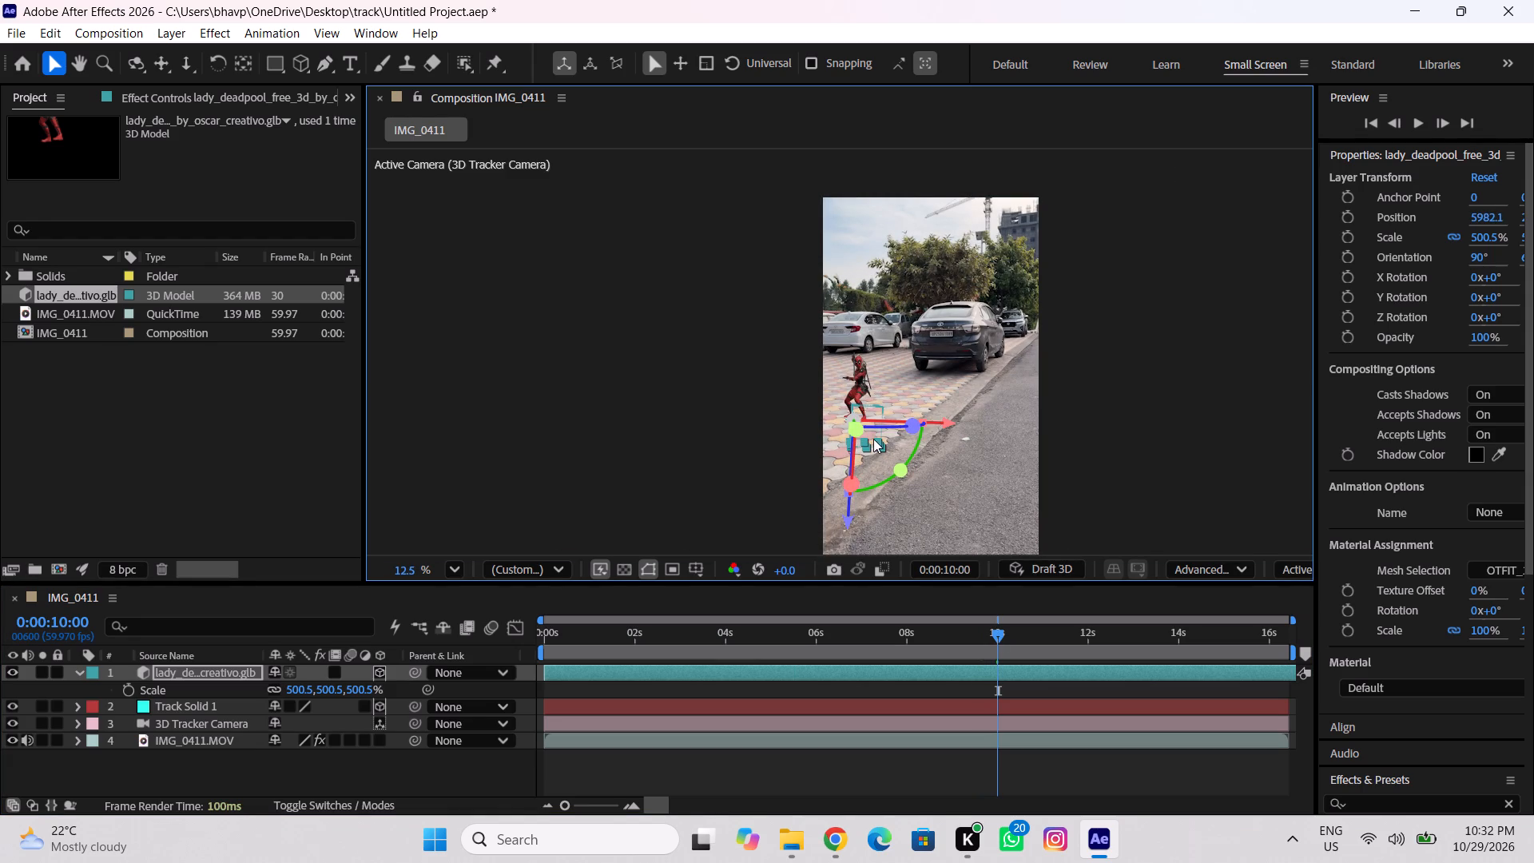
{"action": "left_click_drag", "start_coordinate": [917, 433], "coordinate": [872, 436]}
{"action": "left_click_drag", "start_coordinate": [896, 463], "coordinate": [900, 463]}
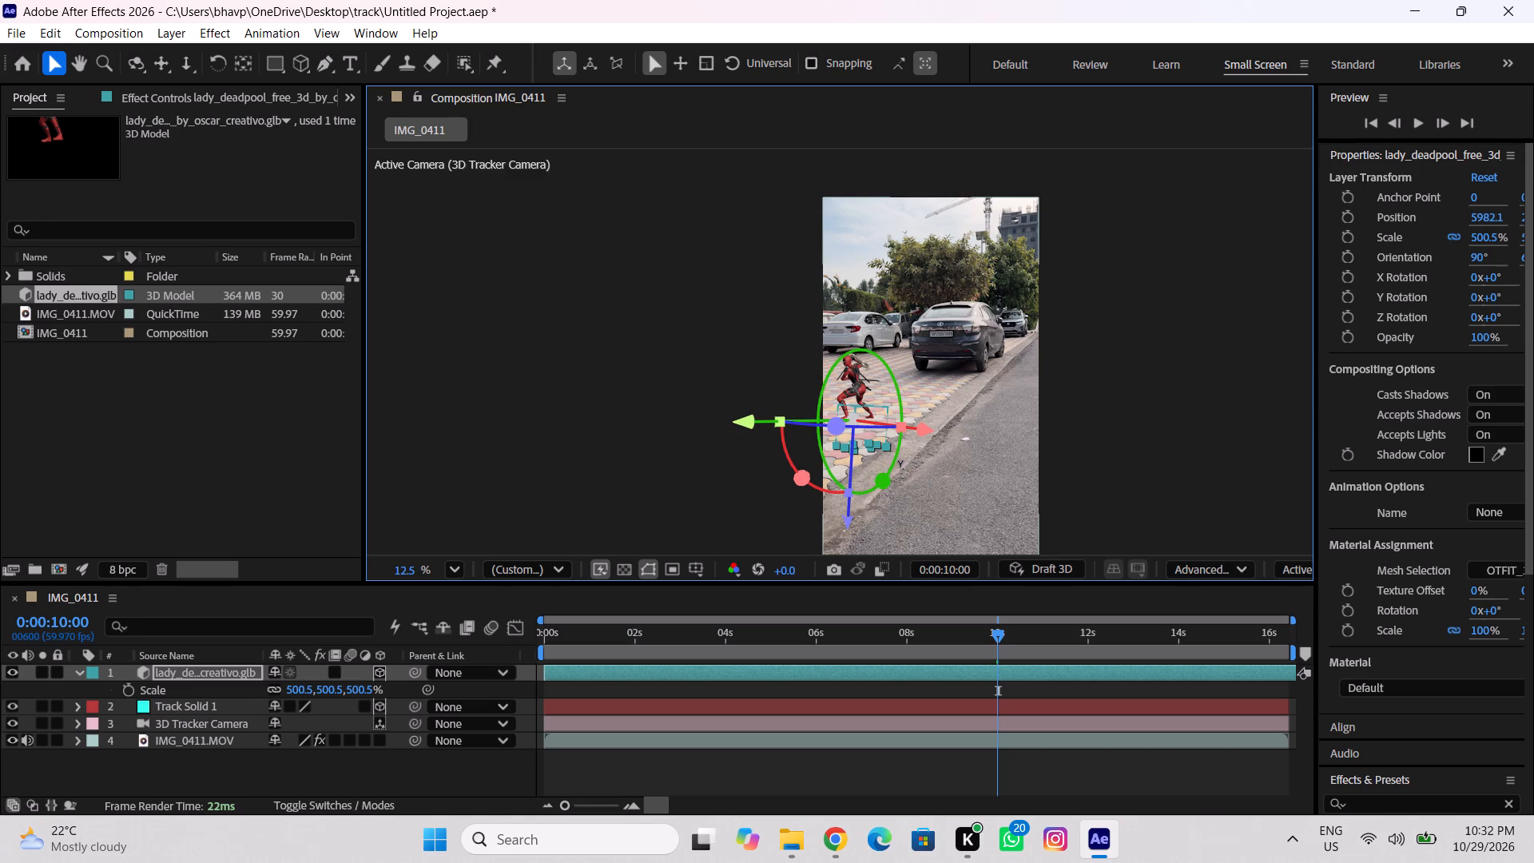
{"action": "left_click_drag", "start_coordinate": [900, 463], "coordinate": [916, 420]}
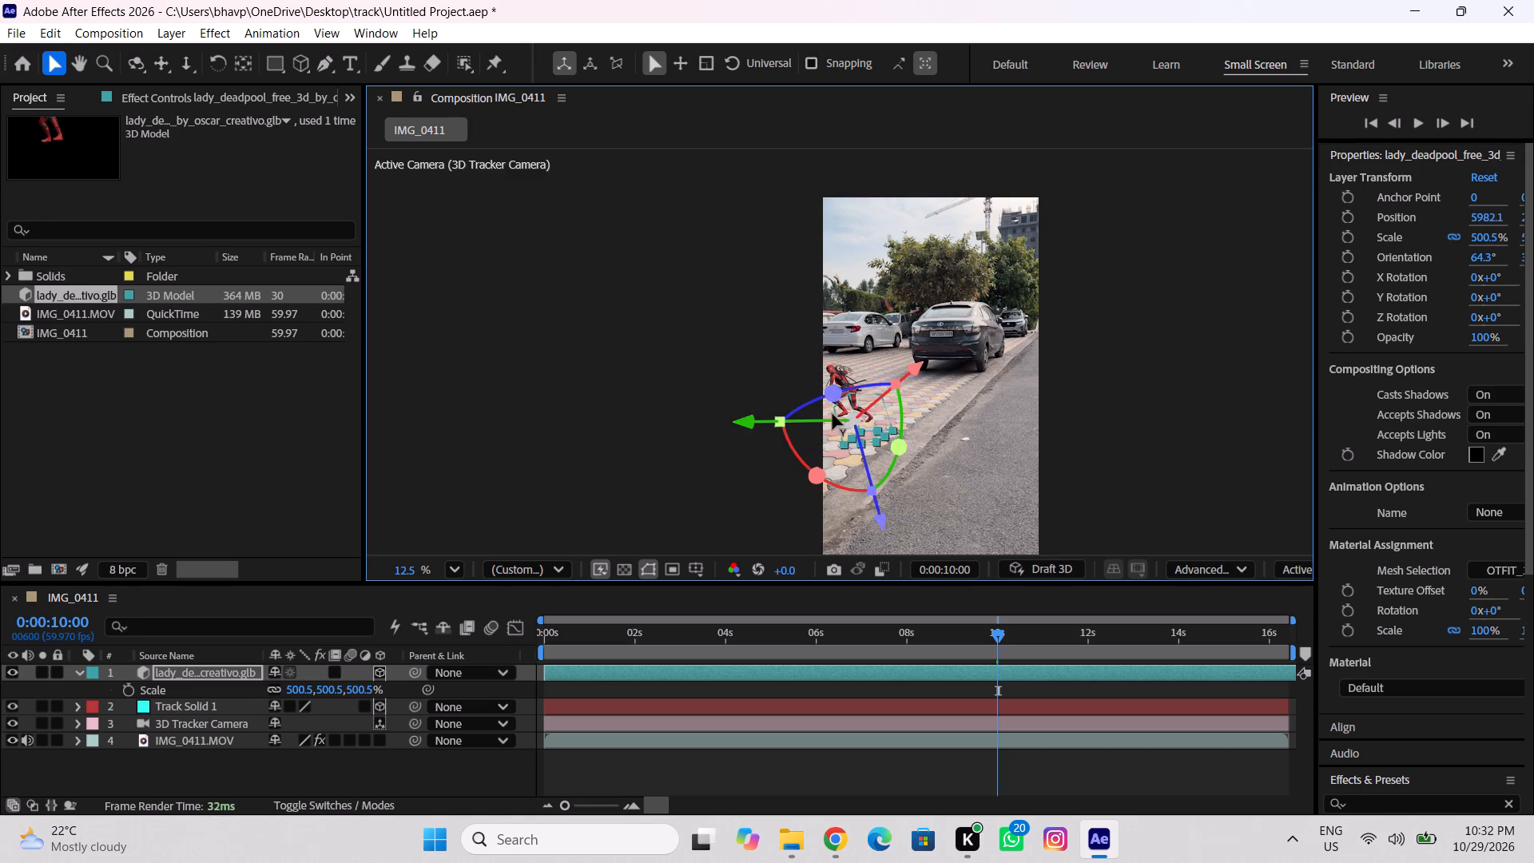
{"action": "left_click_drag", "start_coordinate": [825, 389], "coordinate": [901, 387]}
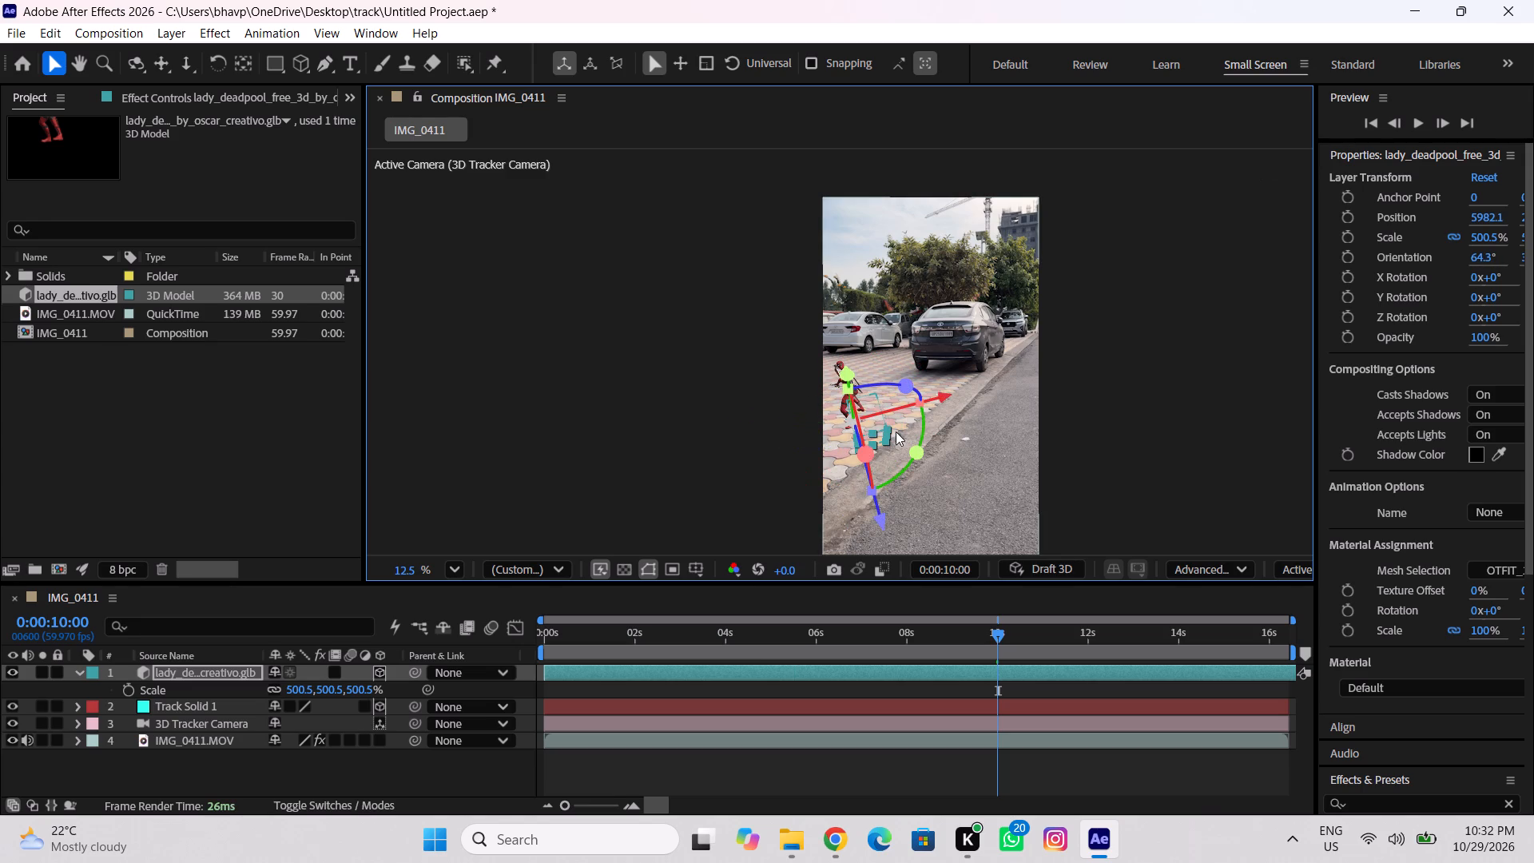
{"action": "left_click_drag", "start_coordinate": [920, 434], "coordinate": [934, 443]}
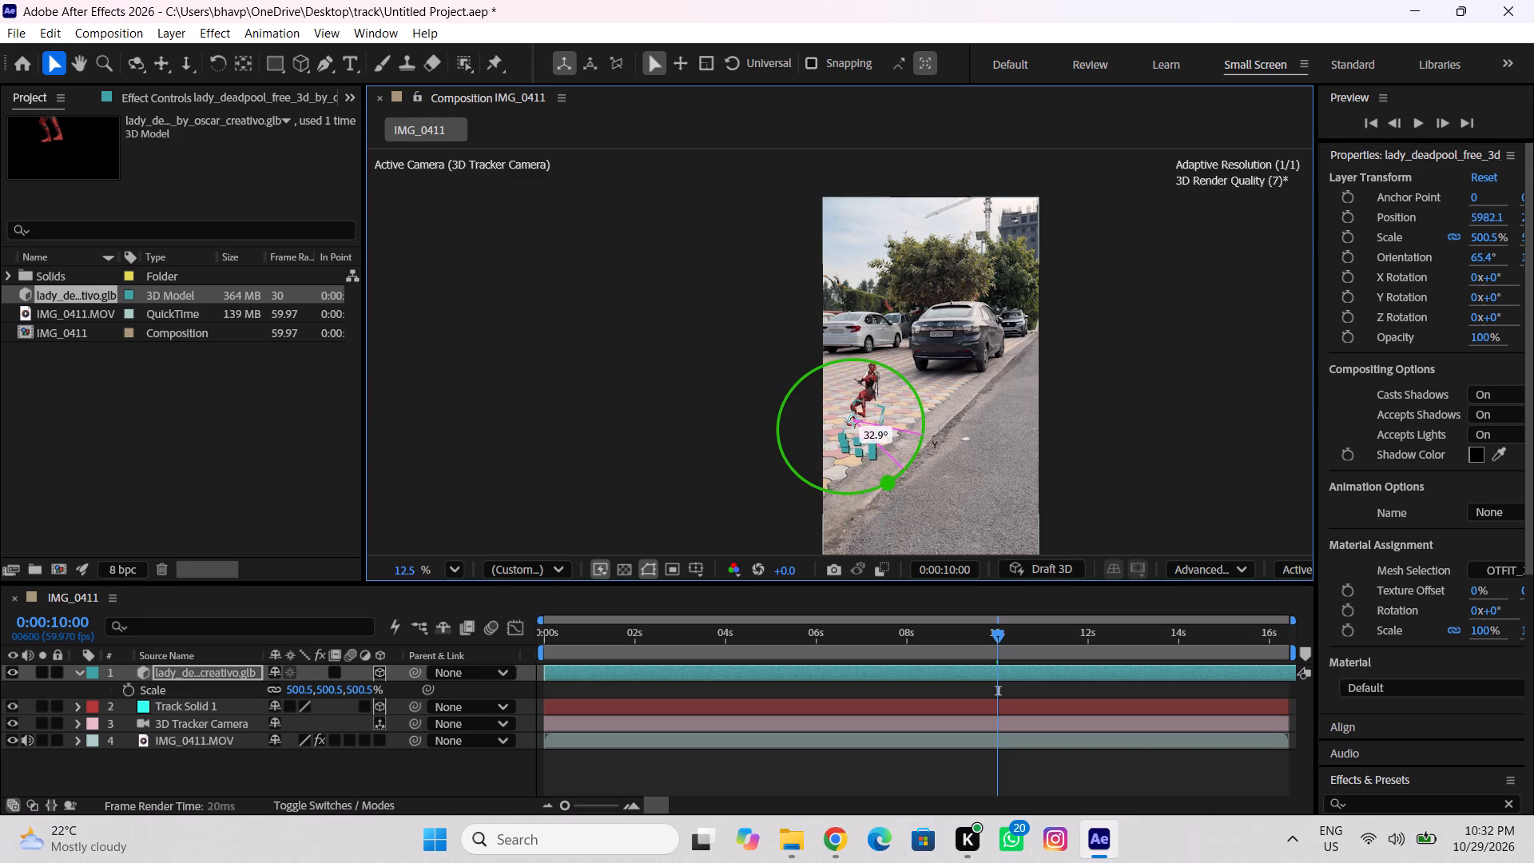
{"action": "left_click_drag", "start_coordinate": [934, 443], "coordinate": [928, 451]}
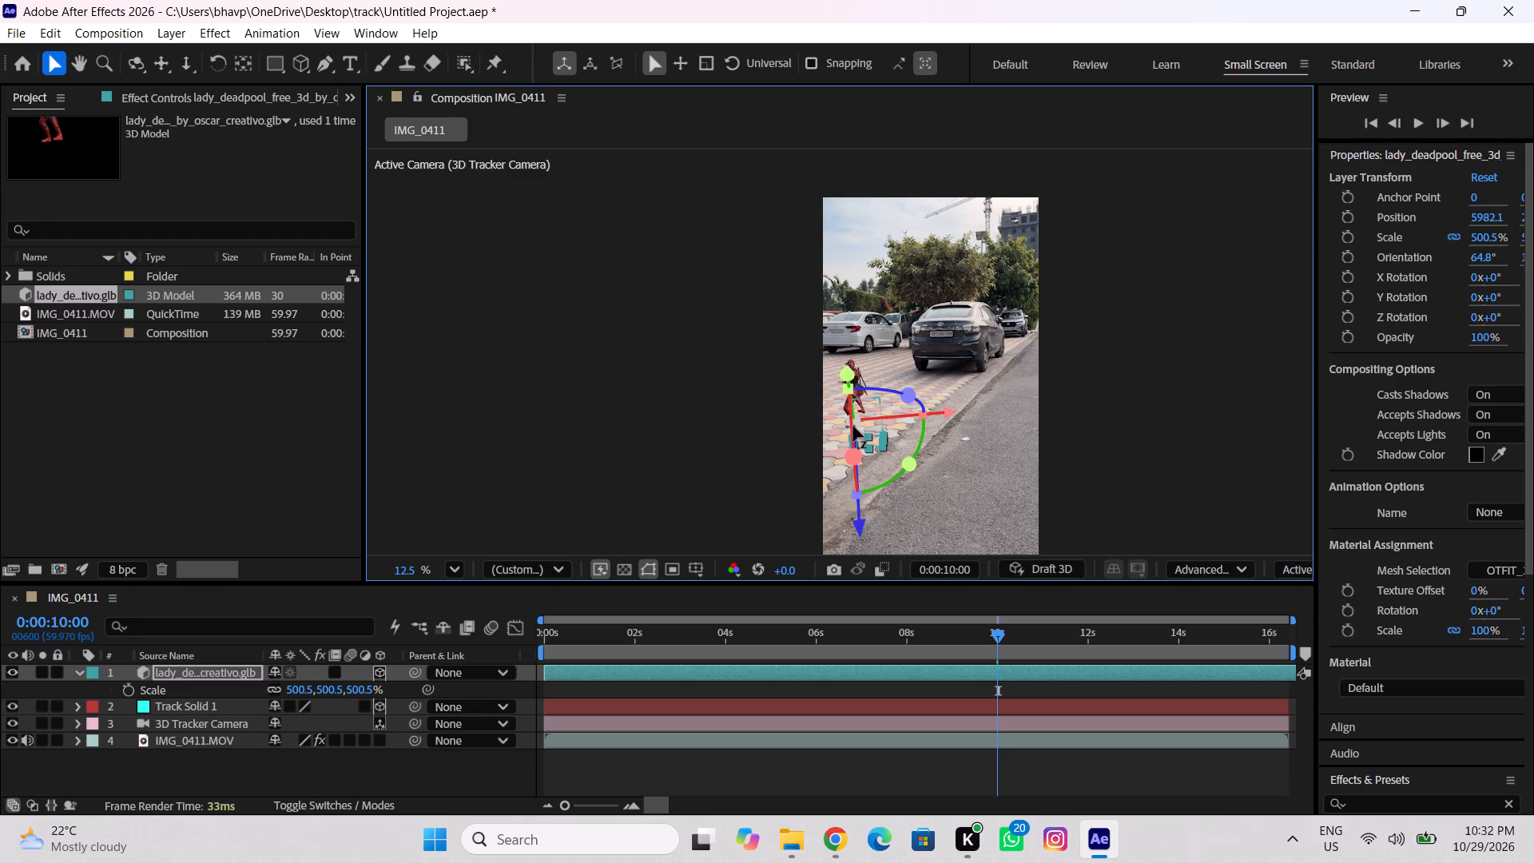
Move the model slightly lower on the paving near the curb, to an X position of about 6051.
{"action": "left_click", "coordinate": [846, 418]}
{"action": "left_click_drag", "start_coordinate": [848, 417], "coordinate": [851, 418]}
{"action": "left_click_drag", "start_coordinate": [851, 418], "coordinate": [853, 436]}
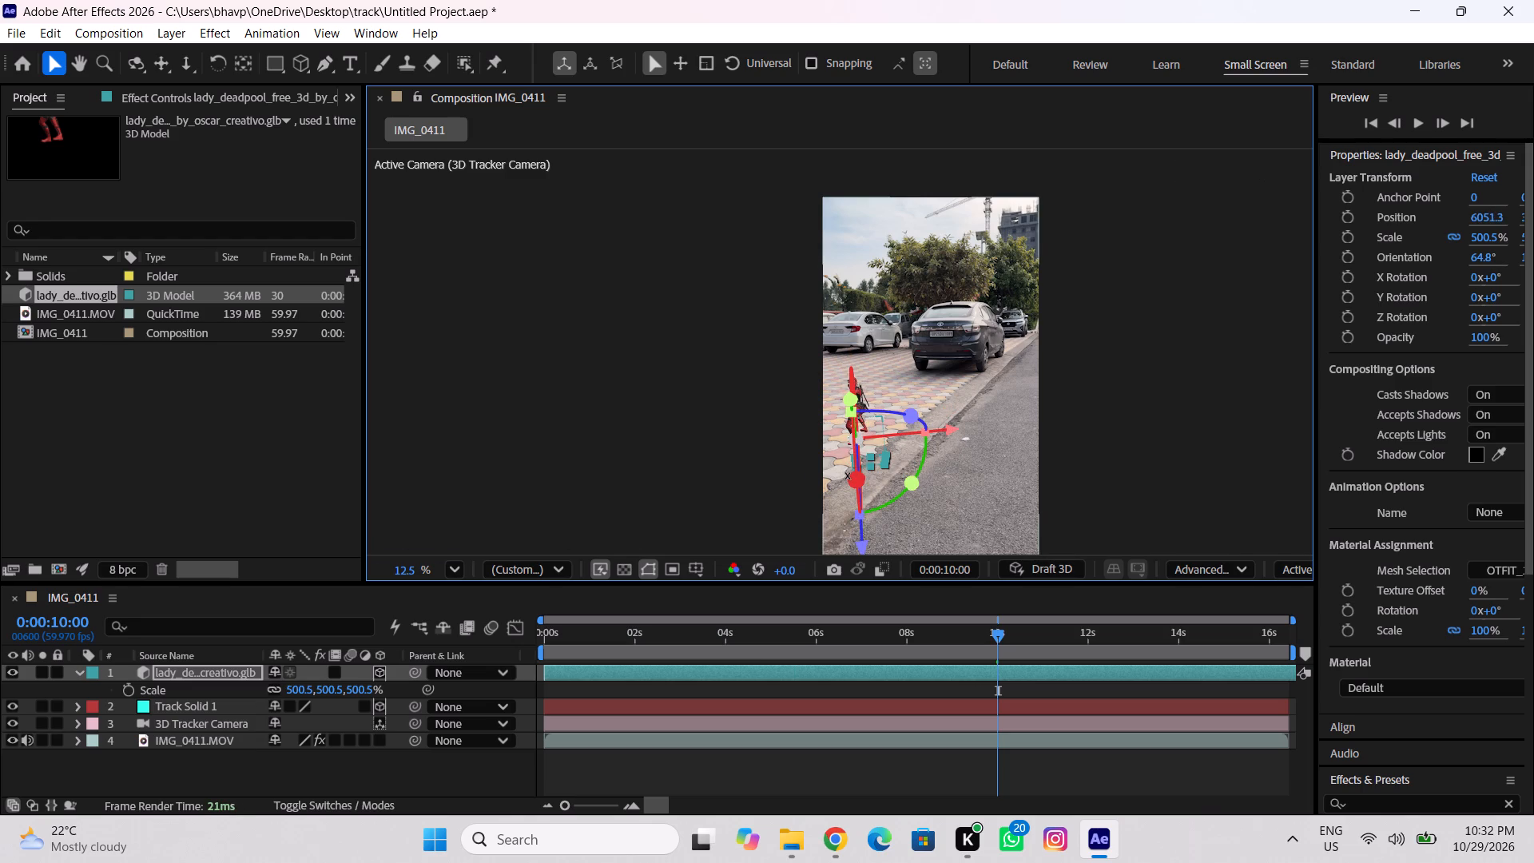
Rotate the model about its X axis to an X orientation of about 96.1°.
{"action": "left_click_drag", "start_coordinate": [851, 484], "coordinate": [871, 529]}
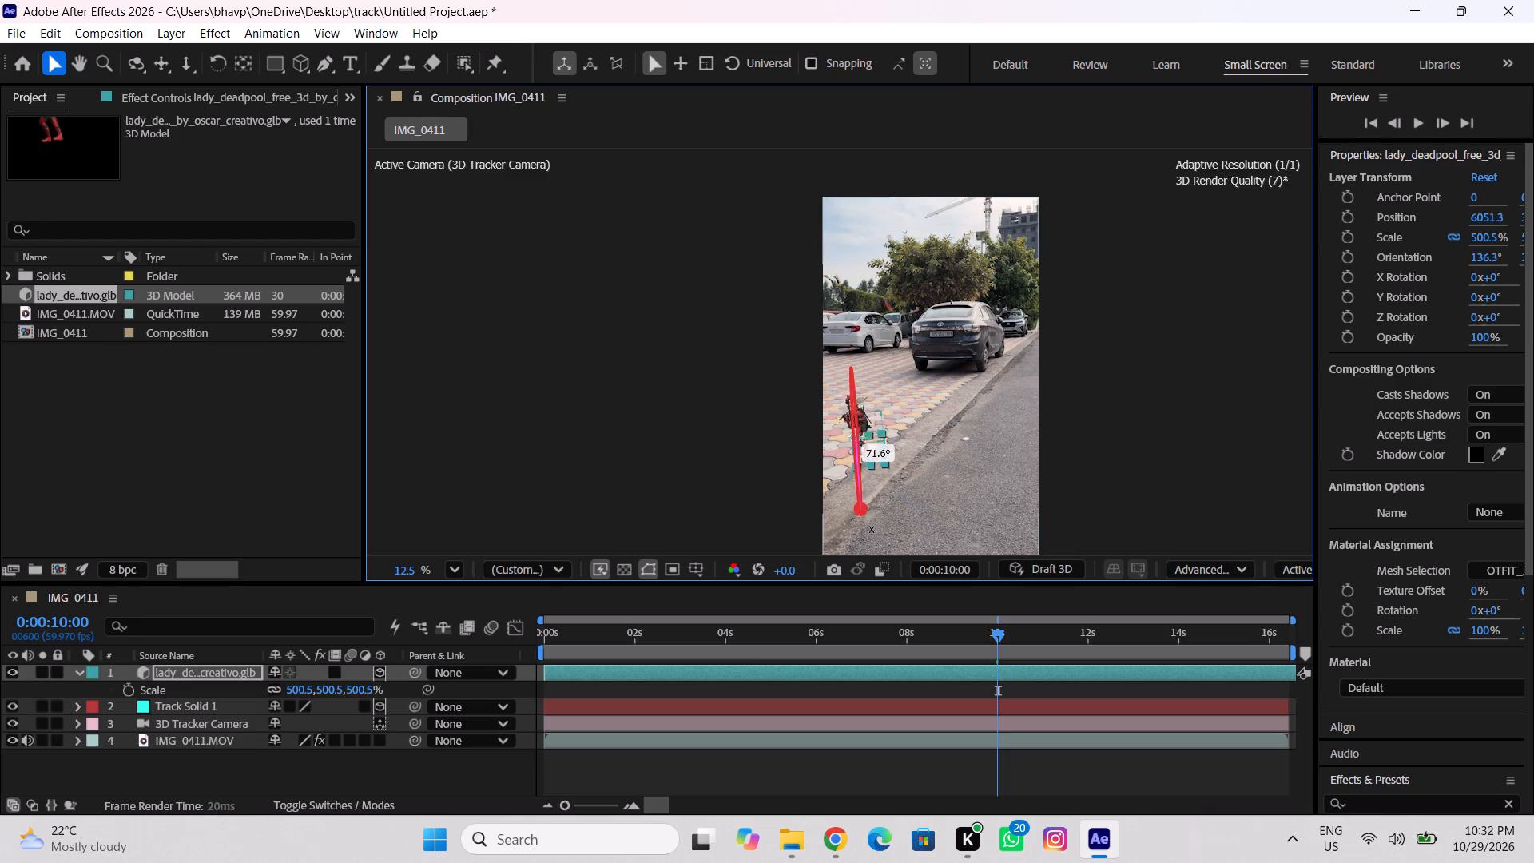
{"action": "left_click_drag", "start_coordinate": [871, 529], "coordinate": [865, 507]}
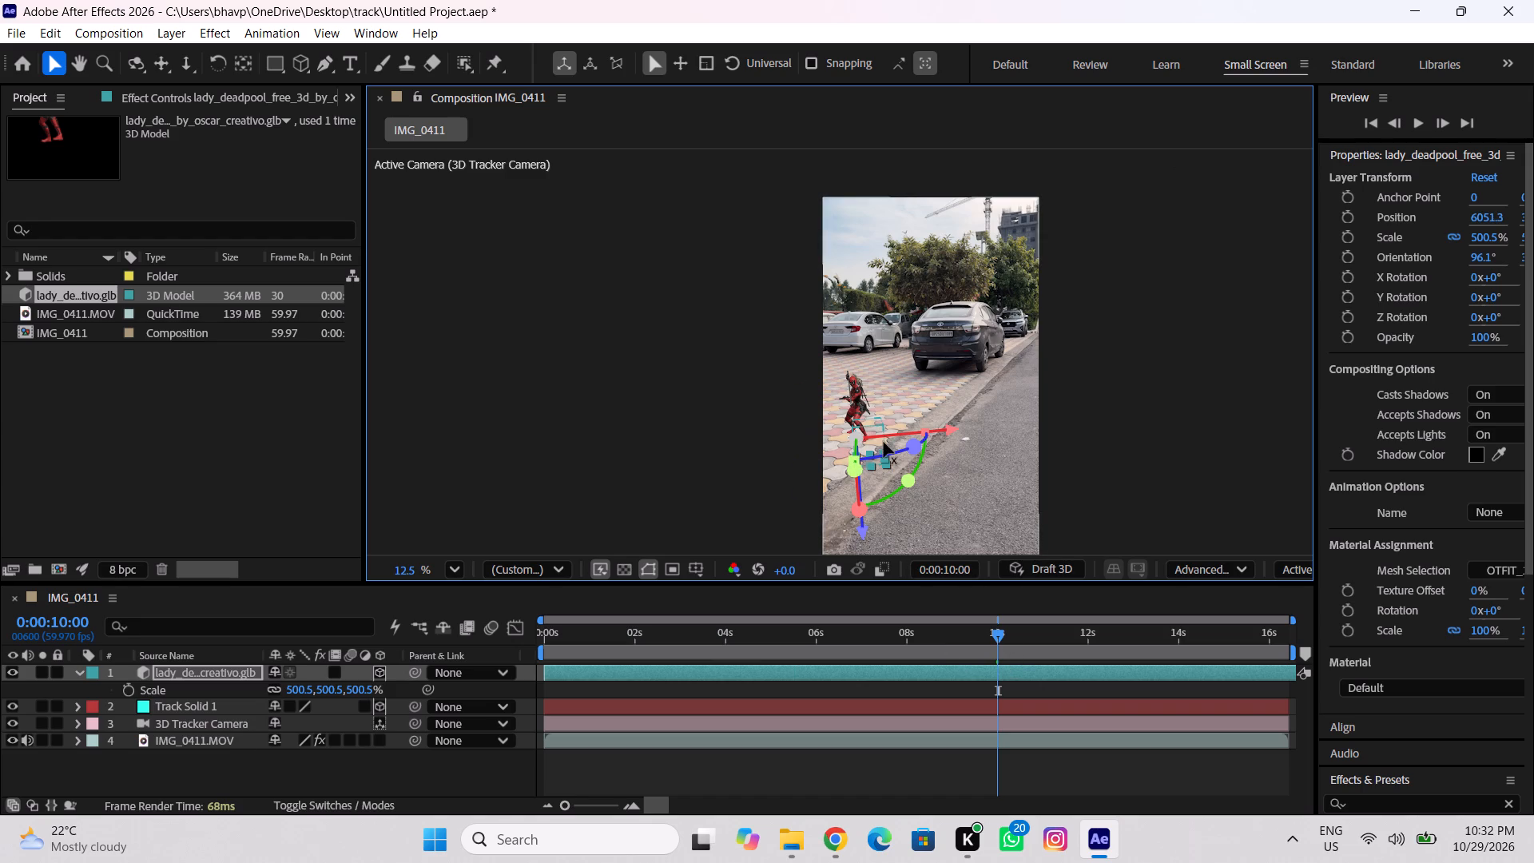
Rotate the Lady Deadpool model about its X axis to an X orientation of about 119.3°.
{"action": "left_click_drag", "start_coordinate": [856, 485], "coordinate": [860, 503]}
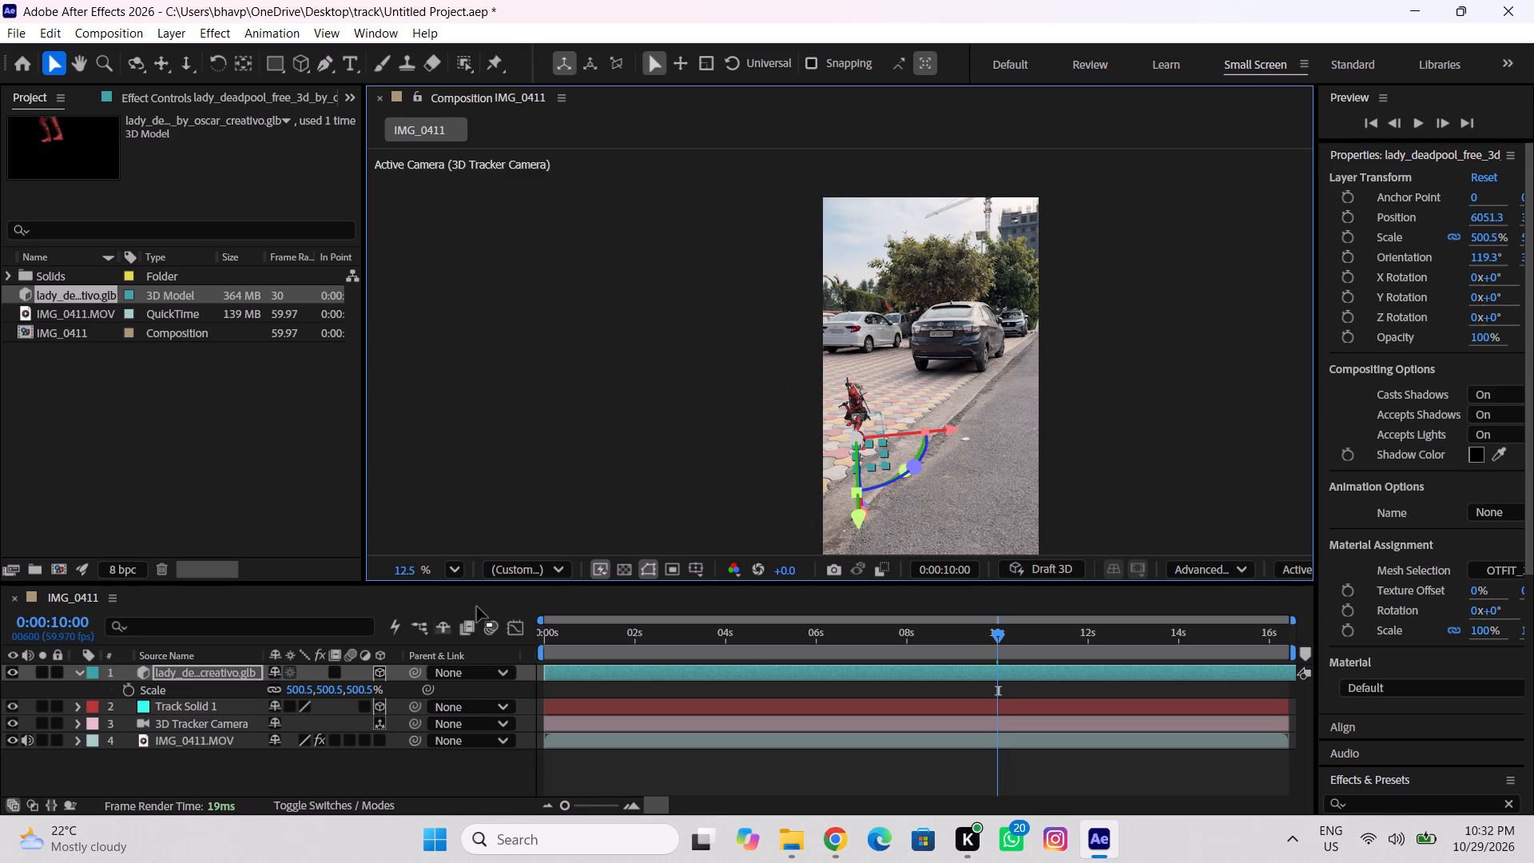
Enlarge the Lady Deadpool model uniformly to a scale of about 921.5%.
{"action": "left_click_drag", "start_coordinate": [299, 685], "coordinate": [773, 739]}
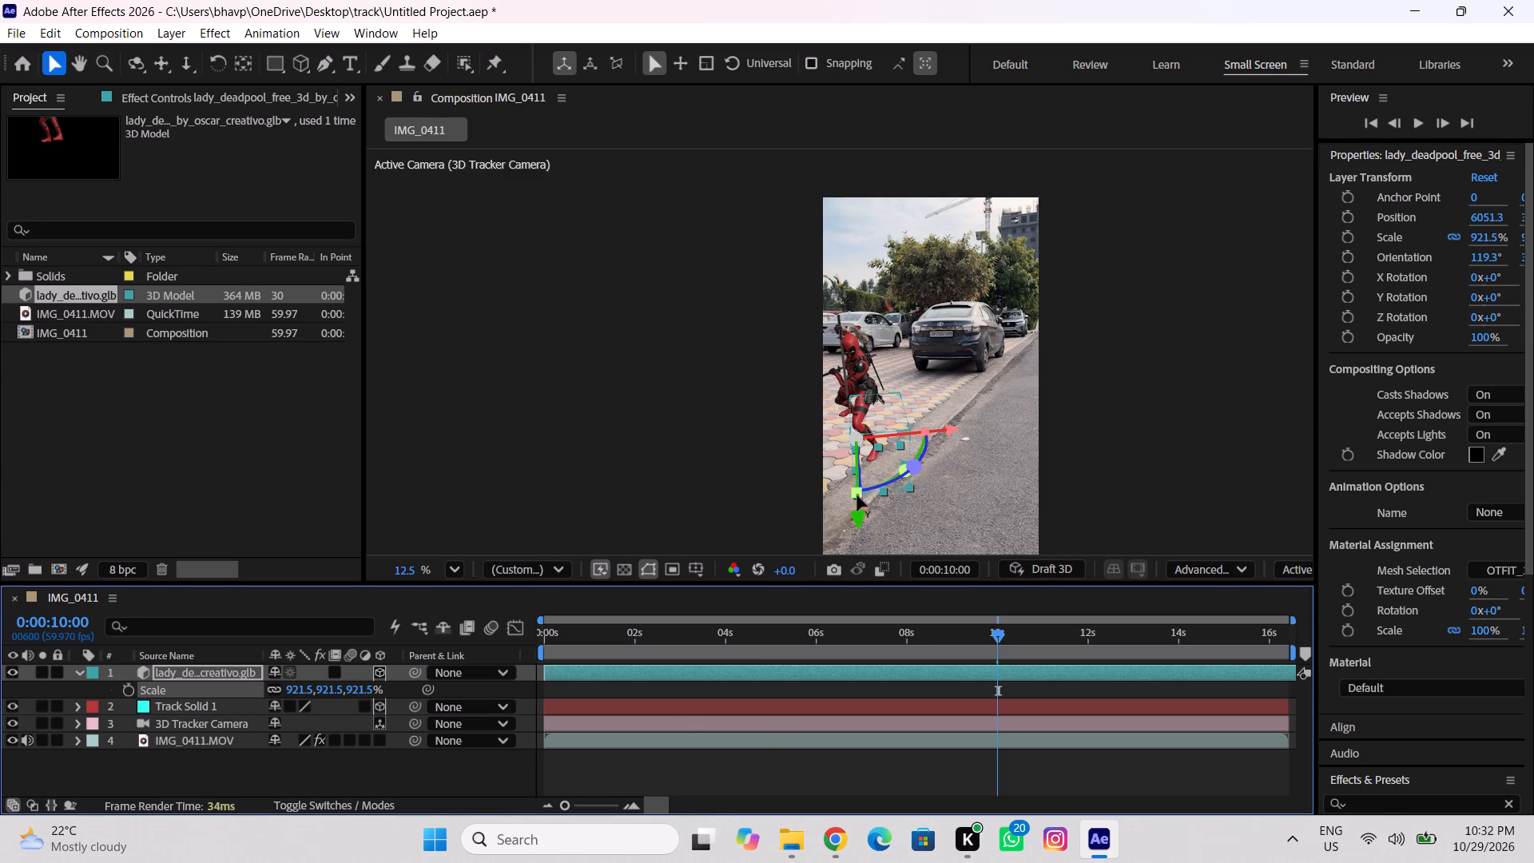
Move the enlarged model up and back toward the parked white car, to an X position of about 6841.
{"action": "left_click_drag", "start_coordinate": [858, 527], "coordinate": [884, 386]}
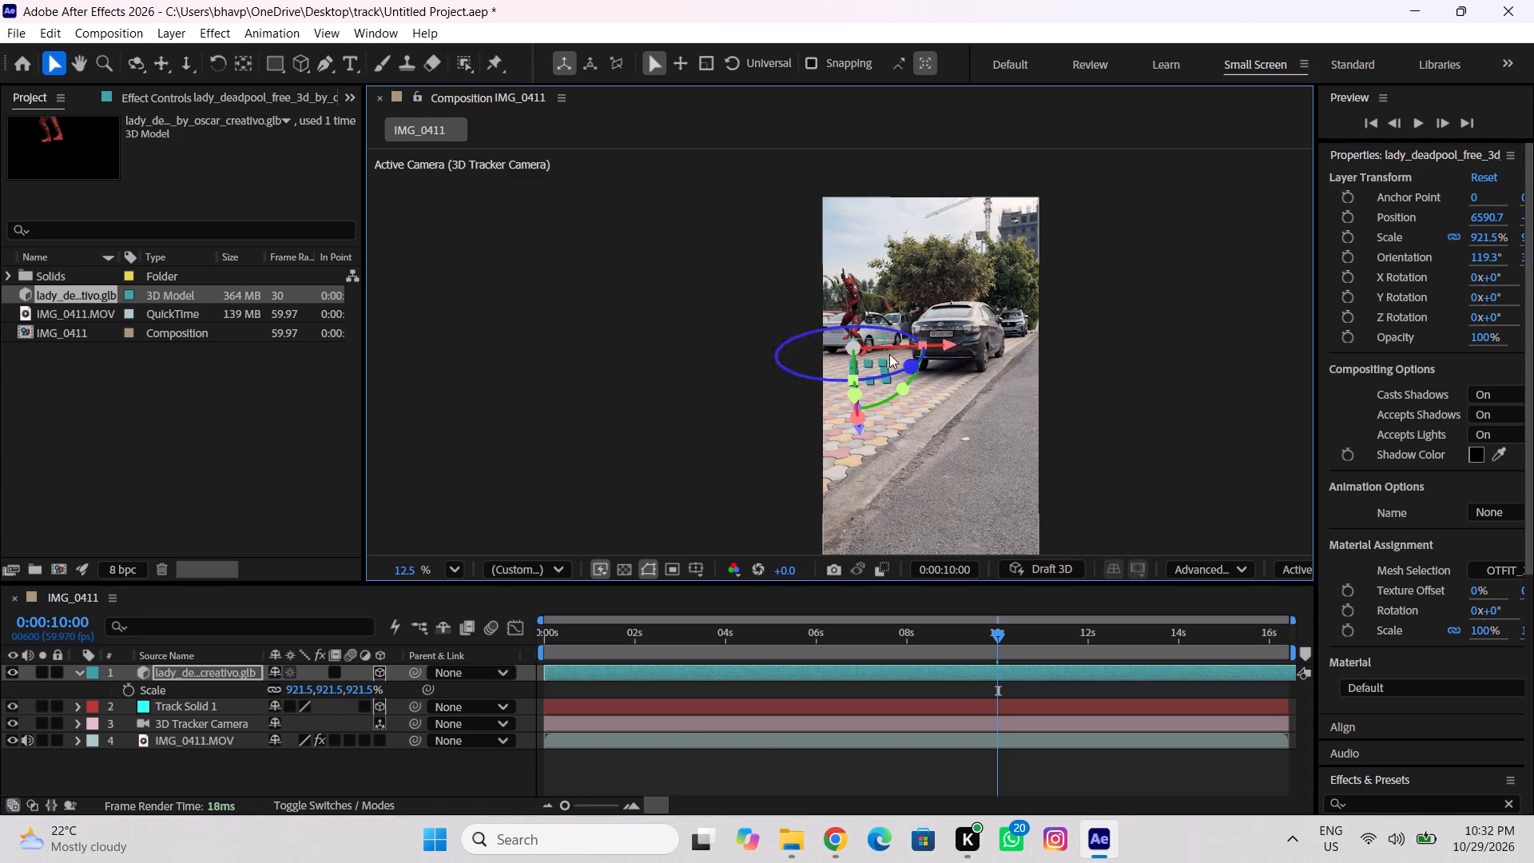
{"action": "left_click_drag", "start_coordinate": [853, 365], "coordinate": [860, 337]}
Tilt the model about its X axis to an X orientation of about 106.3°.
{"action": "left_click_drag", "start_coordinate": [854, 392], "coordinate": [849, 376]}
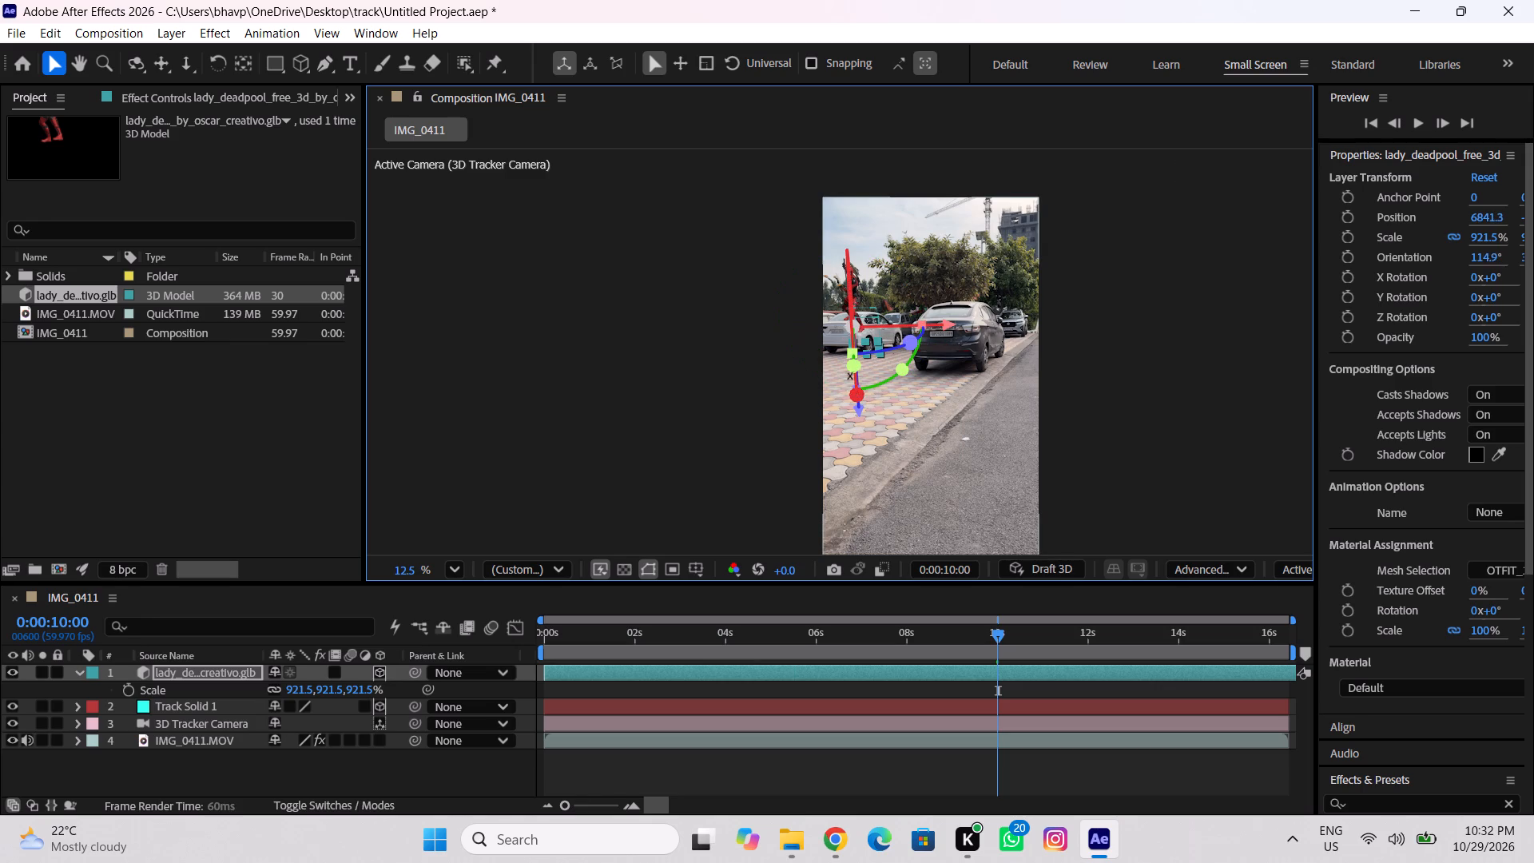
{"action": "left_click_drag", "start_coordinate": [849, 376], "coordinate": [860, 381]}
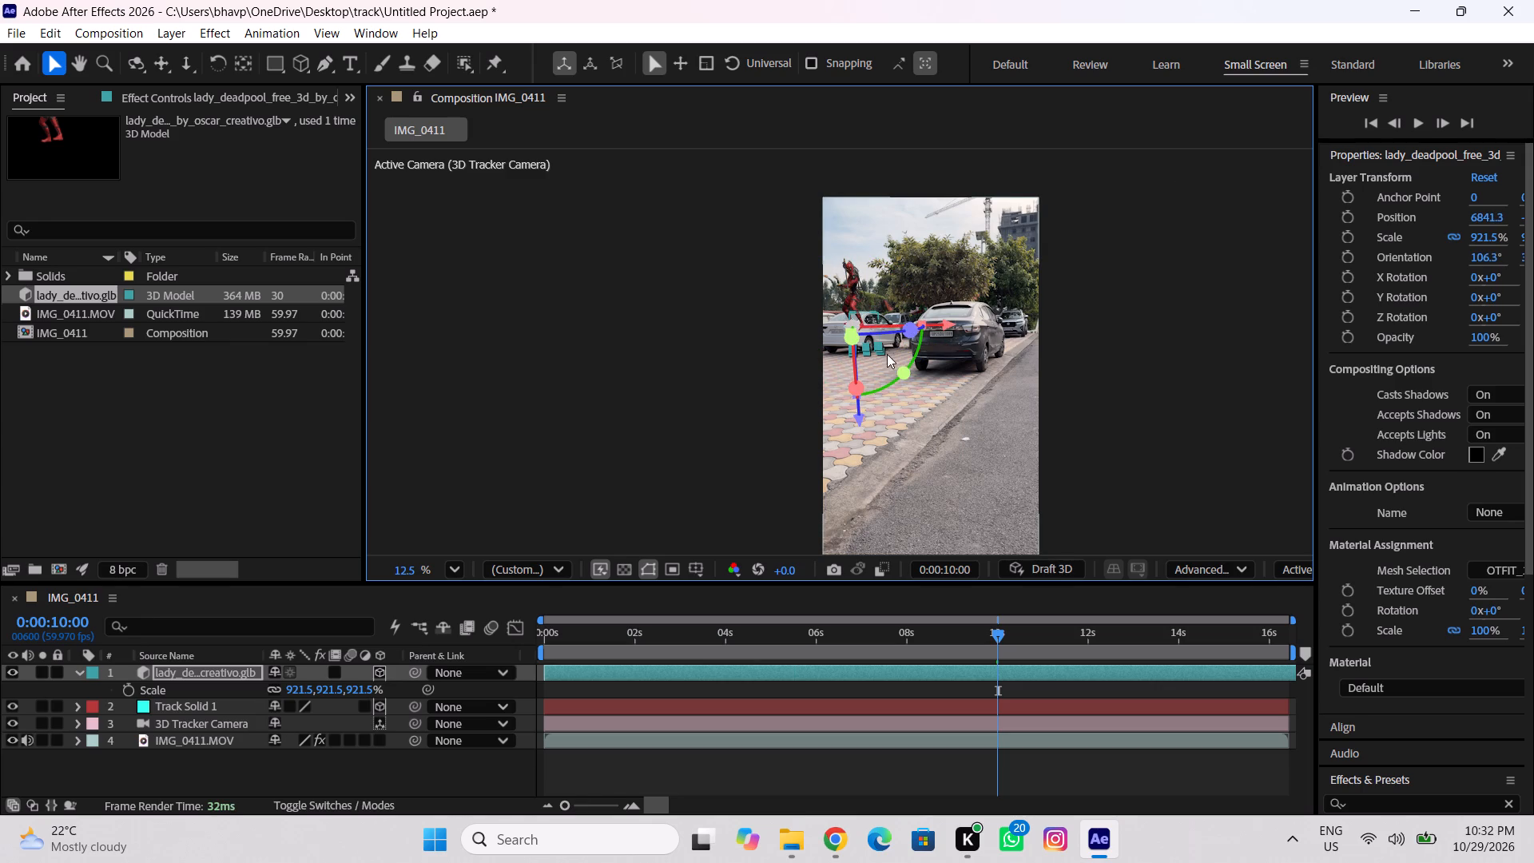
Nudge the model along its Z axis near the white car, to an X position of about 6842.5.
{"action": "left_click_drag", "start_coordinate": [857, 408], "coordinate": [855, 446]}
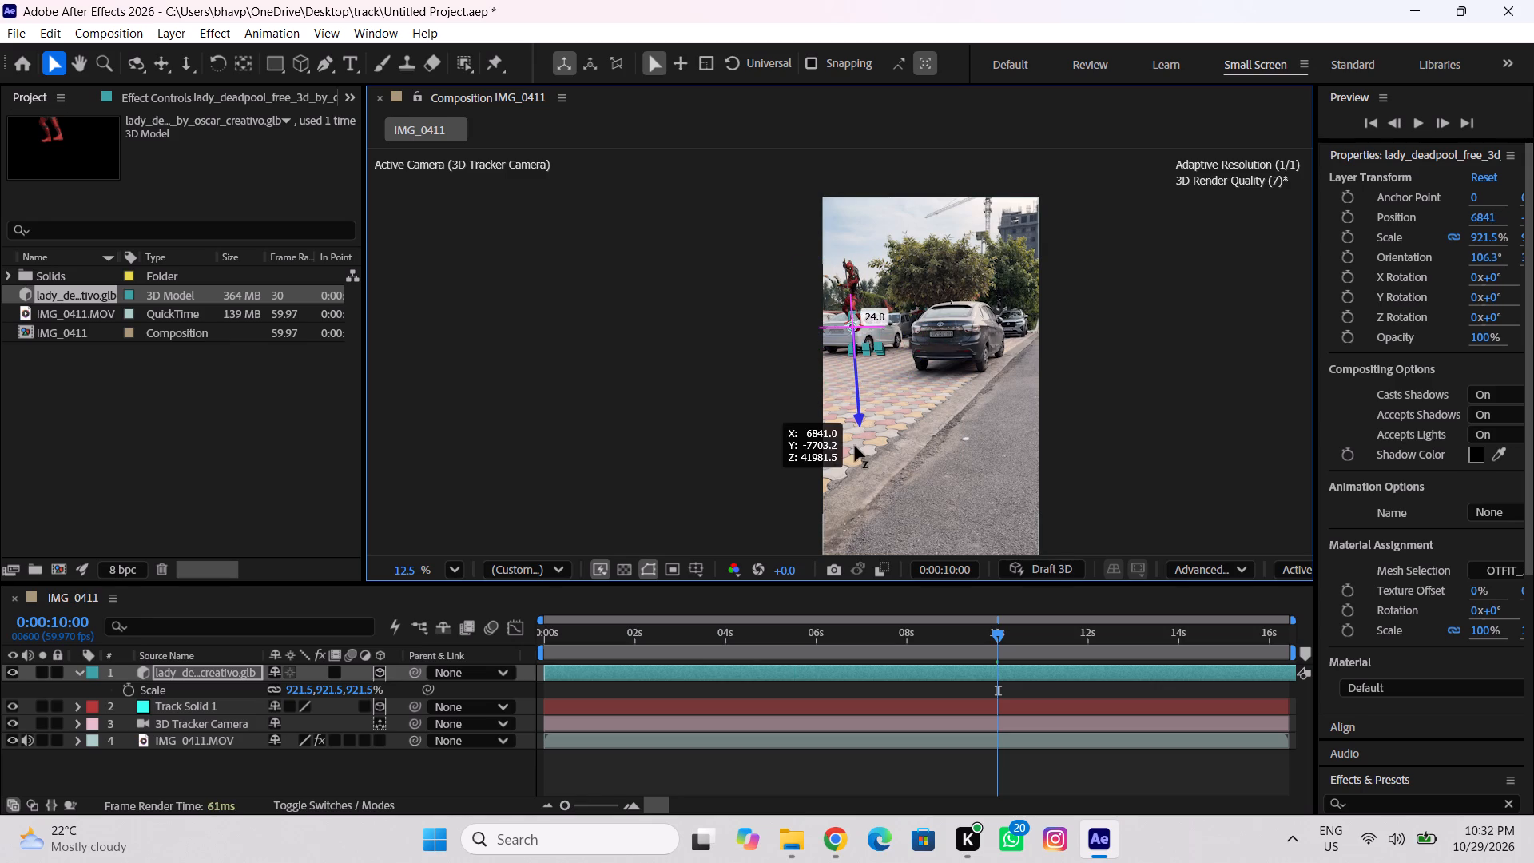
{"action": "left_click_drag", "start_coordinate": [855, 446], "coordinate": [855, 490]}
{"action": "left_click_drag", "start_coordinate": [856, 416], "coordinate": [859, 421]}
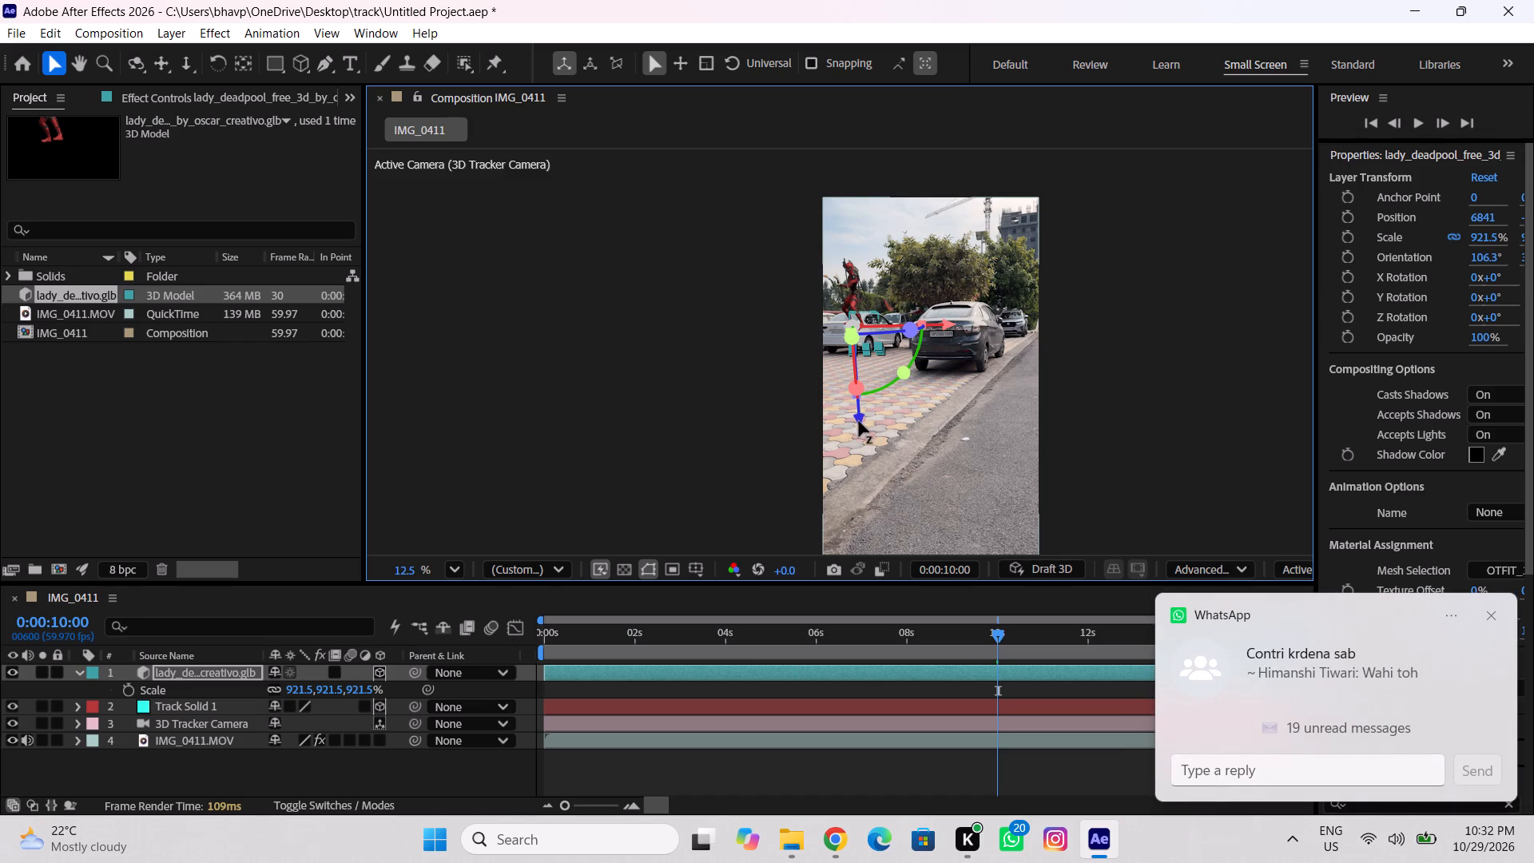
{"action": "left_click_drag", "start_coordinate": [859, 421], "coordinate": [864, 473]}
{"action": "left_click_drag", "start_coordinate": [854, 413], "coordinate": [859, 443]}
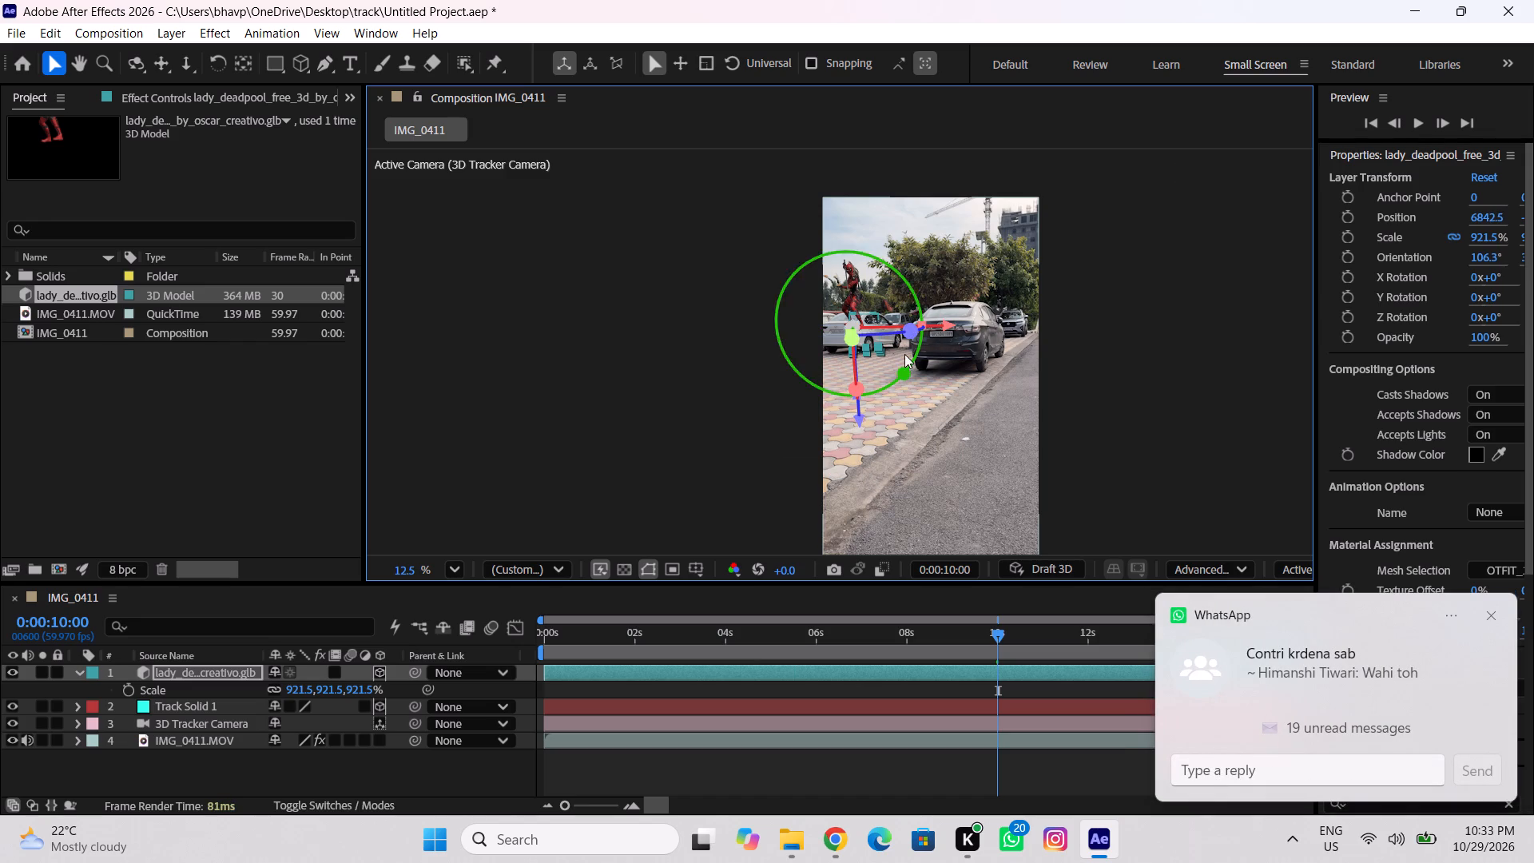
Turn the model about its vertical Z axis so its green Y axis points sideways, away from the road.
{"action": "left_click_drag", "start_coordinate": [881, 340], "coordinate": [837, 354]}
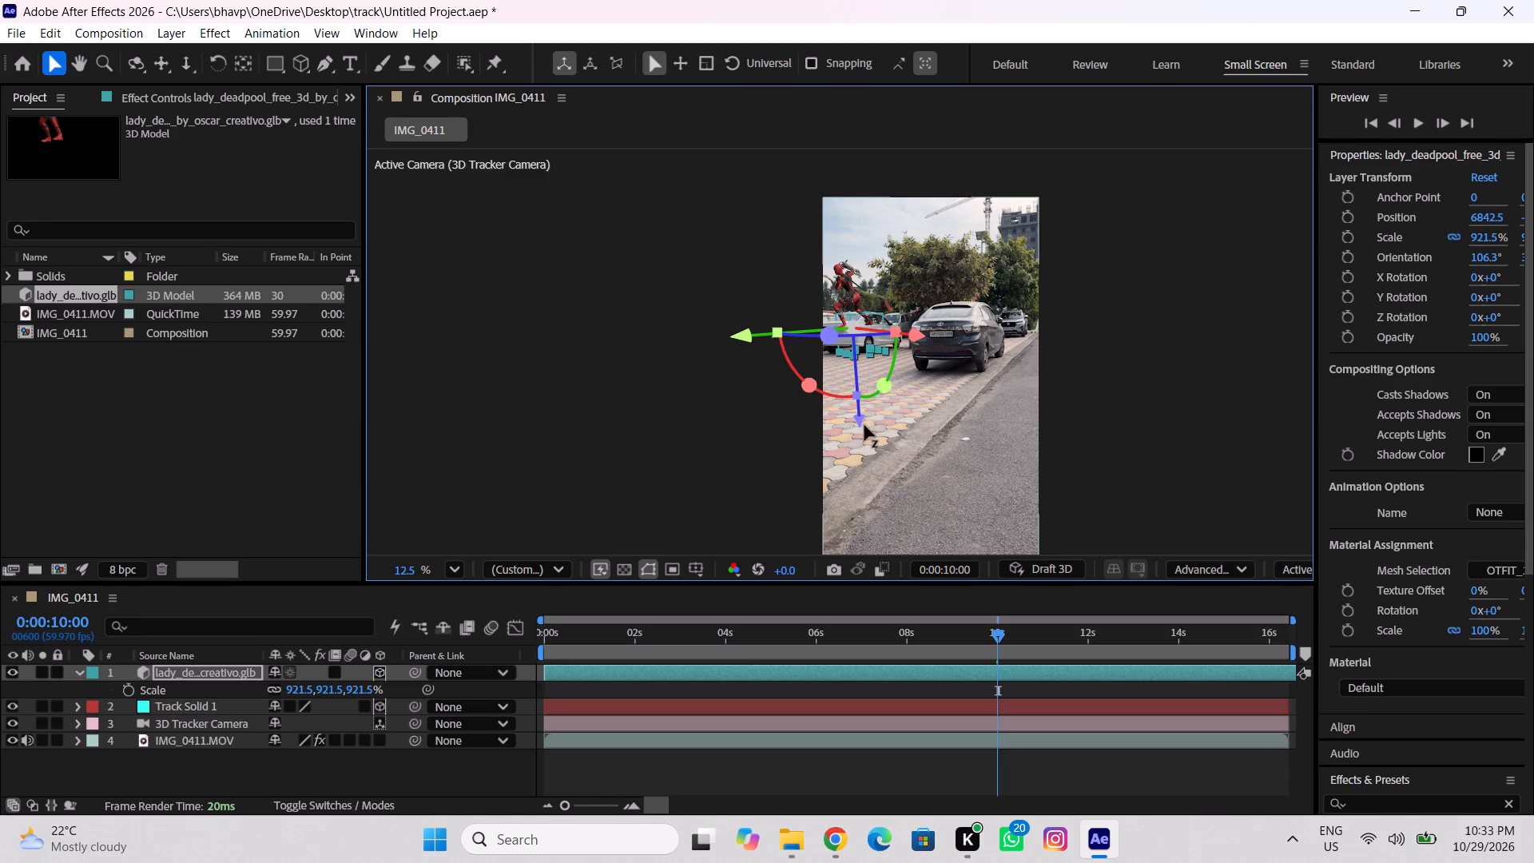
Lower the model along its Z axis onto the roadside paving, to an X position of about 6953.
{"action": "left_click_drag", "start_coordinate": [864, 422], "coordinate": [864, 454]}
{"action": "left_click_drag", "start_coordinate": [855, 368], "coordinate": [853, 369]}
{"action": "left_click_drag", "start_coordinate": [853, 369], "coordinate": [1031, 862]}
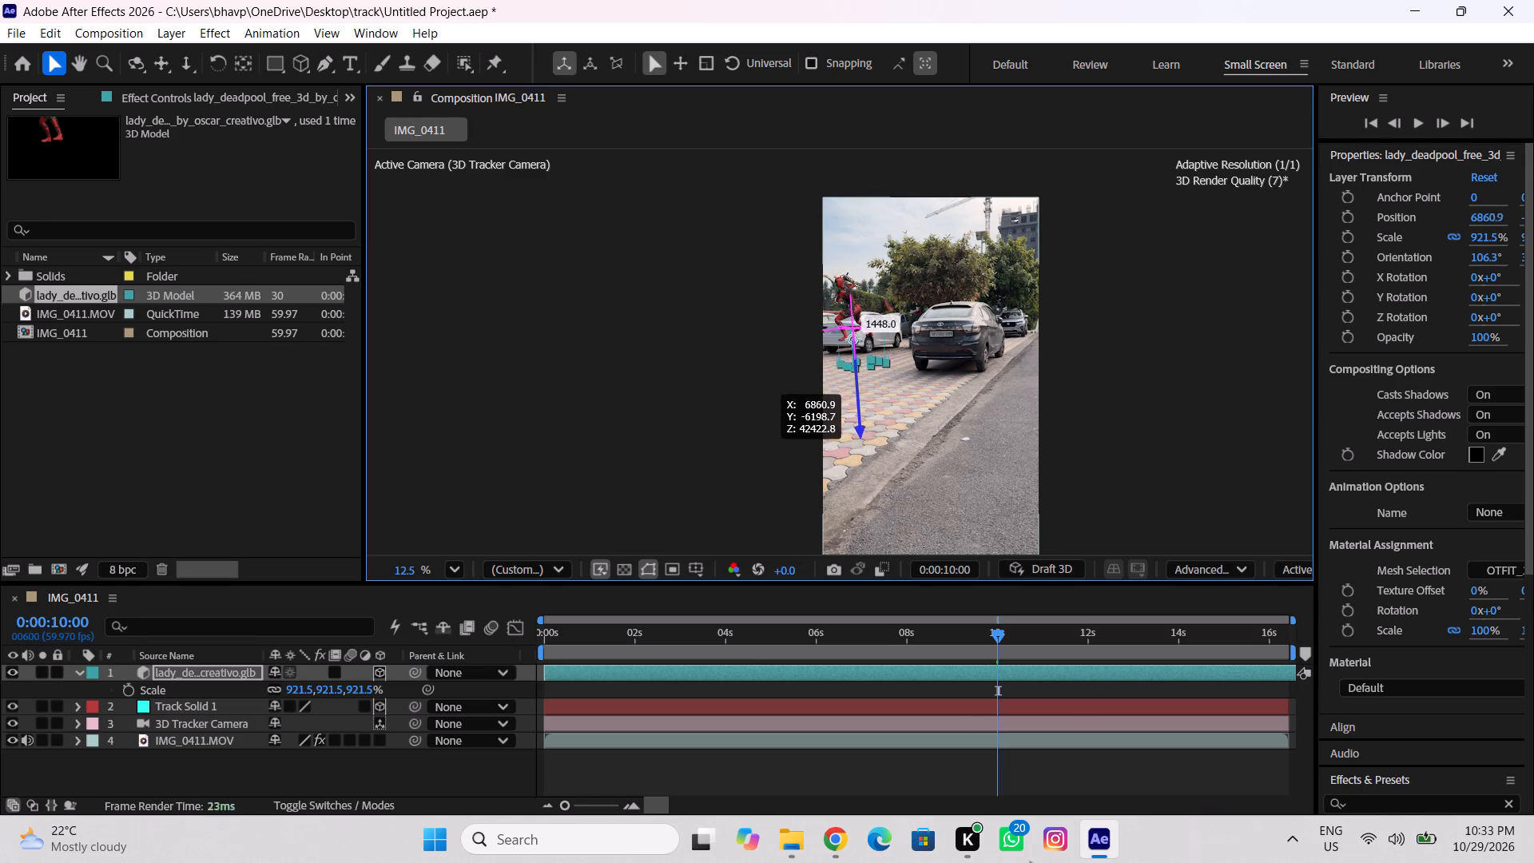
{"action": "left_click_drag", "start_coordinate": [1031, 862], "coordinate": [1047, 862]}
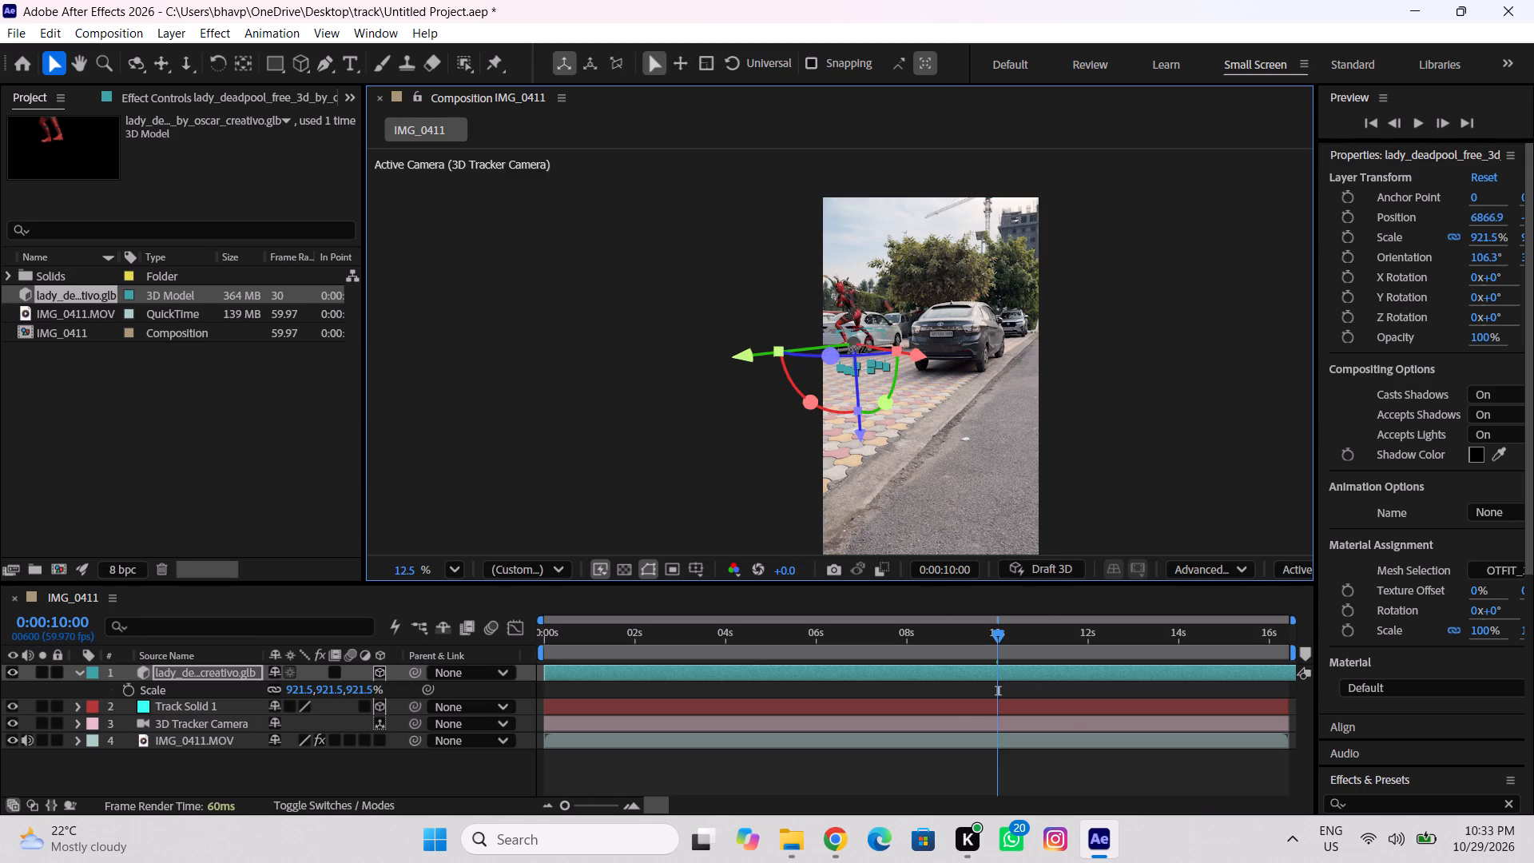
{"action": "left_click_drag", "start_coordinate": [853, 360], "coordinate": [854, 426]}
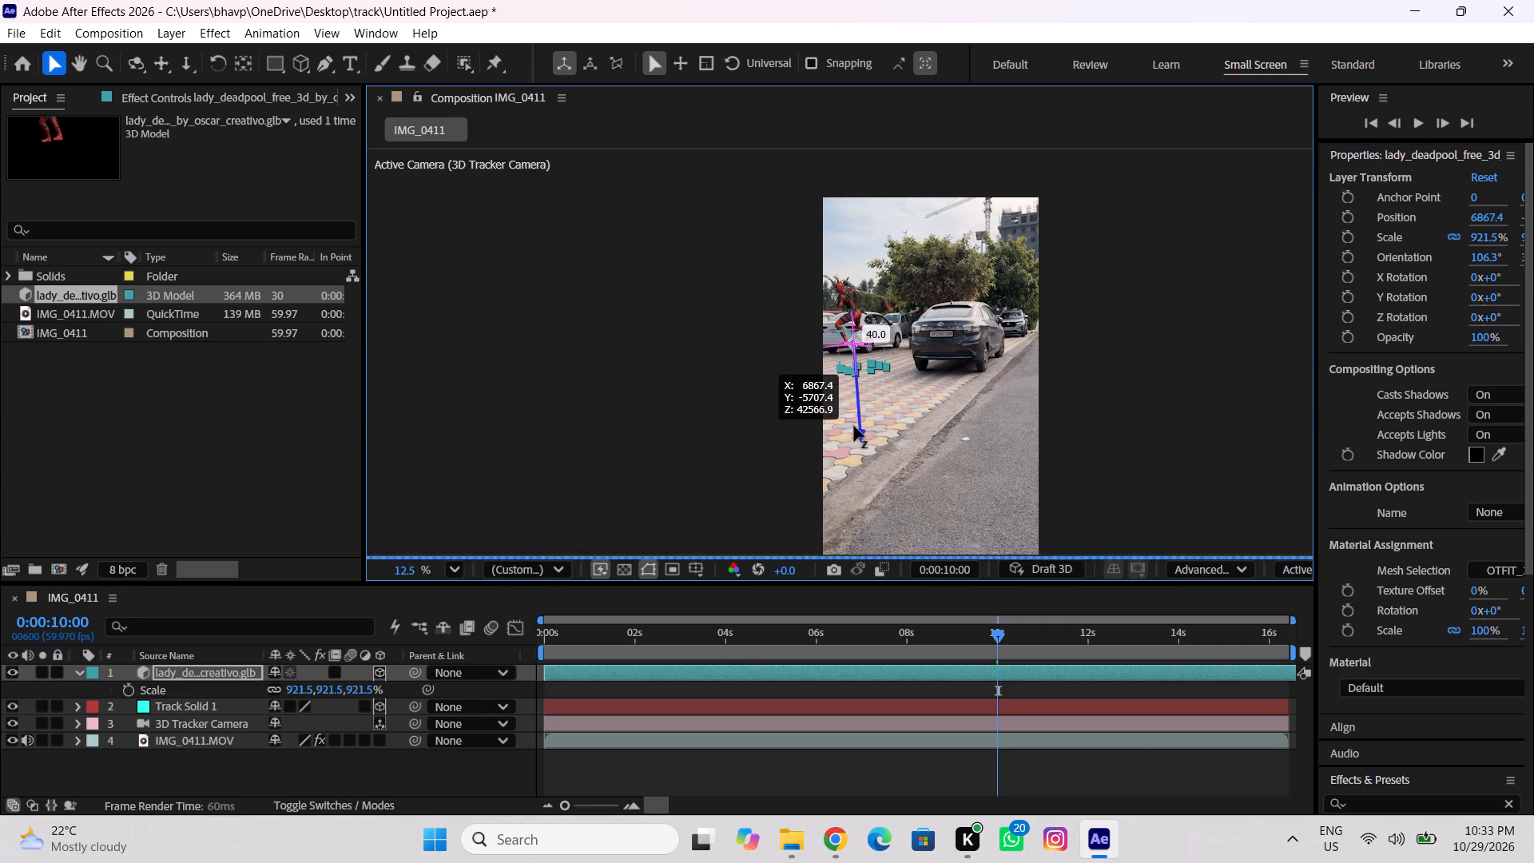
{"action": "left_click_drag", "start_coordinate": [854, 426], "coordinate": [1533, 862]}
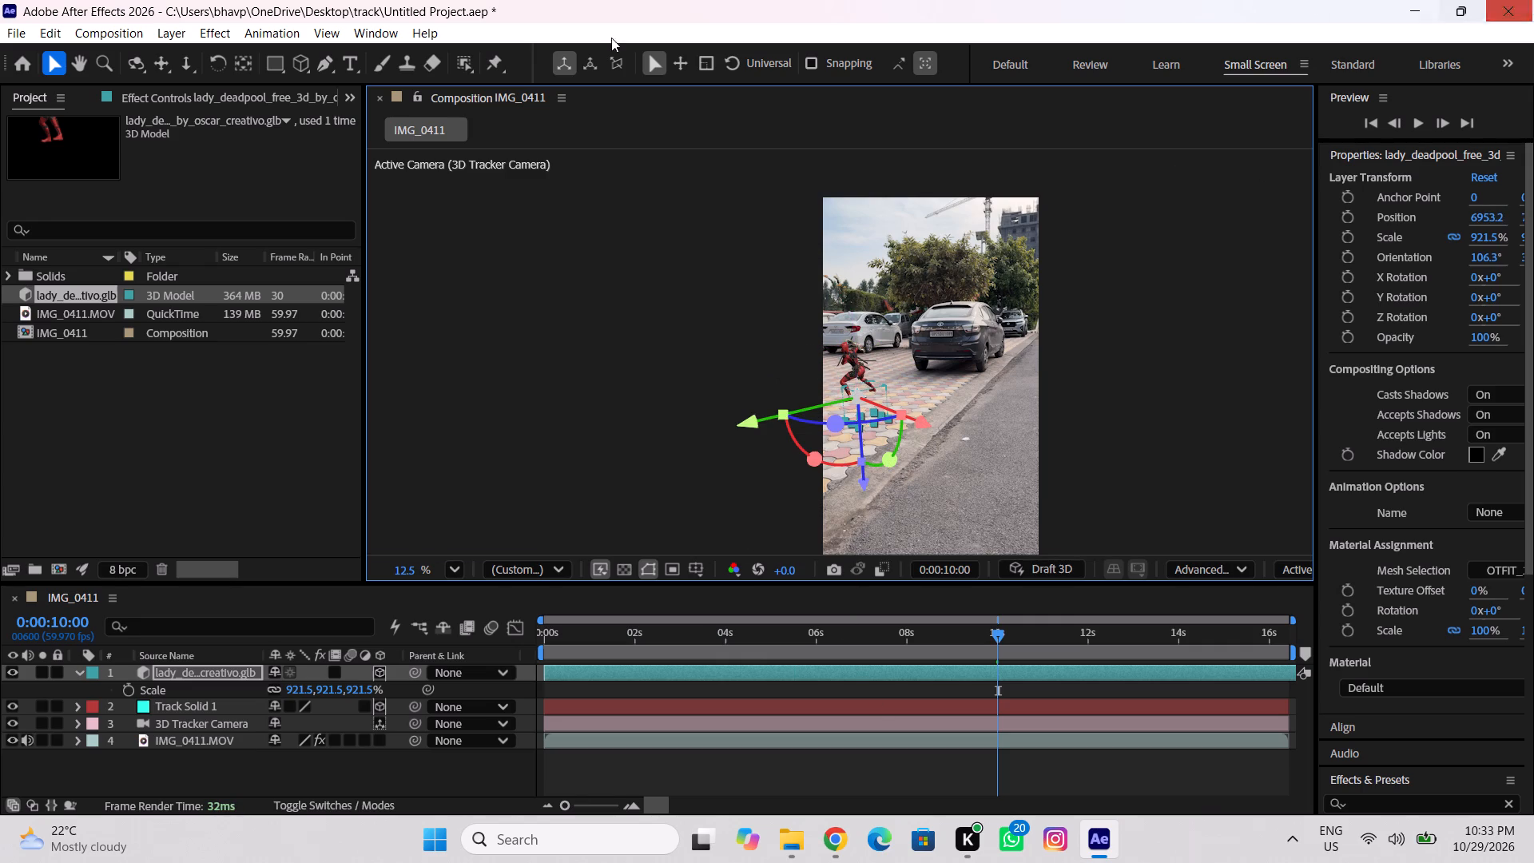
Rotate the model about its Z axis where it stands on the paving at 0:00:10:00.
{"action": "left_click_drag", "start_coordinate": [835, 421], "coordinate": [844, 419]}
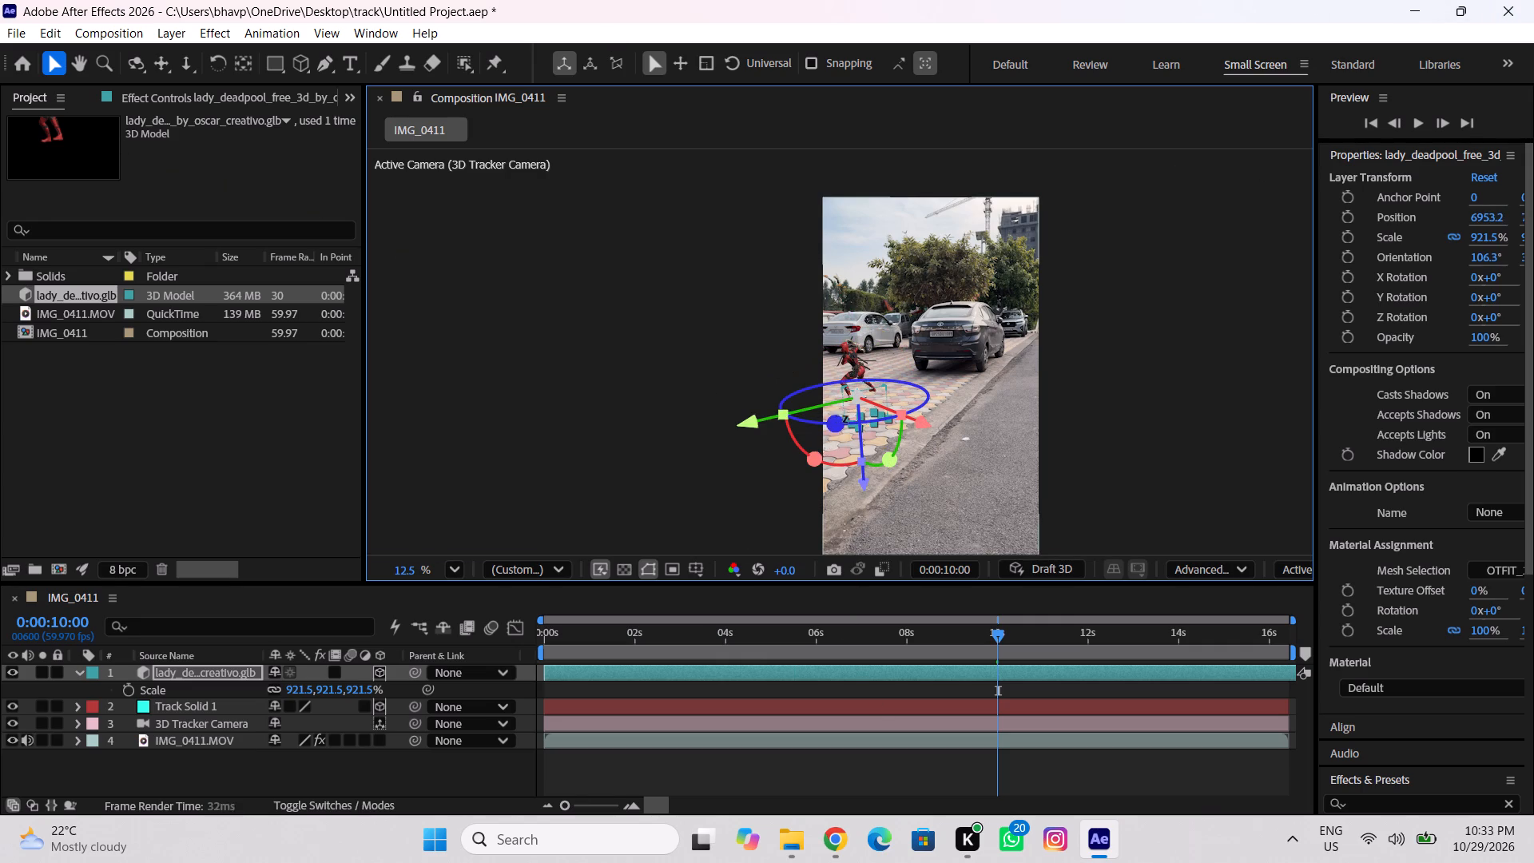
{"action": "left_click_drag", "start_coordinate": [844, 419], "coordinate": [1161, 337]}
Preview the composition from 0:00:02:24 and scrub back to 0:00:03:09, checking how the model sits against the parked cars and paving.
{"action": "left_click_drag", "start_coordinate": [923, 634], "coordinate": [654, 599]}
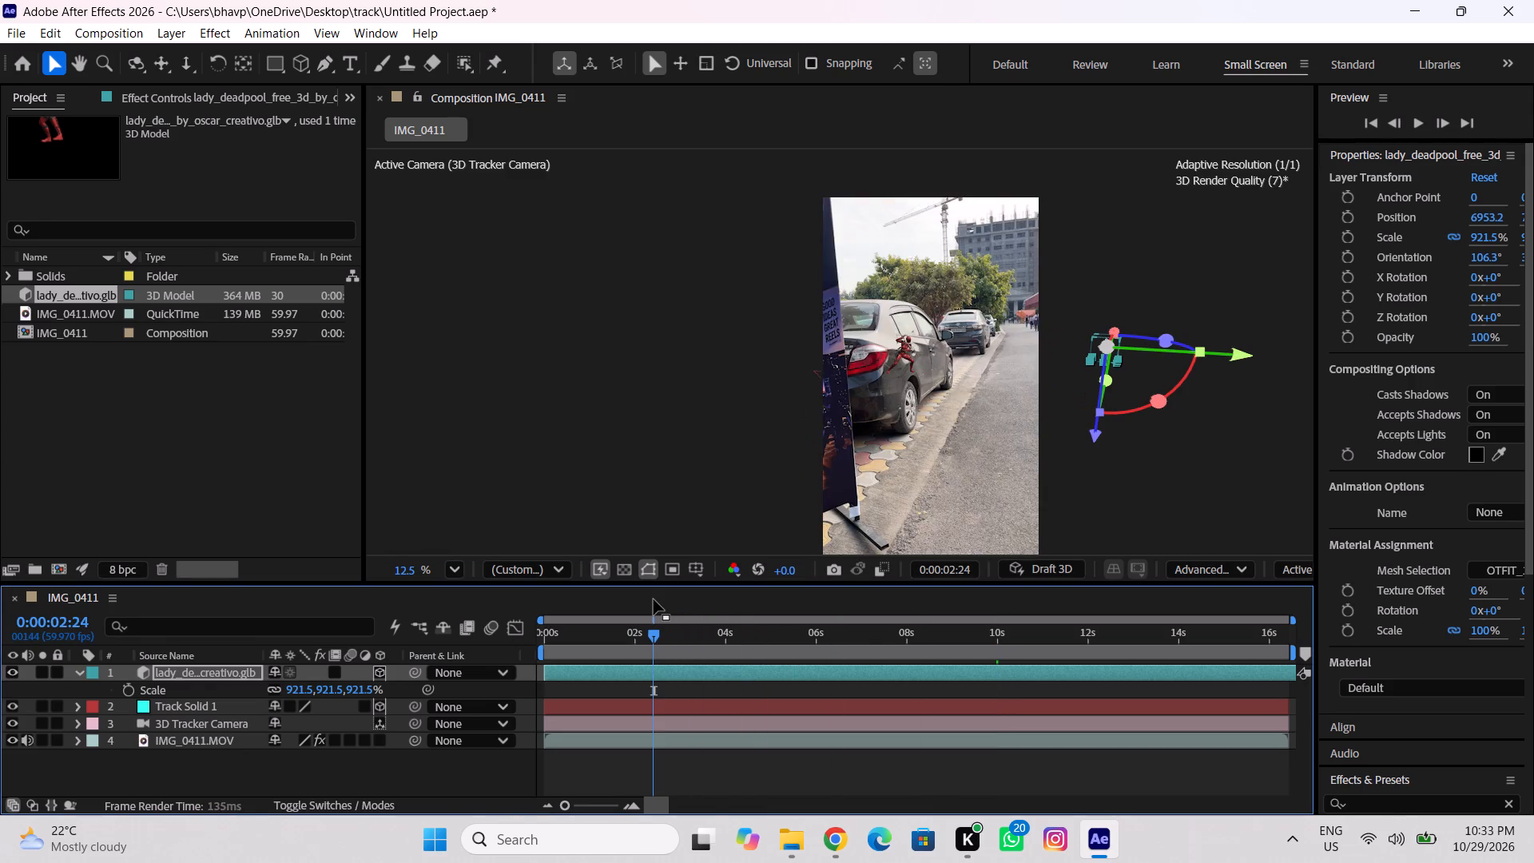
{"action": "key", "text": "space"}
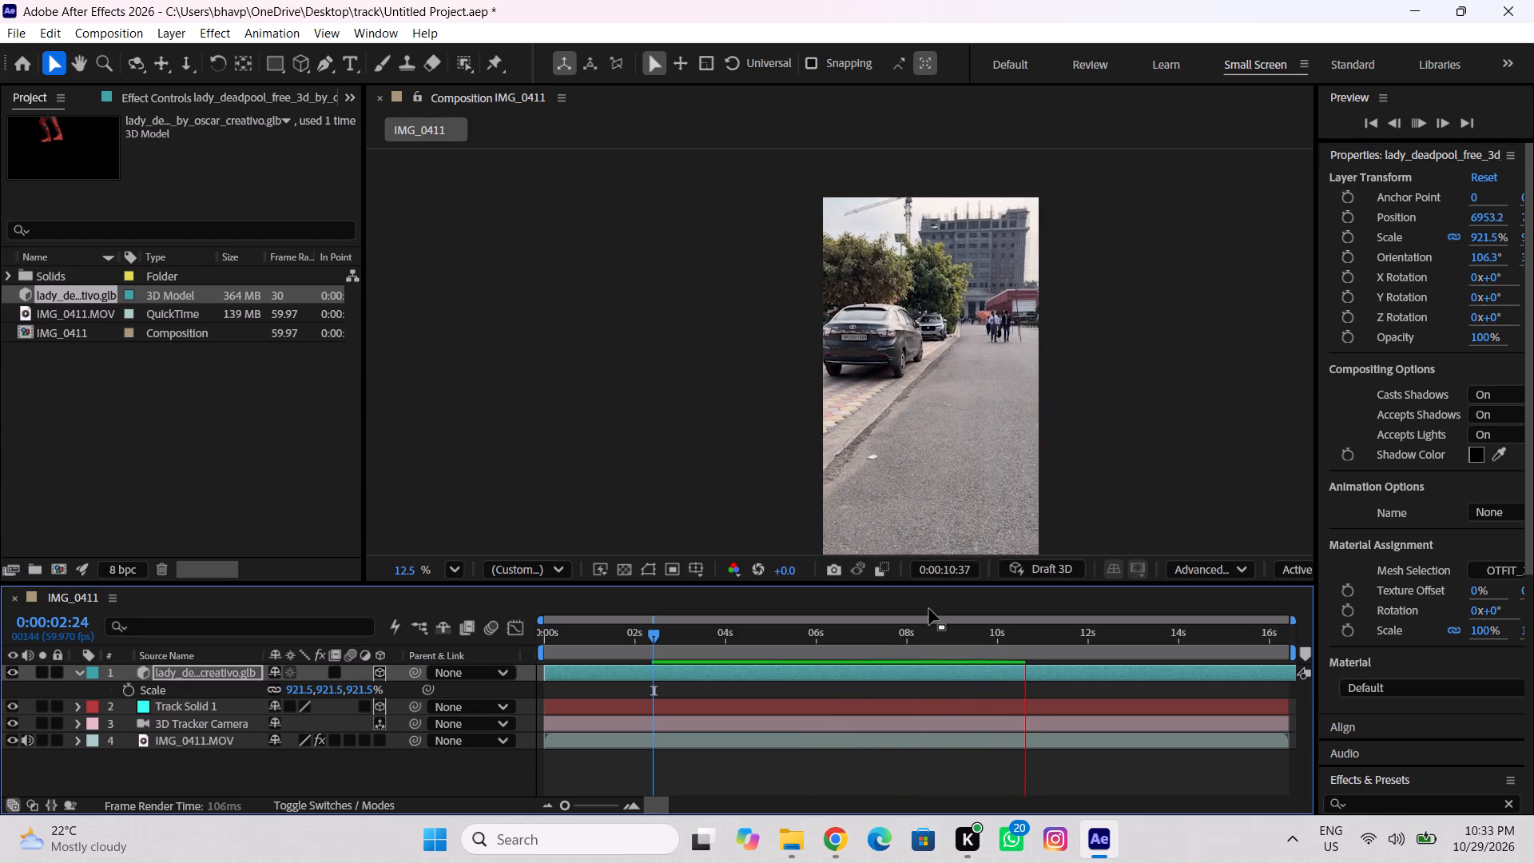
{"action": "left_click_drag", "start_coordinate": [1107, 627], "coordinate": [892, 674]}
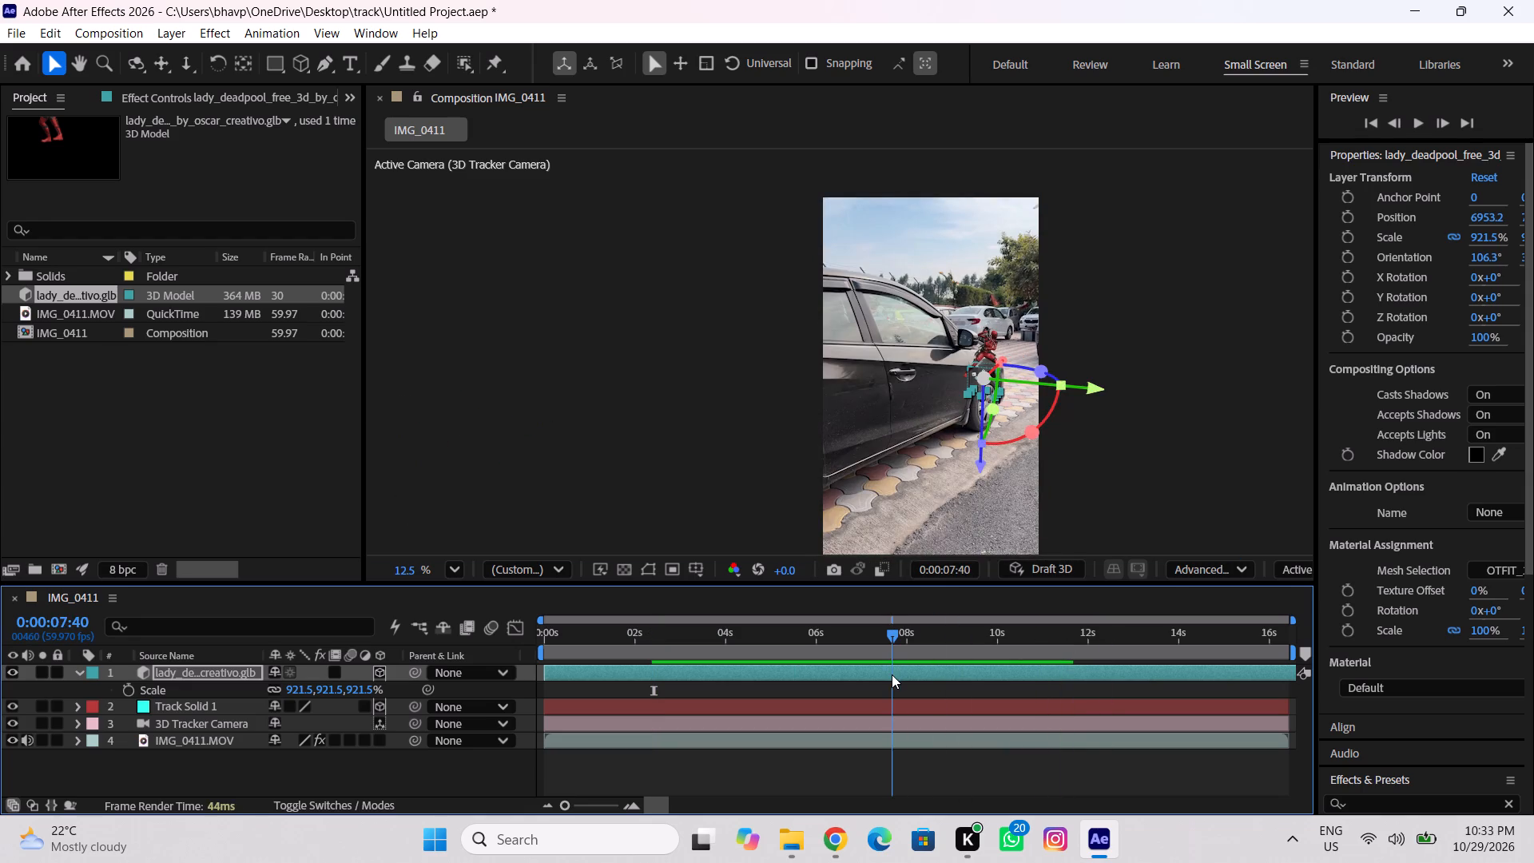
{"action": "left_click_drag", "start_coordinate": [892, 674], "coordinate": [838, 676]}
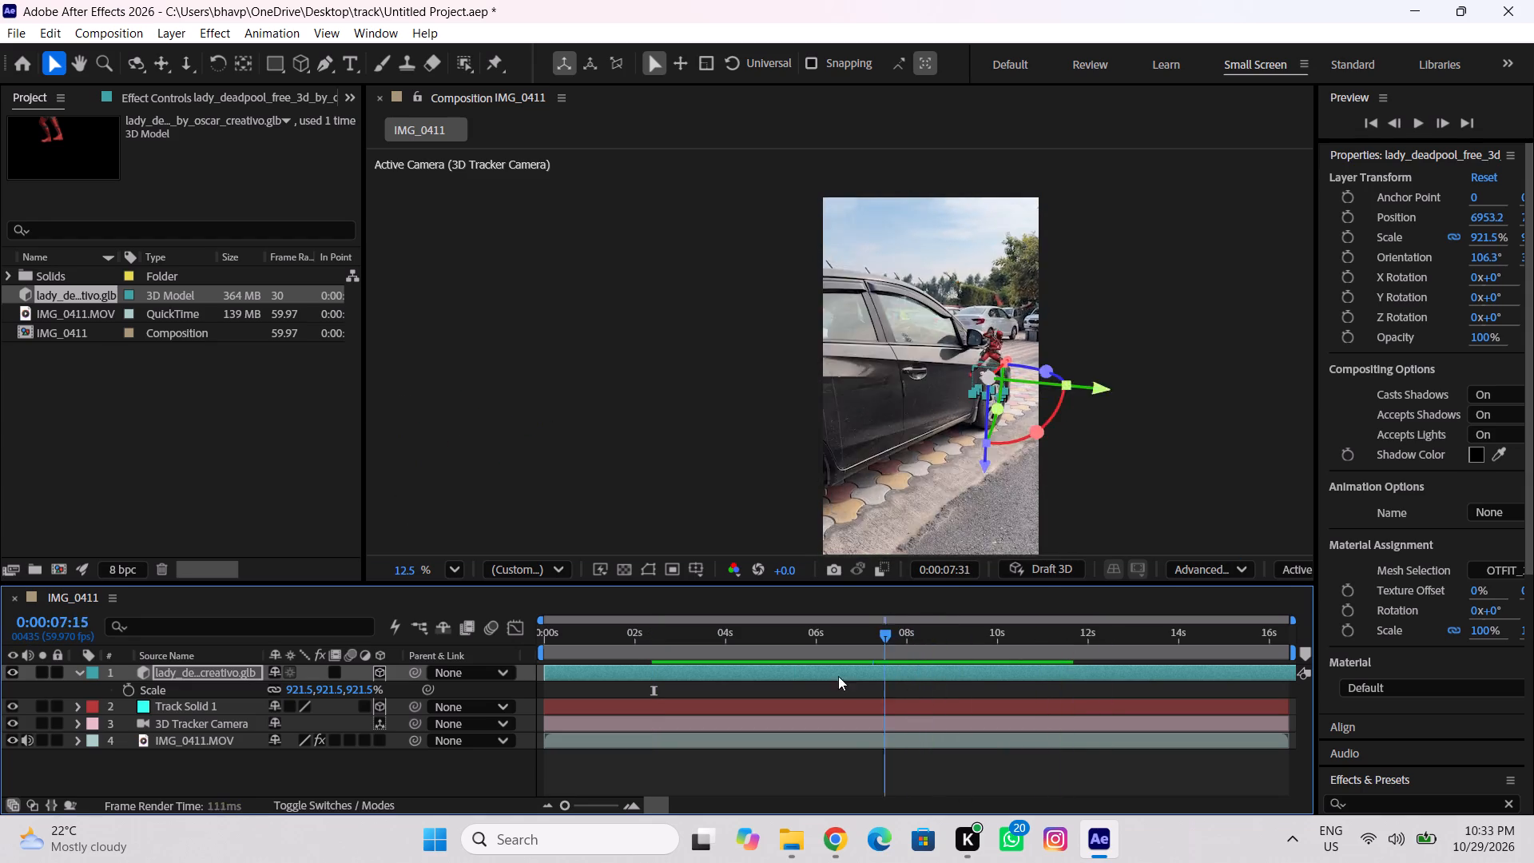
{"action": "left_click_drag", "start_coordinate": [838, 676], "coordinate": [682, 641]}
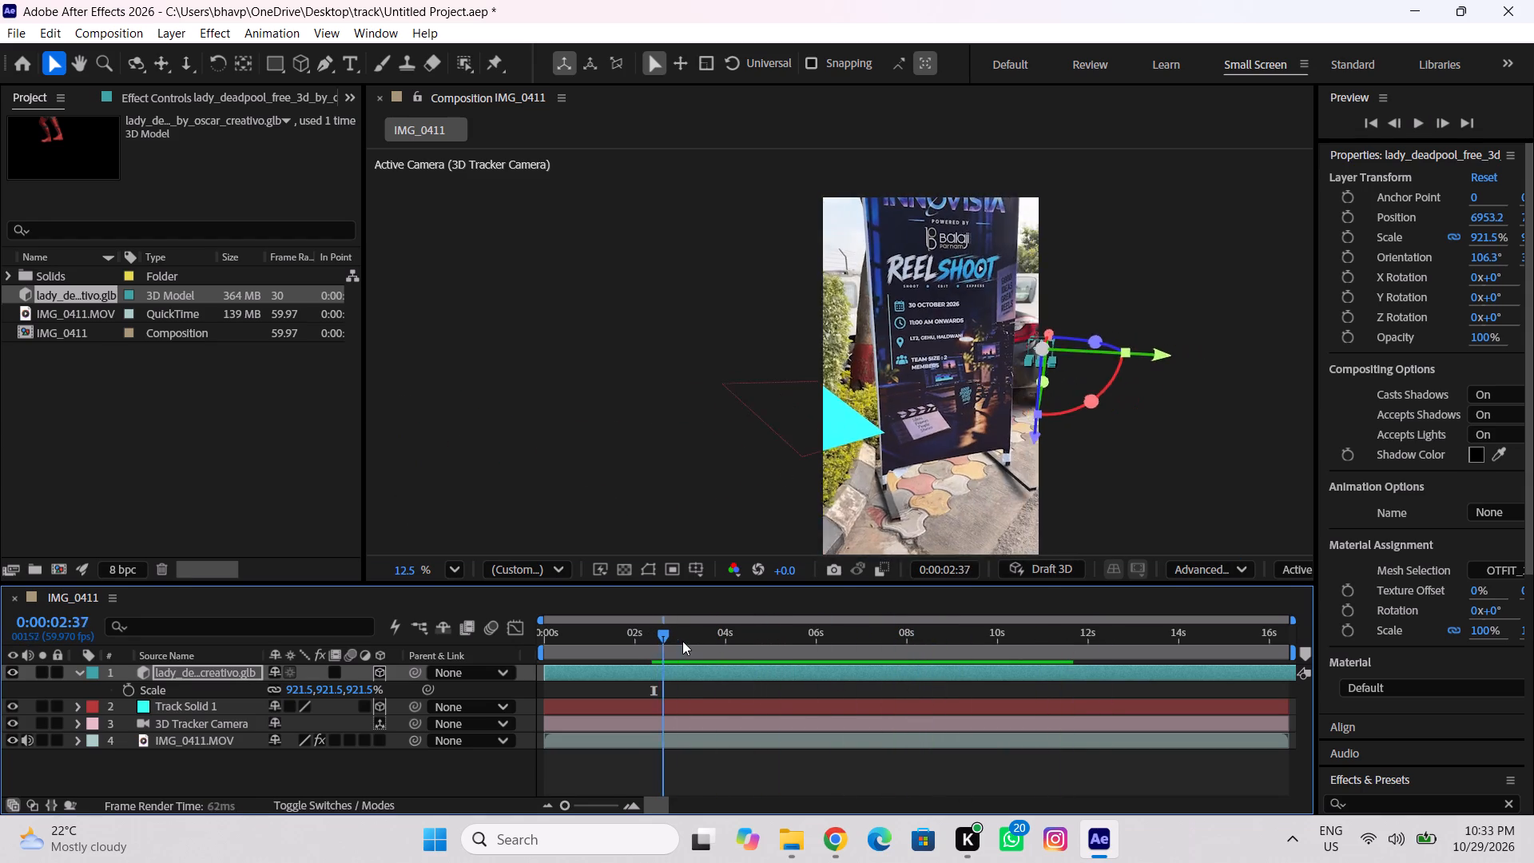
{"action": "left_click_drag", "start_coordinate": [682, 641], "coordinate": [687, 641]}
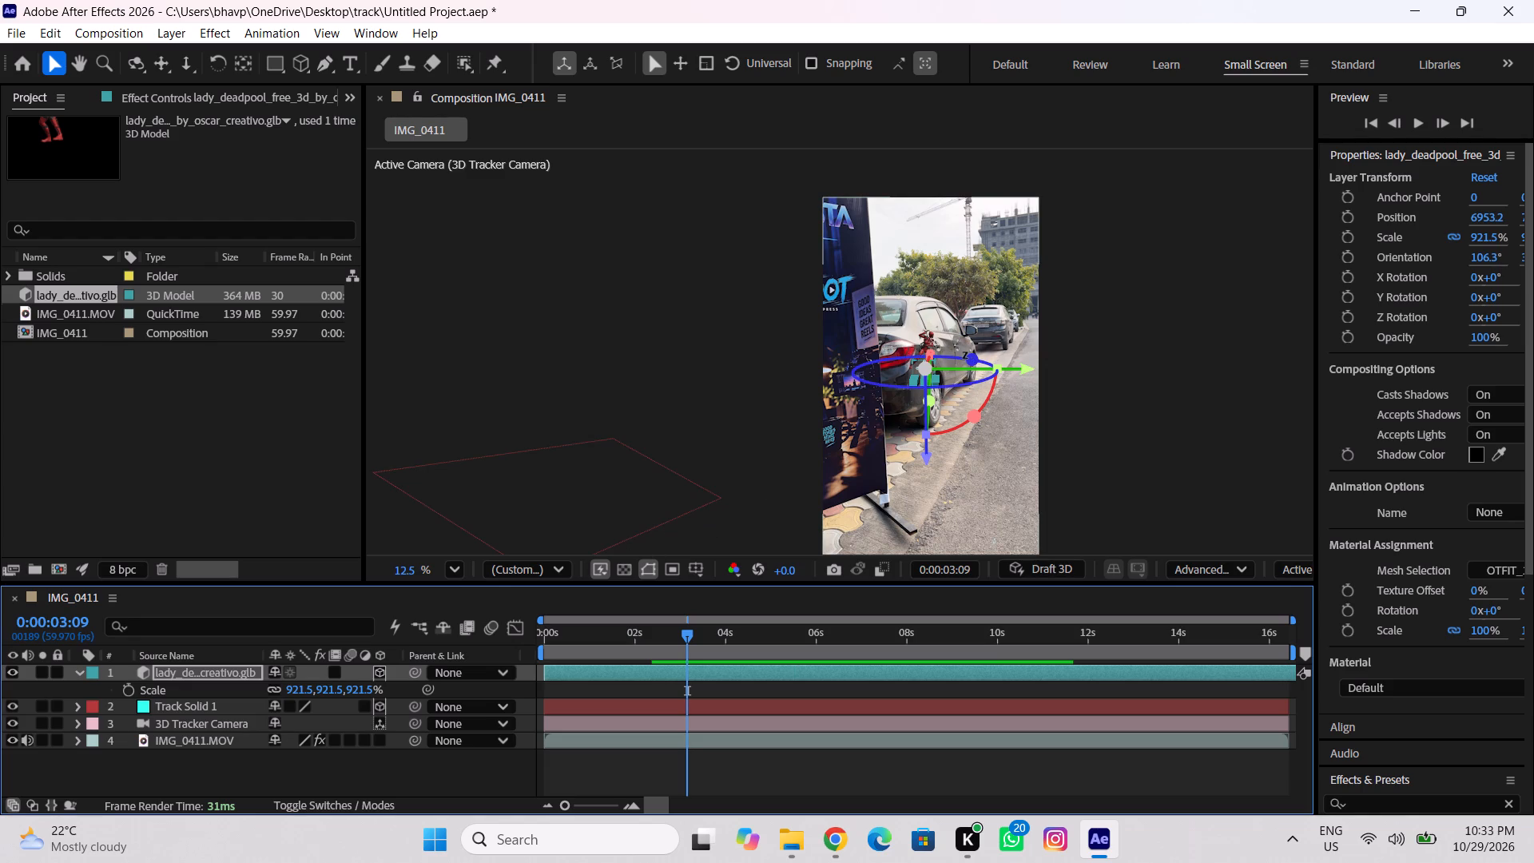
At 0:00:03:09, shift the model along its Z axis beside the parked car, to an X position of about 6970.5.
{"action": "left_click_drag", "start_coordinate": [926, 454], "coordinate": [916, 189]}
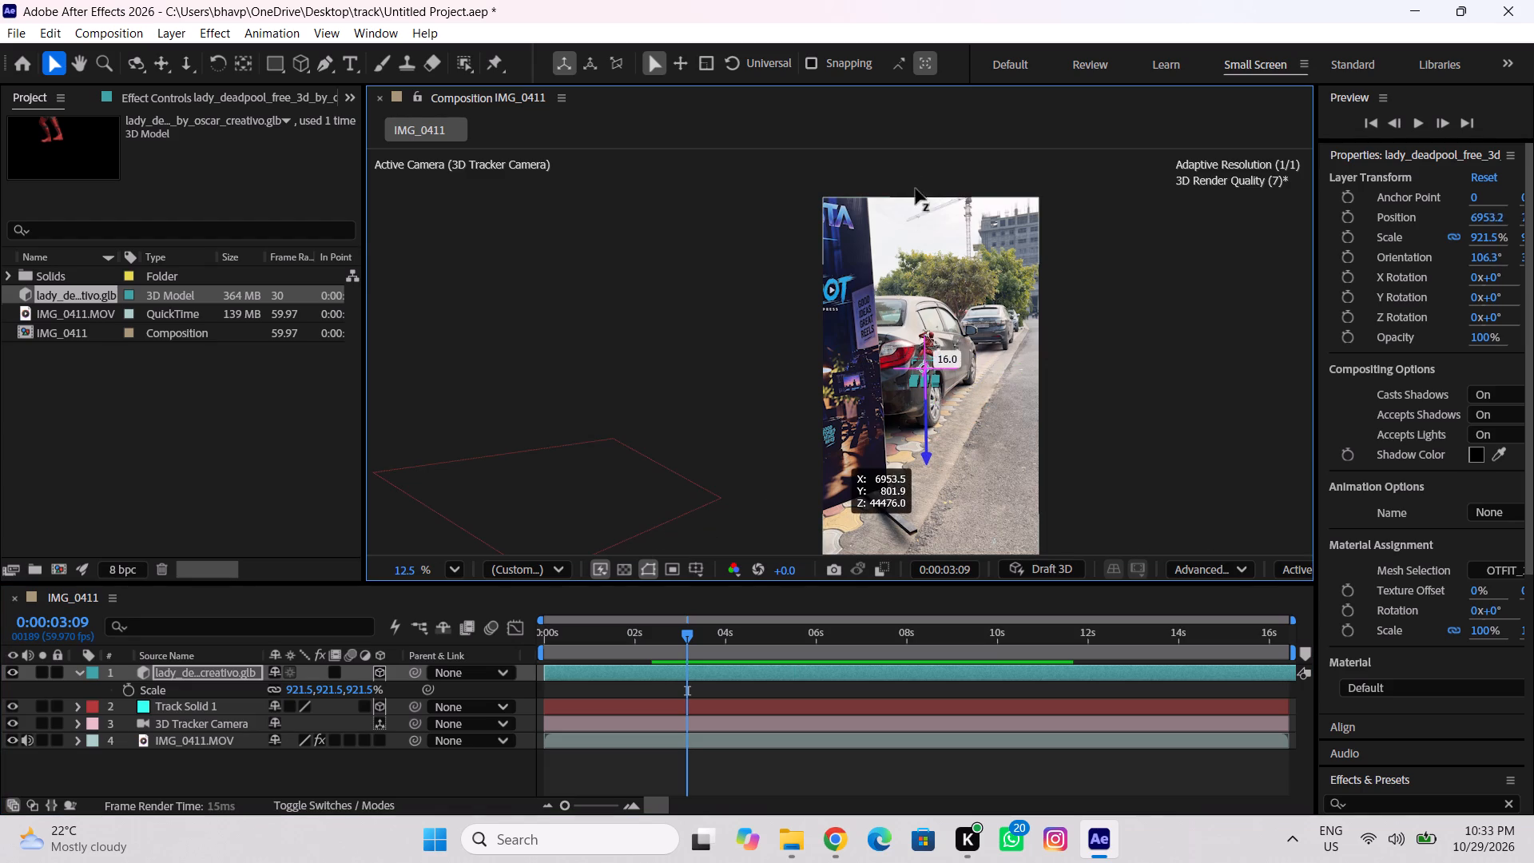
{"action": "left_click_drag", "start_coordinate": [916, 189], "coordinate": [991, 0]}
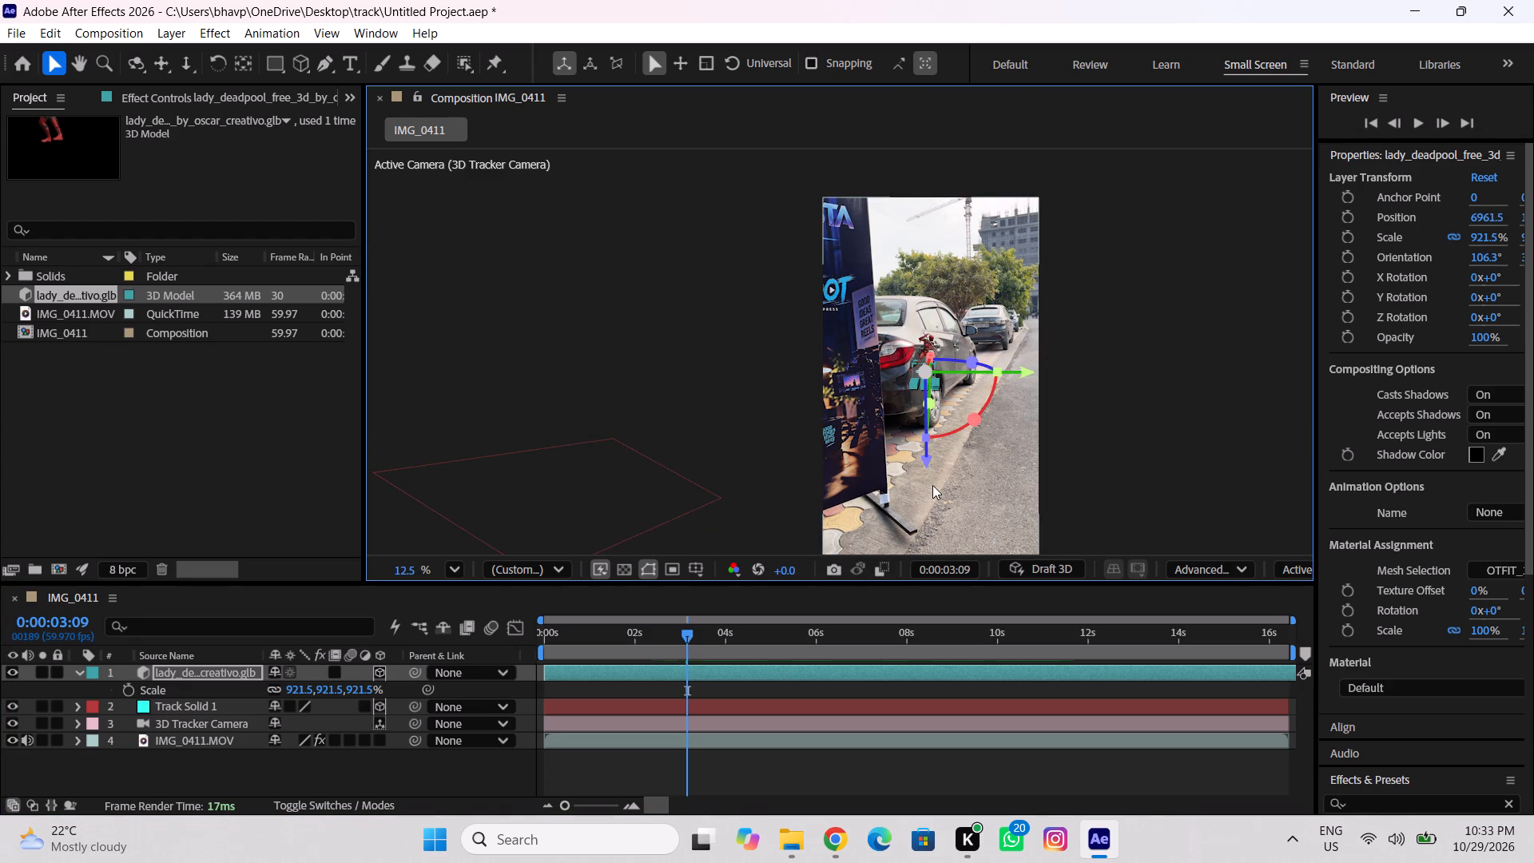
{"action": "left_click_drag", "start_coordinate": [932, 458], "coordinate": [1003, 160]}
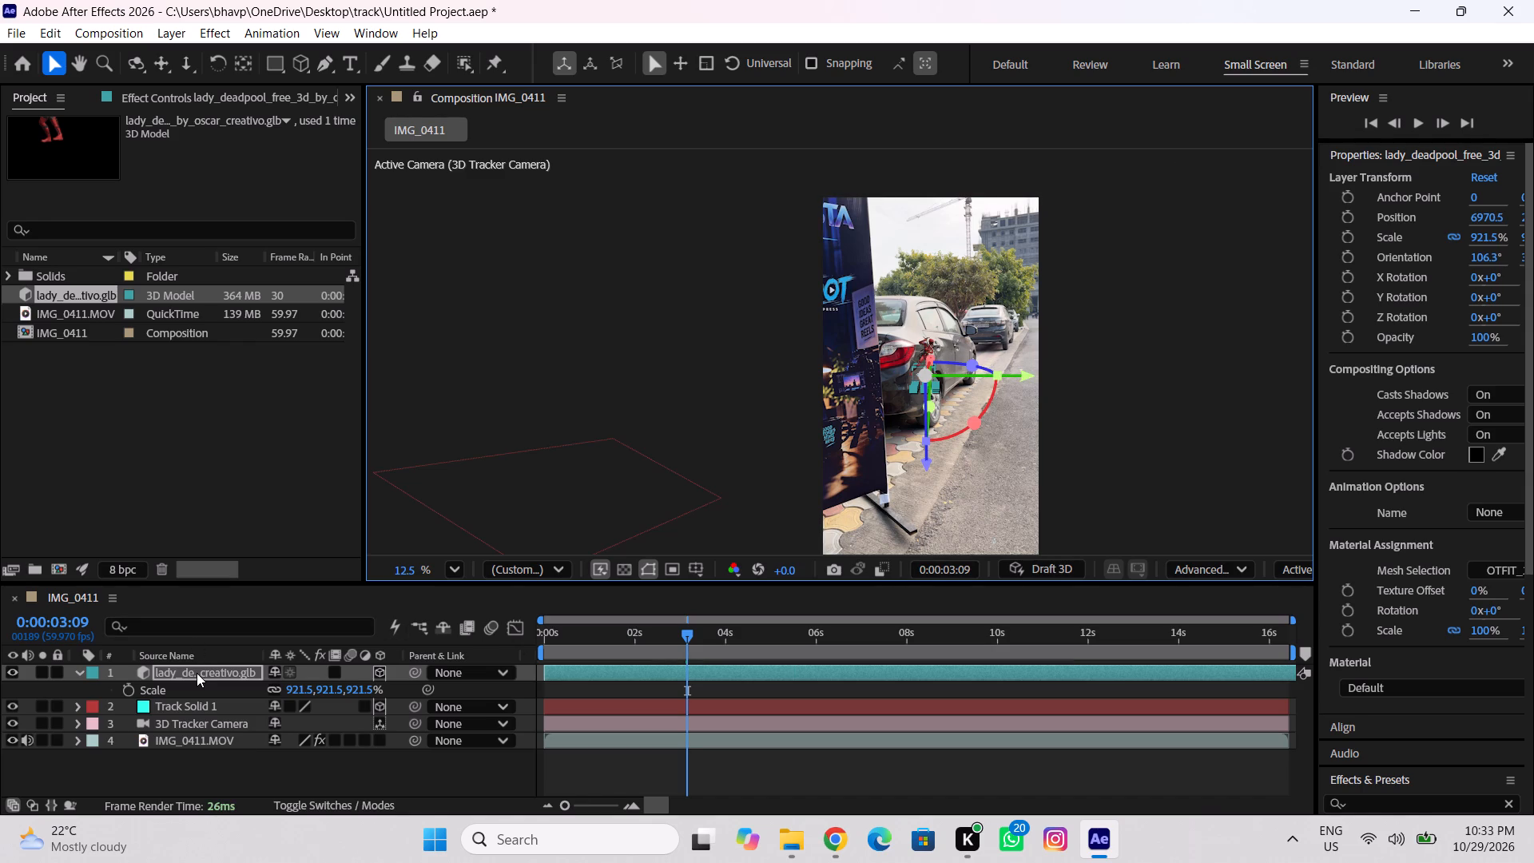
Delete the Lady Deadpool model layer from the IMG_0411 composition.
{"action": "key", "text": "Delete"}
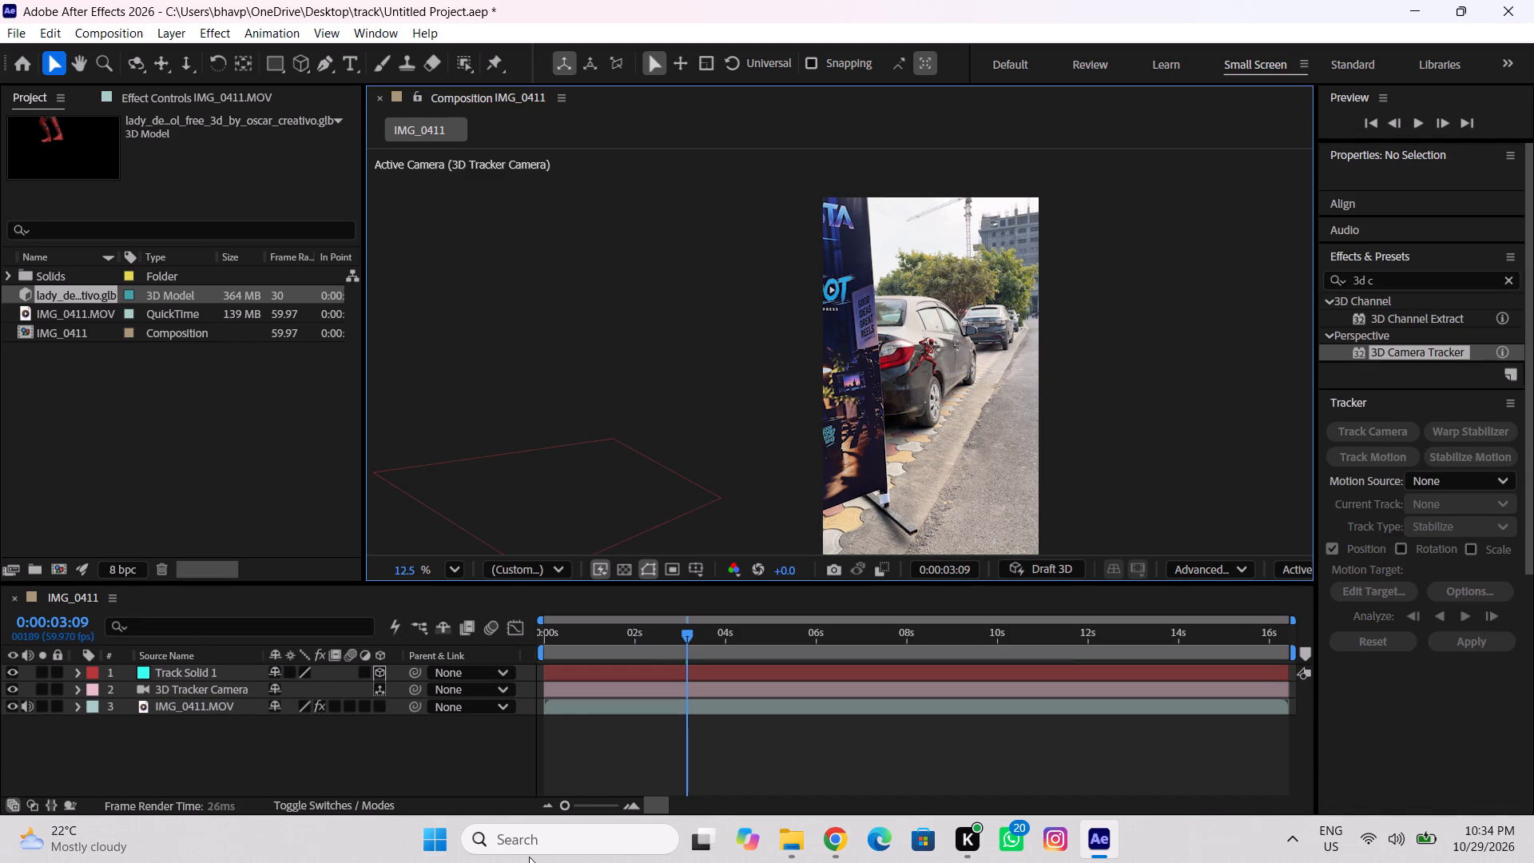
Switch to Chrome and examine the Lady Deadpool model's Sketchfab page, including its description, preview images and comments.
{"action": "left_click", "coordinate": [848, 852]}
{"action": "scroll", "coordinate": [771, 430], "scroll_direction": "down", "scroll_amount": 2}
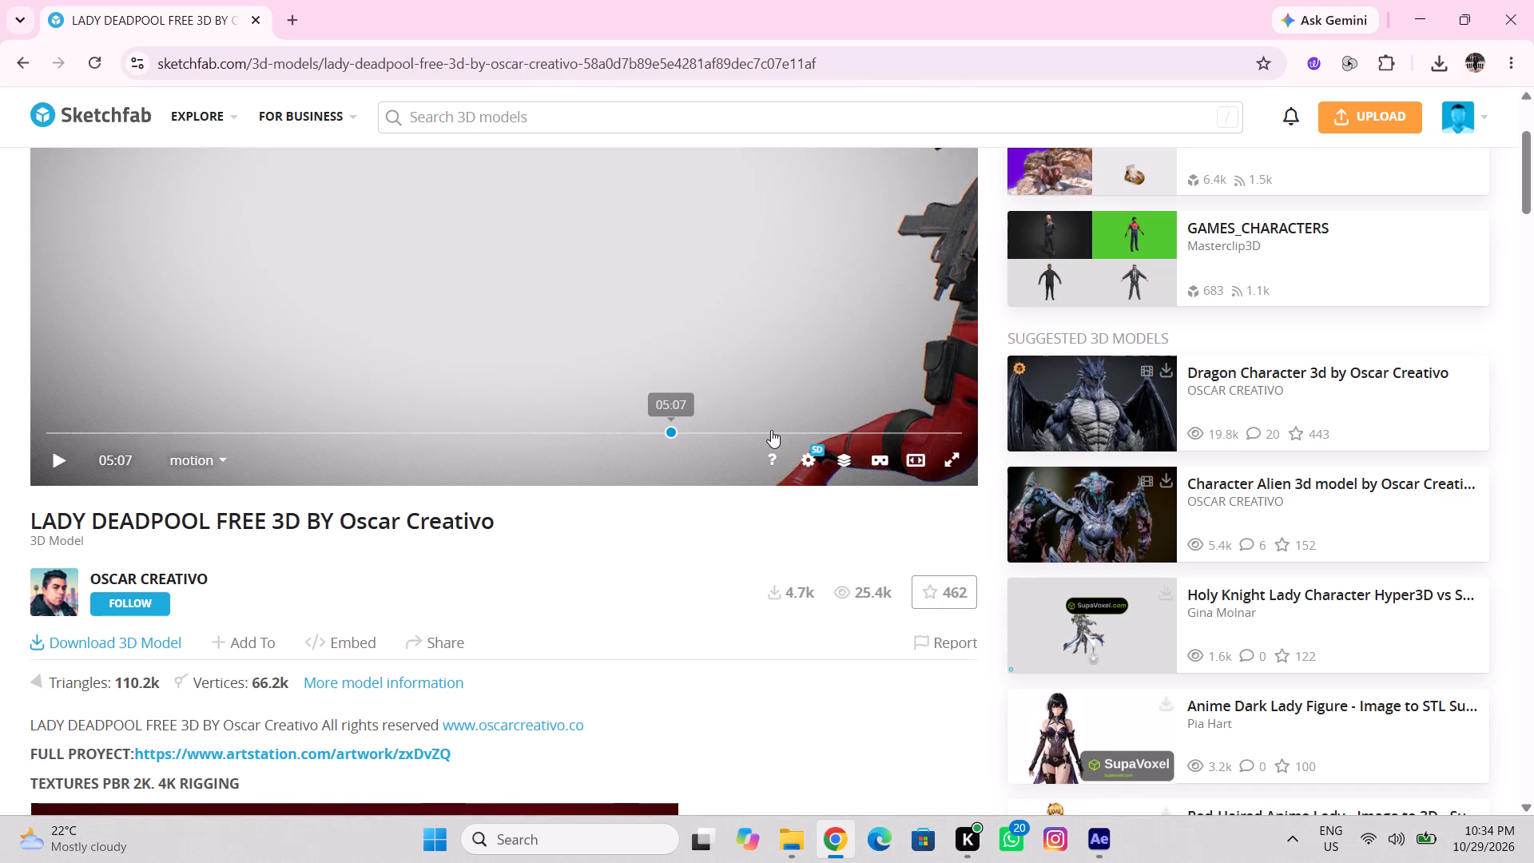
{"action": "scroll", "coordinate": [771, 430], "scroll_direction": "down", "scroll_amount": 4}
{"action": "left_click", "coordinate": [15, 67]}
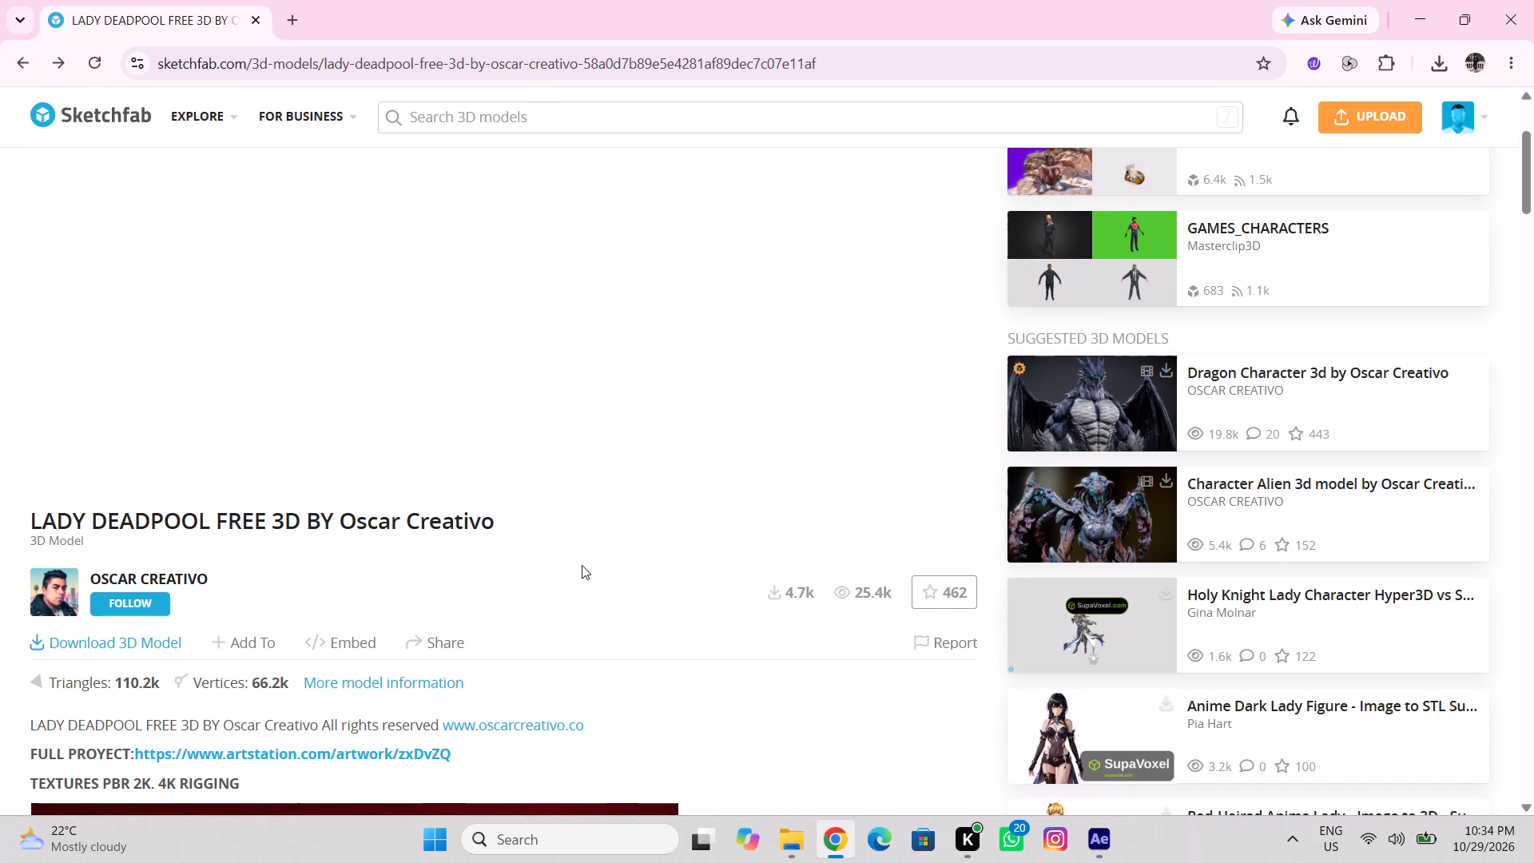
{"action": "scroll", "coordinate": [582, 565], "scroll_direction": "down", "scroll_amount": 6}
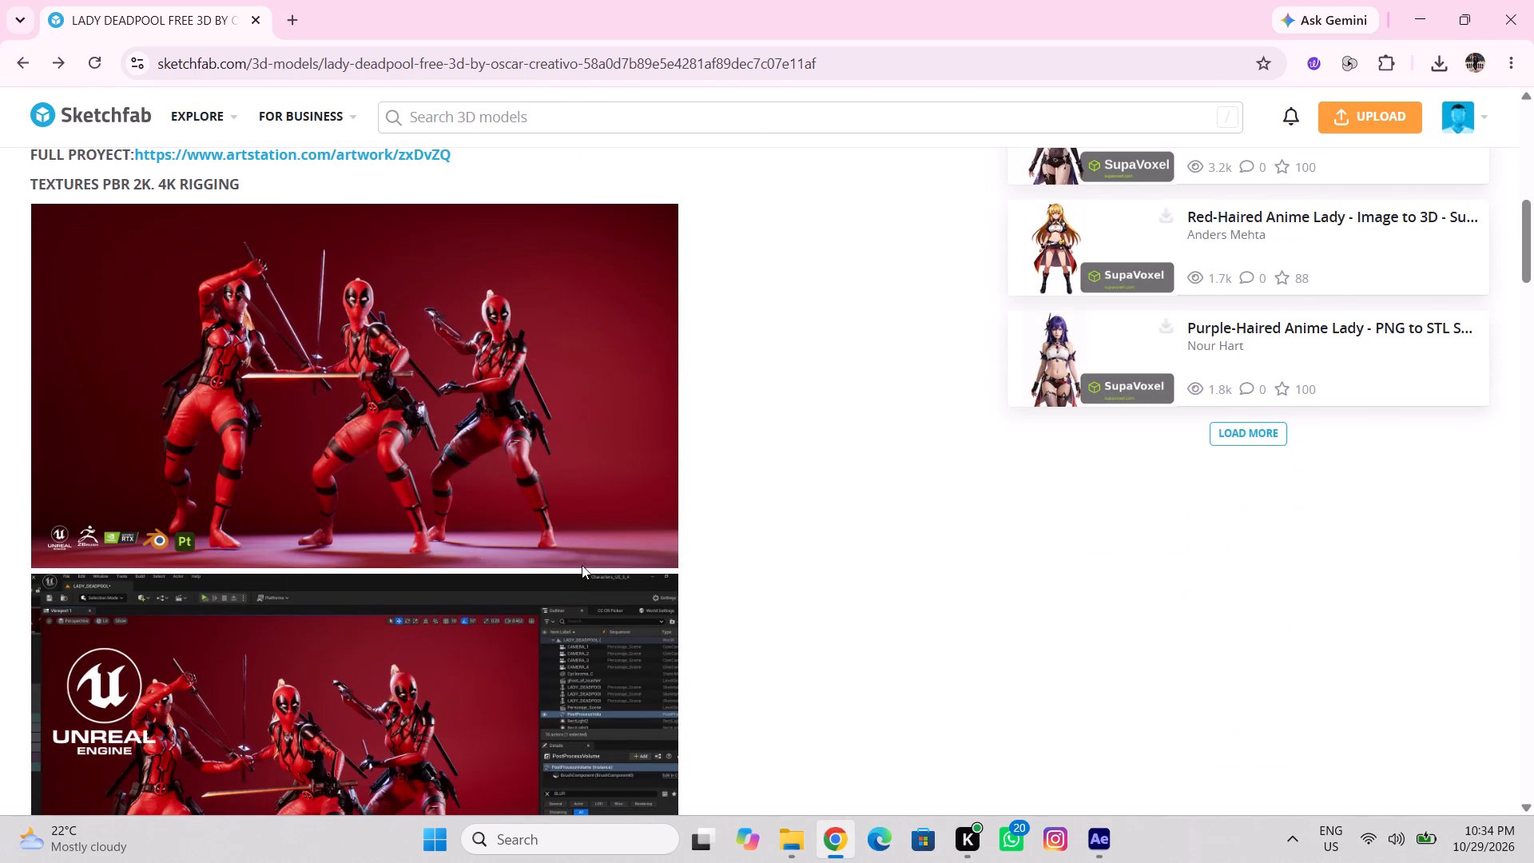
{"action": "scroll", "coordinate": [582, 565], "scroll_direction": "down", "scroll_amount": 10}
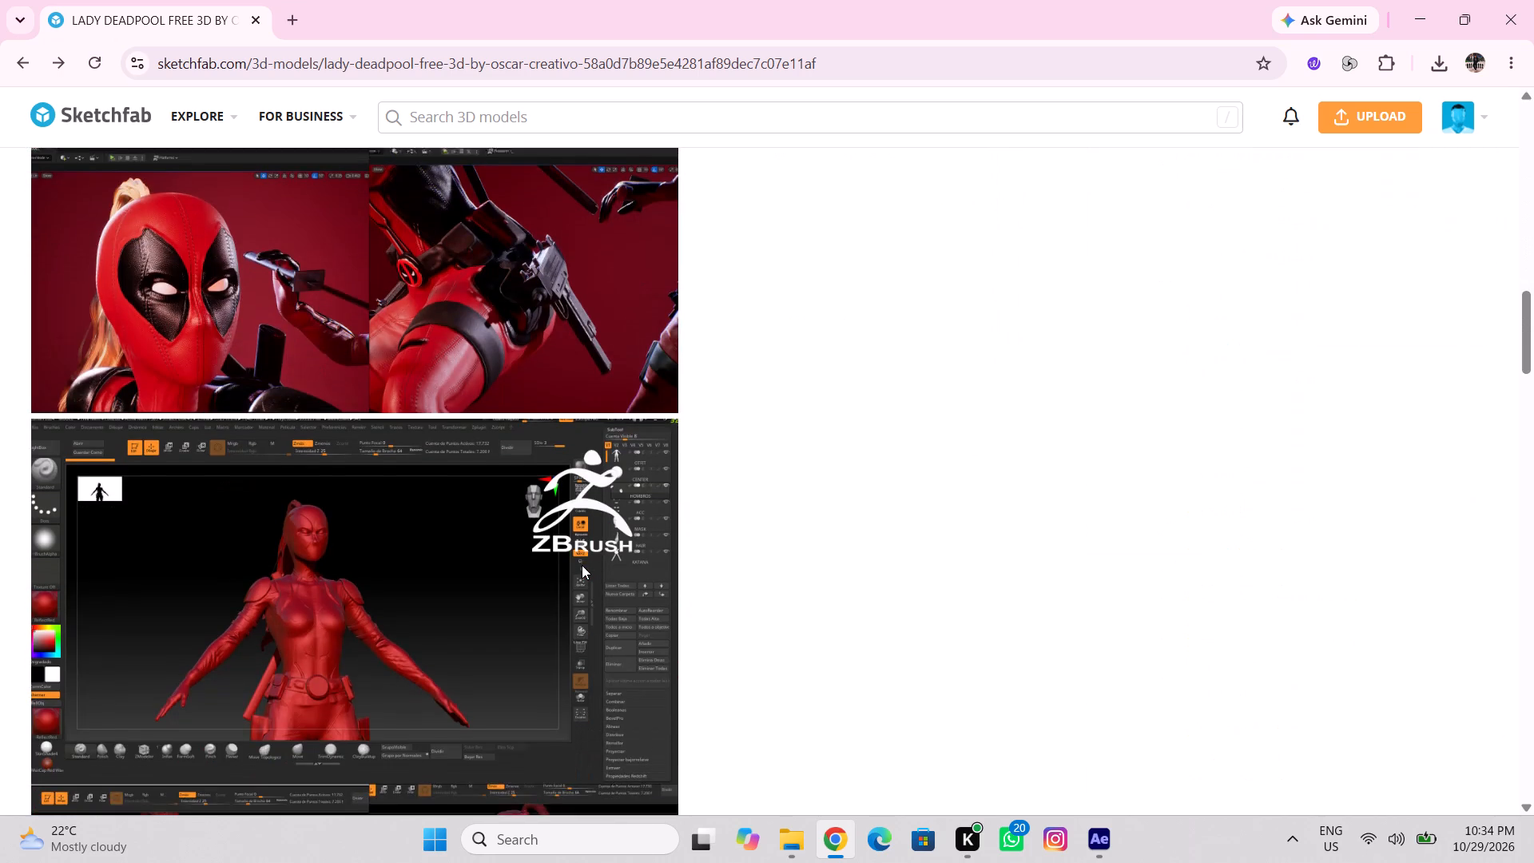
{"action": "scroll", "coordinate": [582, 565], "scroll_direction": "down", "scroll_amount": 5}
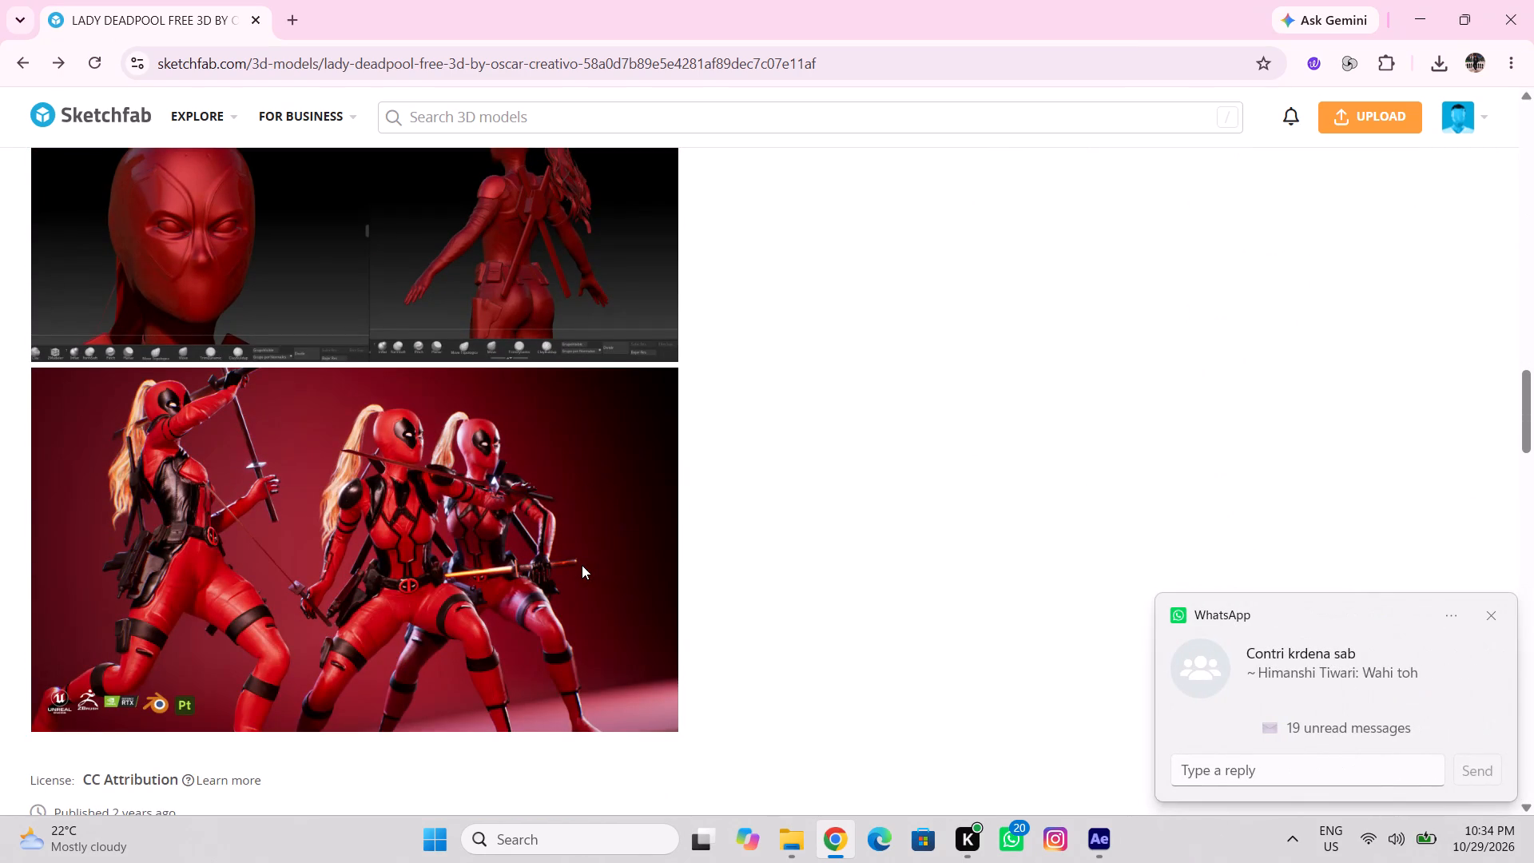
{"action": "scroll", "coordinate": [598, 580], "scroll_direction": "down", "scroll_amount": 9}
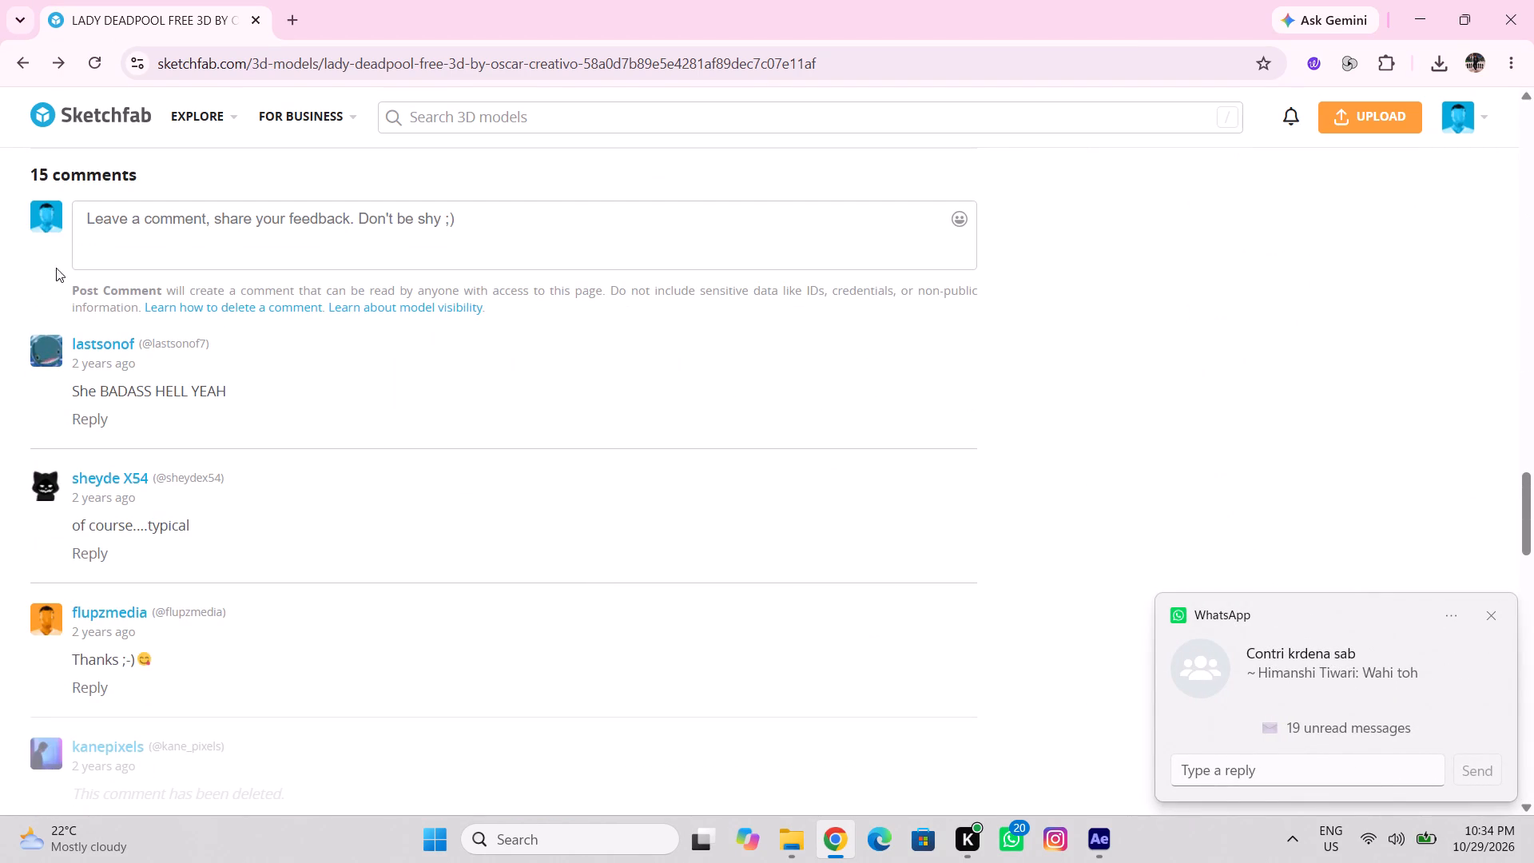
Go back from the Lady Deadpool model page to Sketchfab's model search.
{"action": "left_click", "coordinate": [27, 74]}
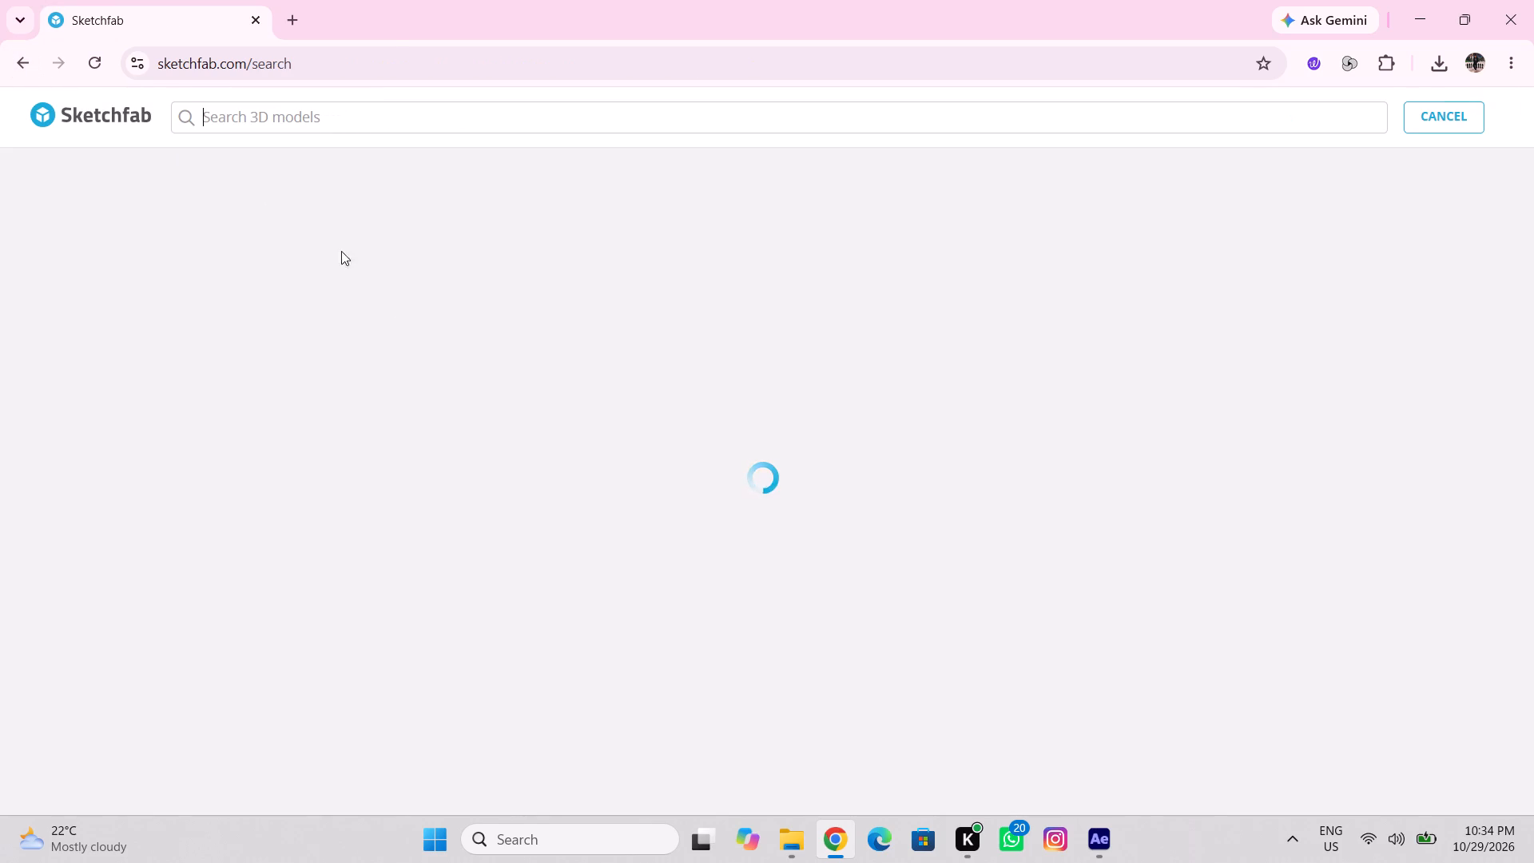
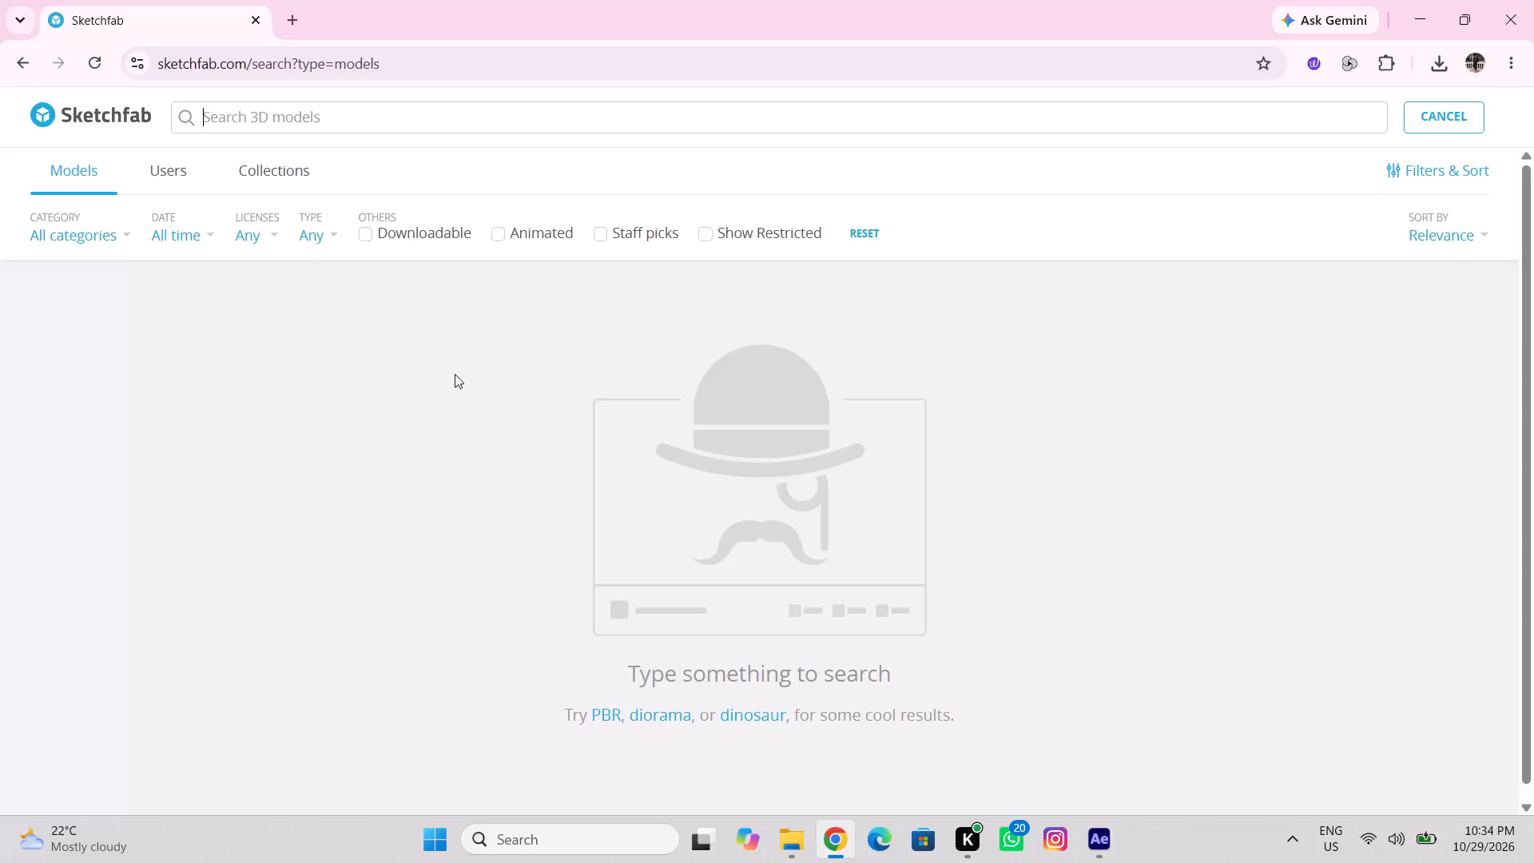
Search Sketchfab's 3D models for "deadpool".
{"action": "type", "text": "de"}
{"action": "type", "text": "ads"}
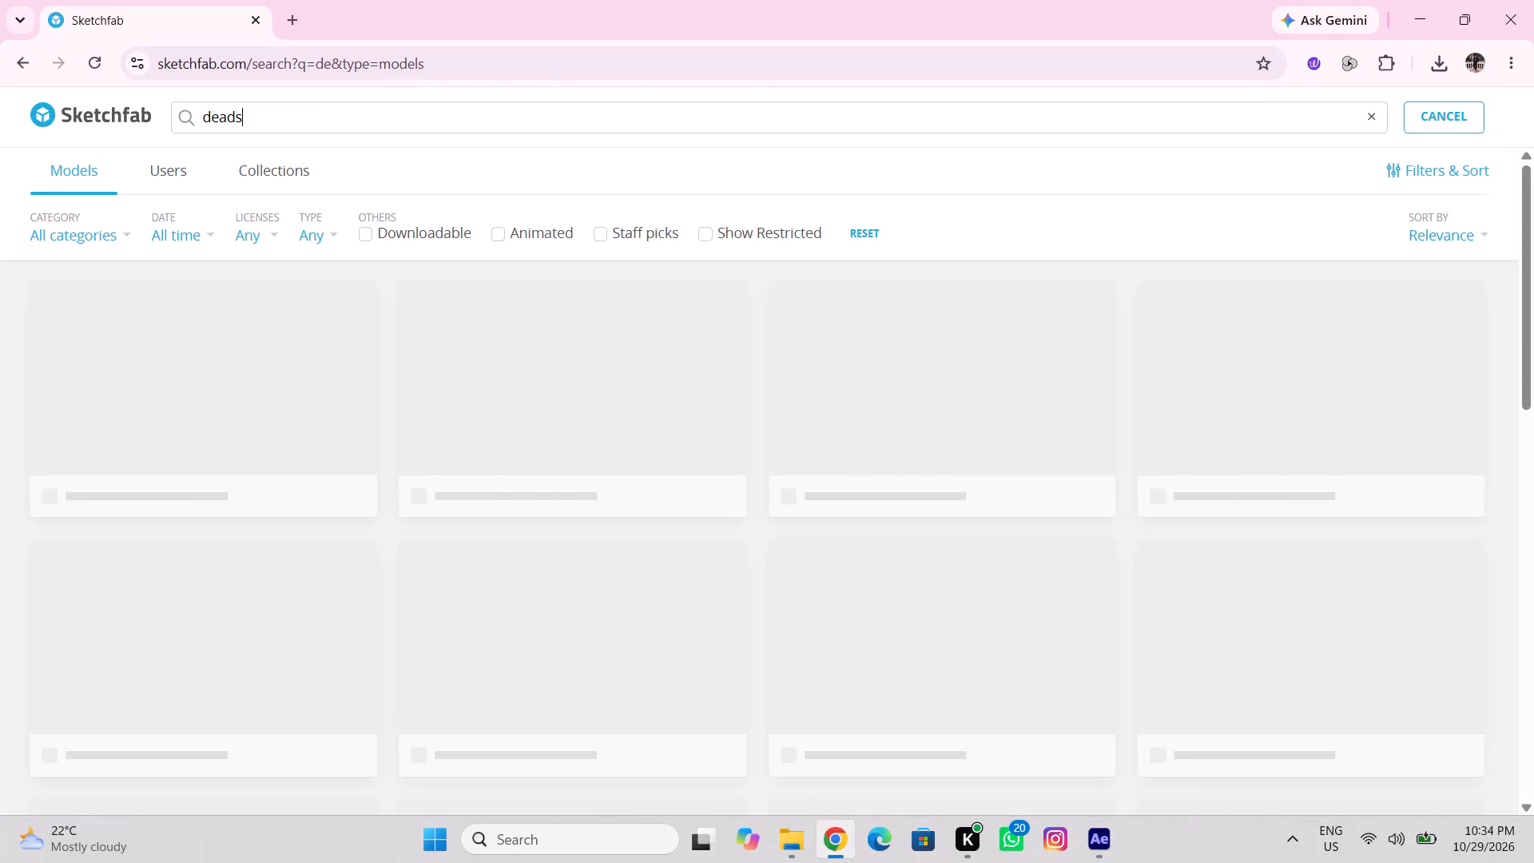
{"action": "key", "text": "BackSpace"}
{"action": "type", "text": "pool"}
{"action": "key", "text": "Return"}
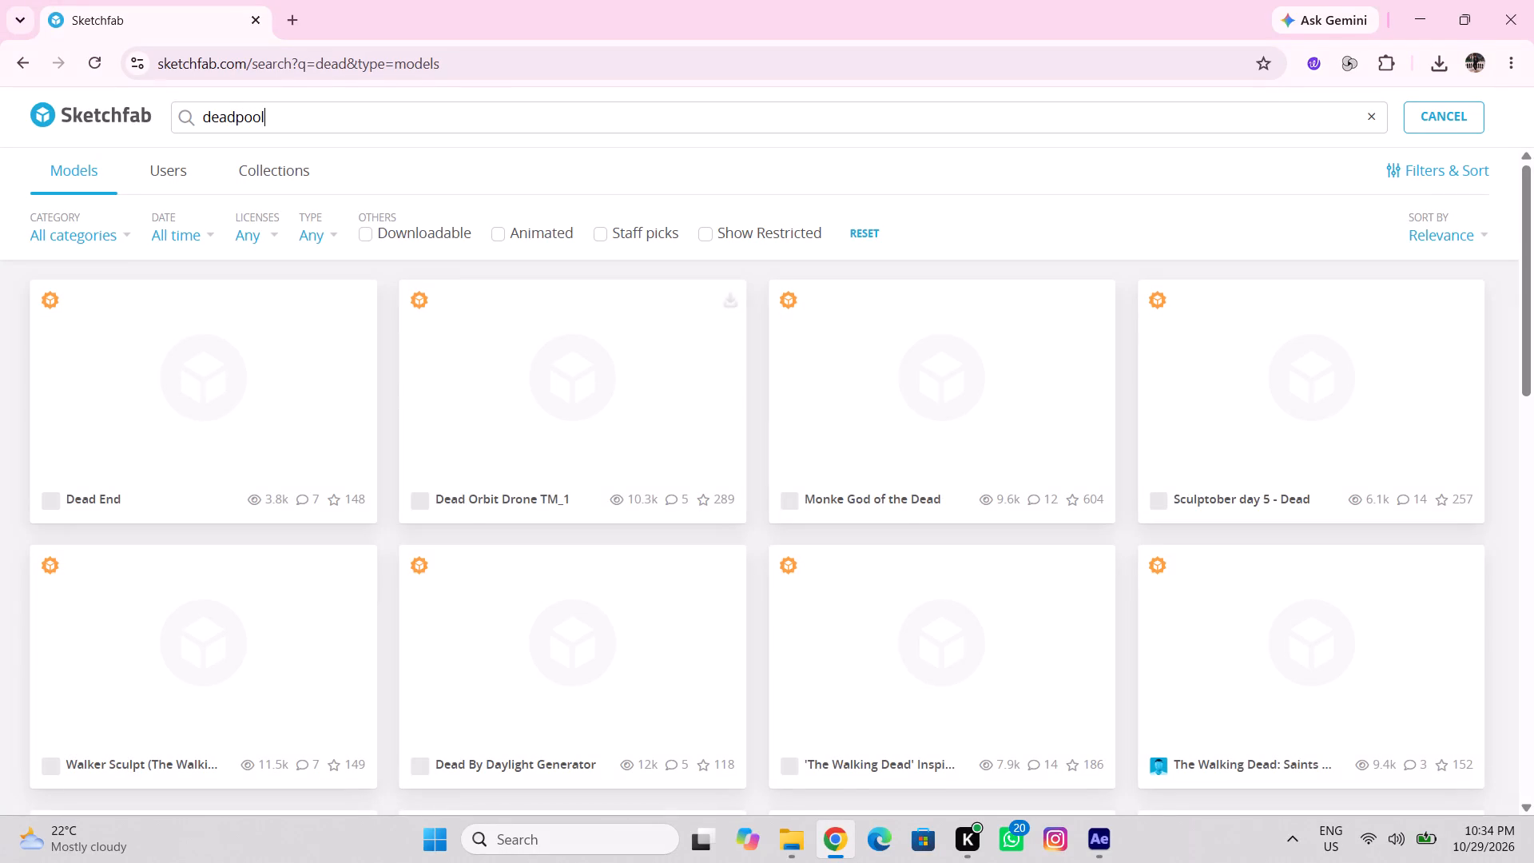
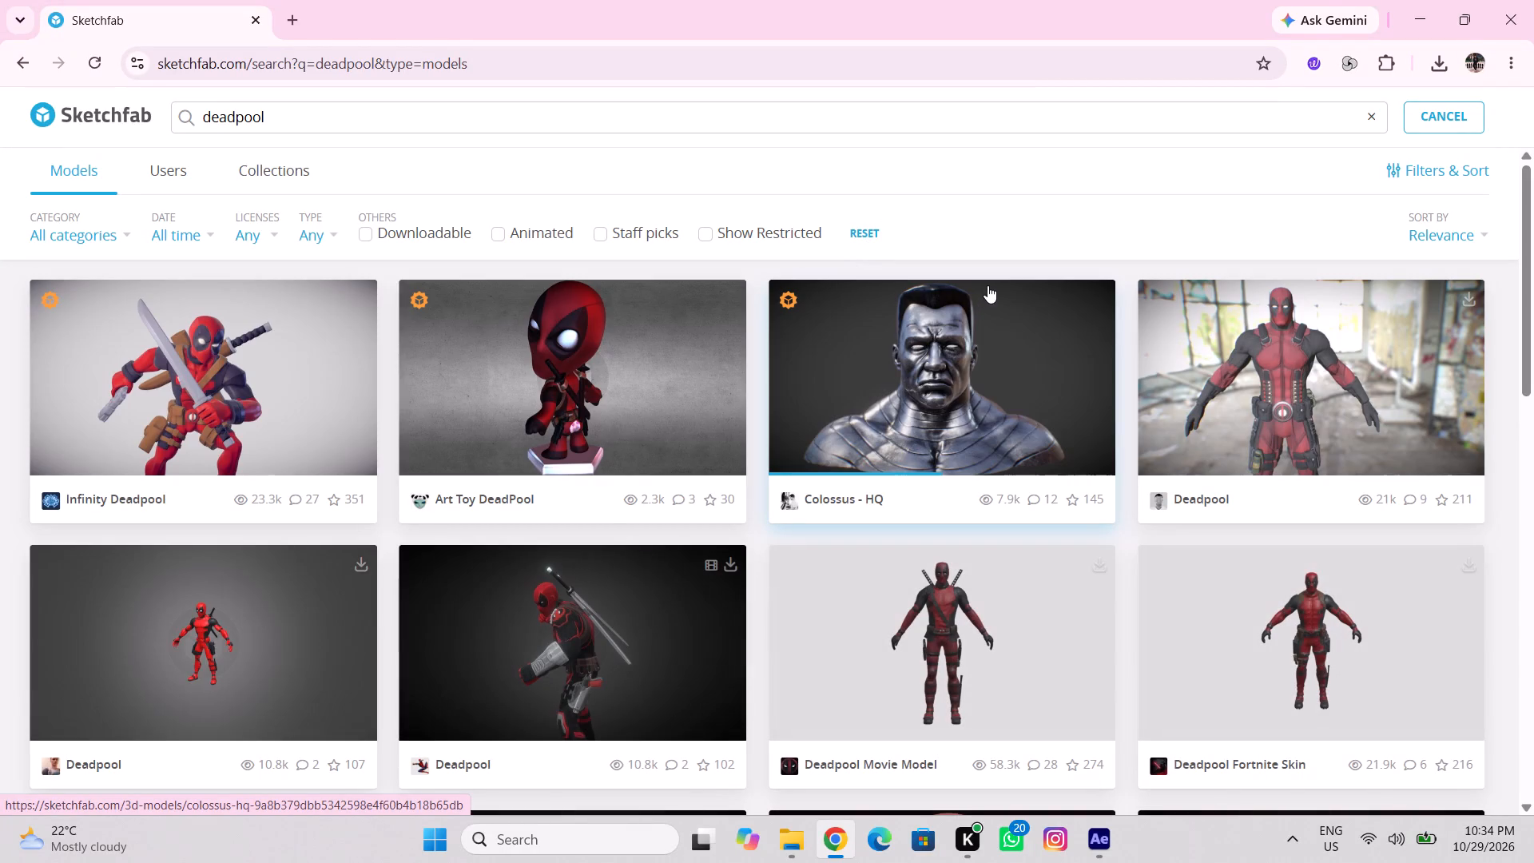
Browse the Deadpool search results to compare the available models and find a suitable downloadable character.
{"action": "scroll", "coordinate": [1035, 374], "scroll_direction": "down", "scroll_amount": 1}
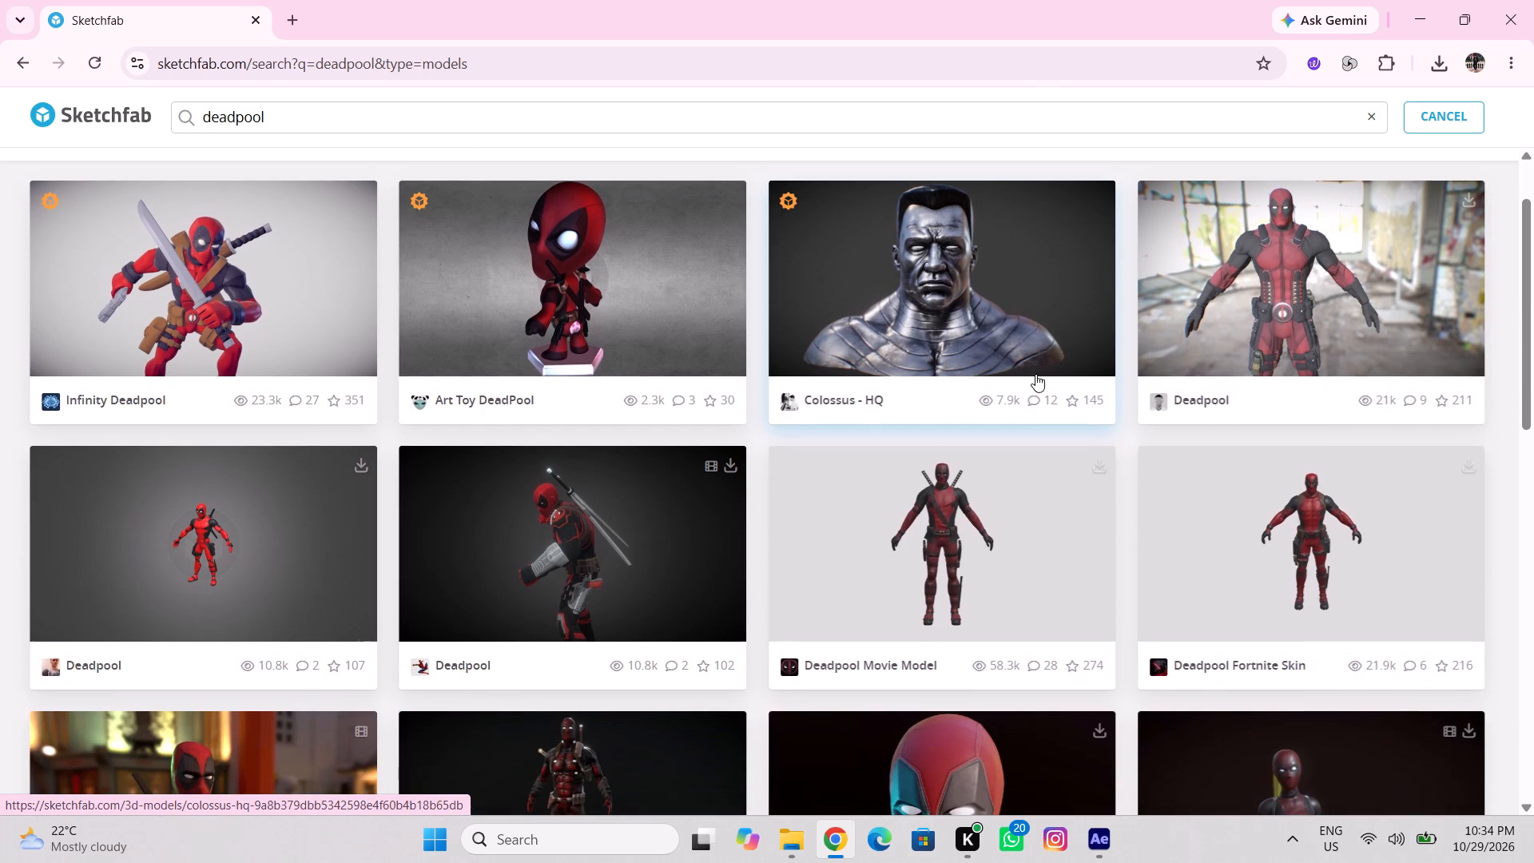
{"action": "scroll", "coordinate": [1035, 374], "scroll_direction": "down", "scroll_amount": 4}
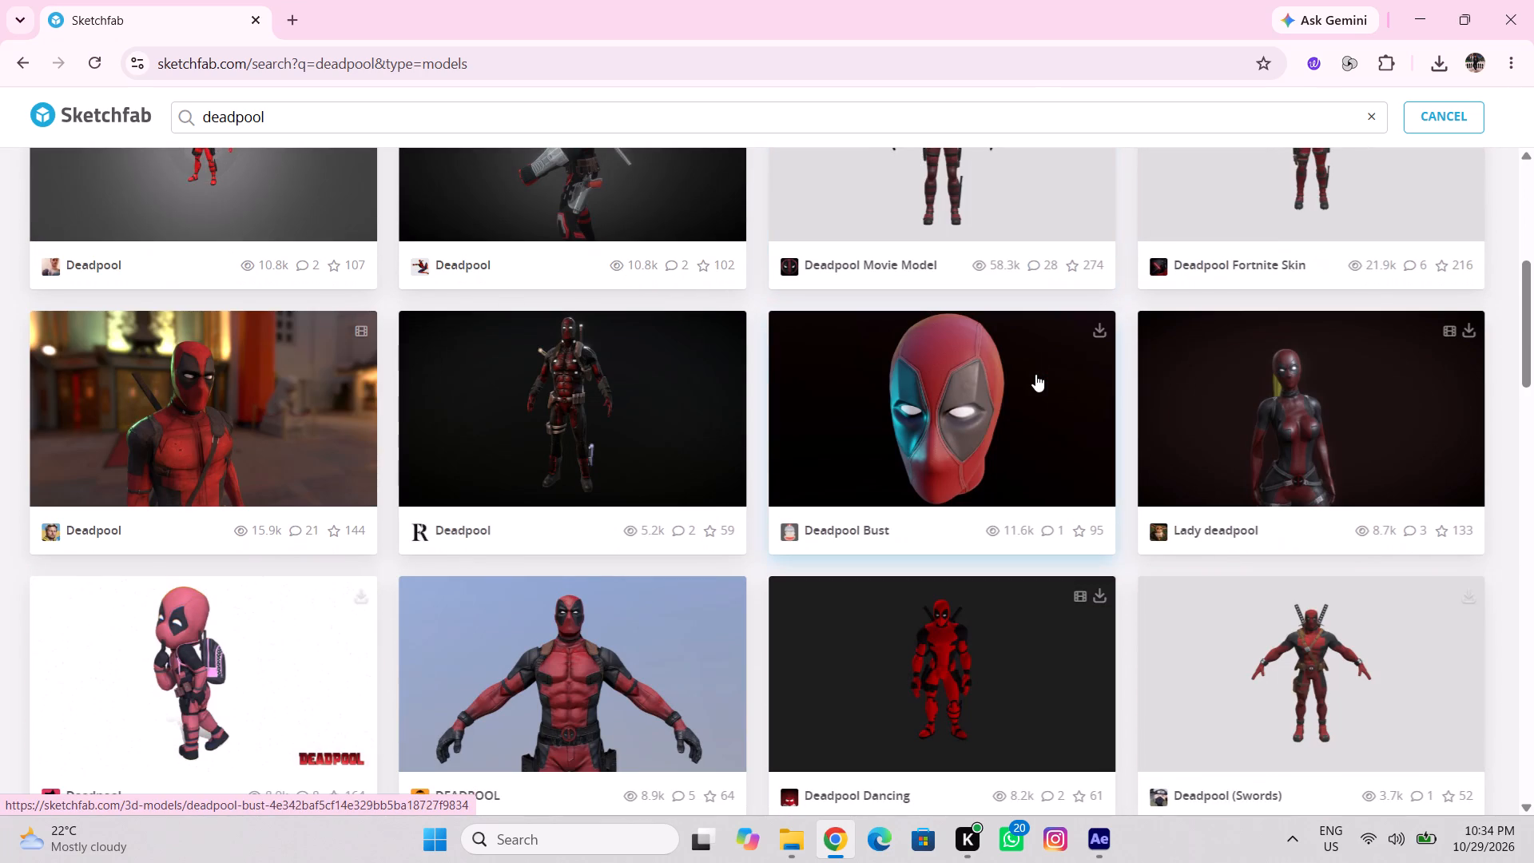
{"action": "scroll", "coordinate": [1035, 374], "scroll_direction": "down", "scroll_amount": 1}
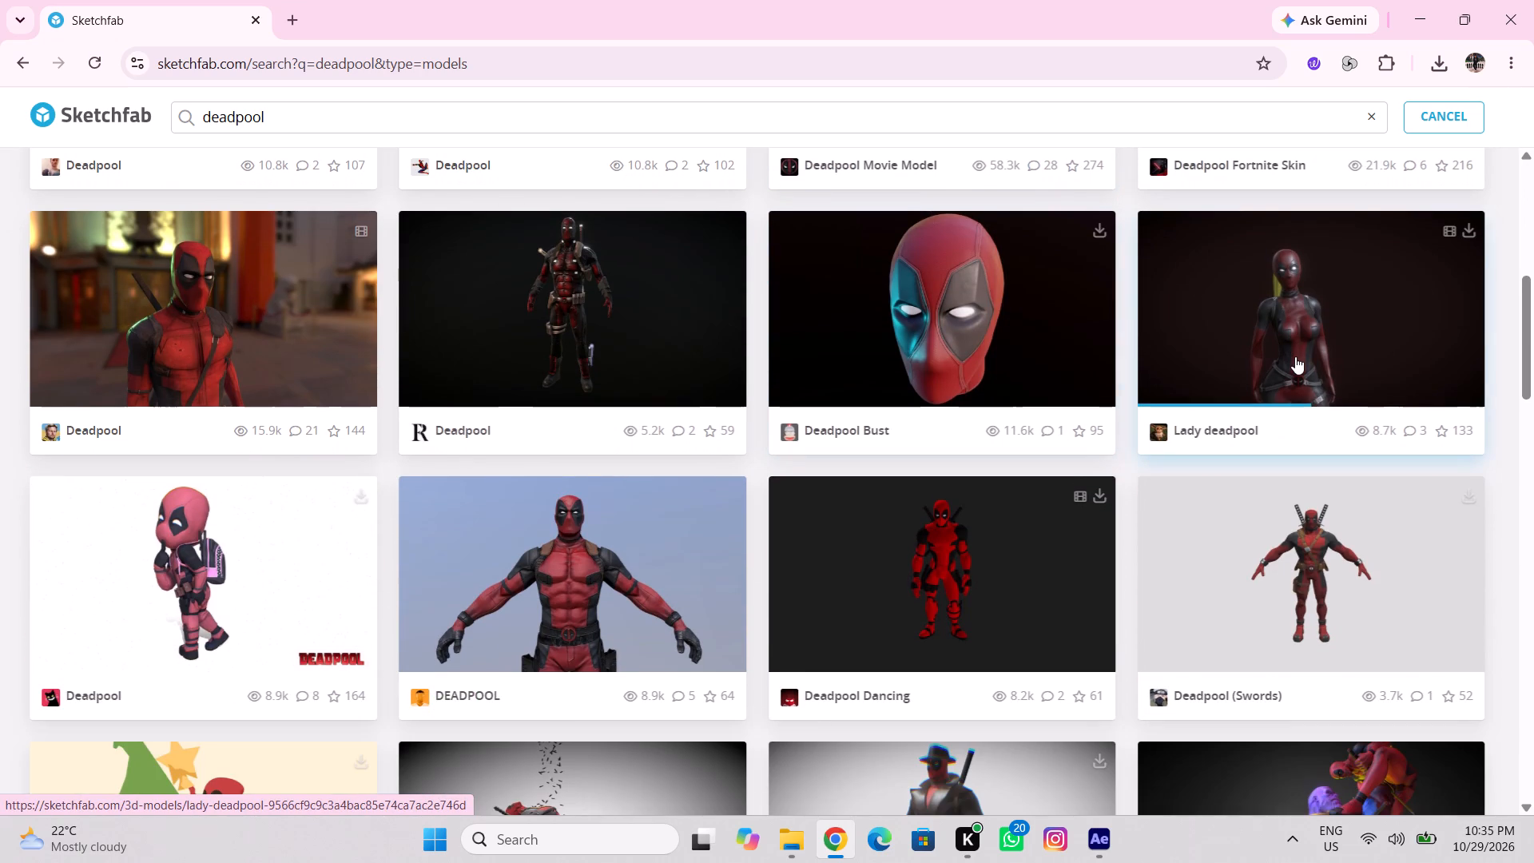
{"action": "scroll", "coordinate": [1295, 356], "scroll_direction": "down", "scroll_amount": 2}
{"action": "scroll", "coordinate": [1295, 356], "scroll_direction": "up", "scroll_amount": 3}
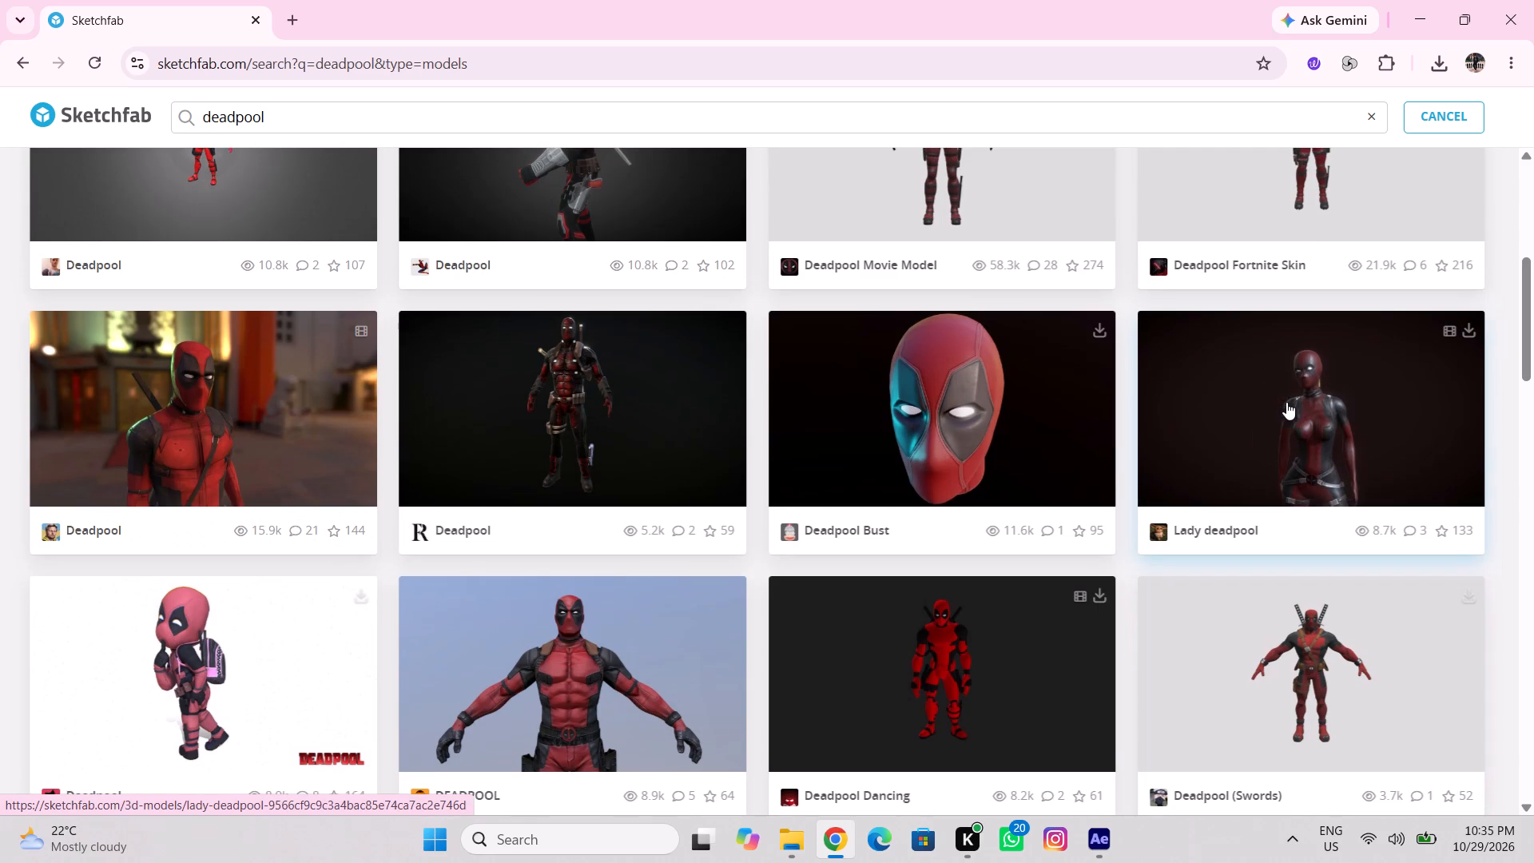
{"action": "scroll", "coordinate": [1286, 402], "scroll_direction": "down", "scroll_amount": 2}
{"action": "scroll", "coordinate": [1286, 402], "scroll_direction": "up", "scroll_amount": 1}
{"action": "scroll", "coordinate": [1286, 402], "scroll_direction": "down", "scroll_amount": 3}
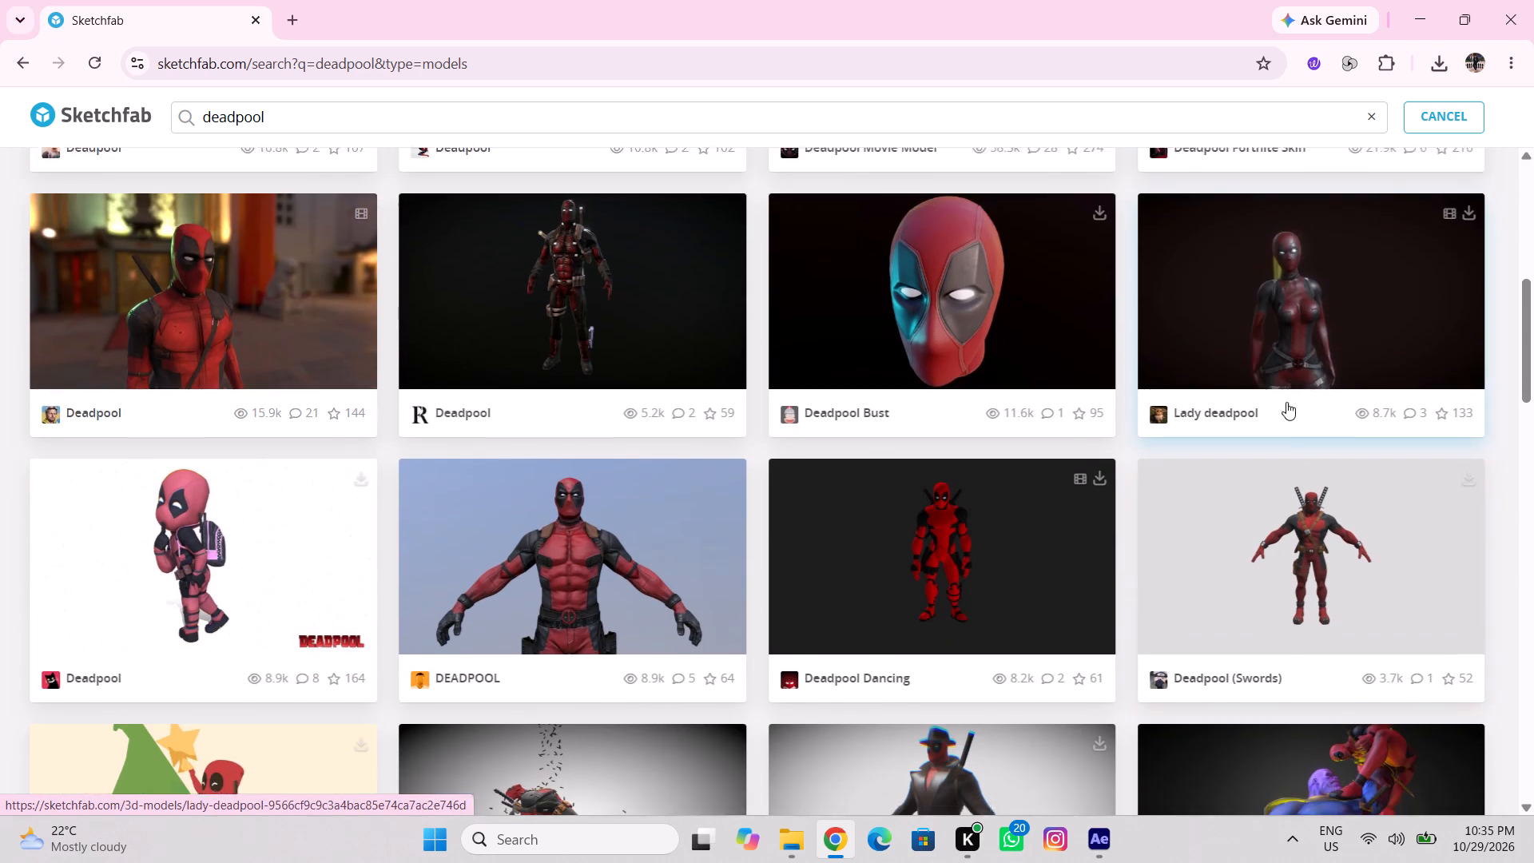
{"action": "scroll", "coordinate": [1286, 402], "scroll_direction": "down", "scroll_amount": 5}
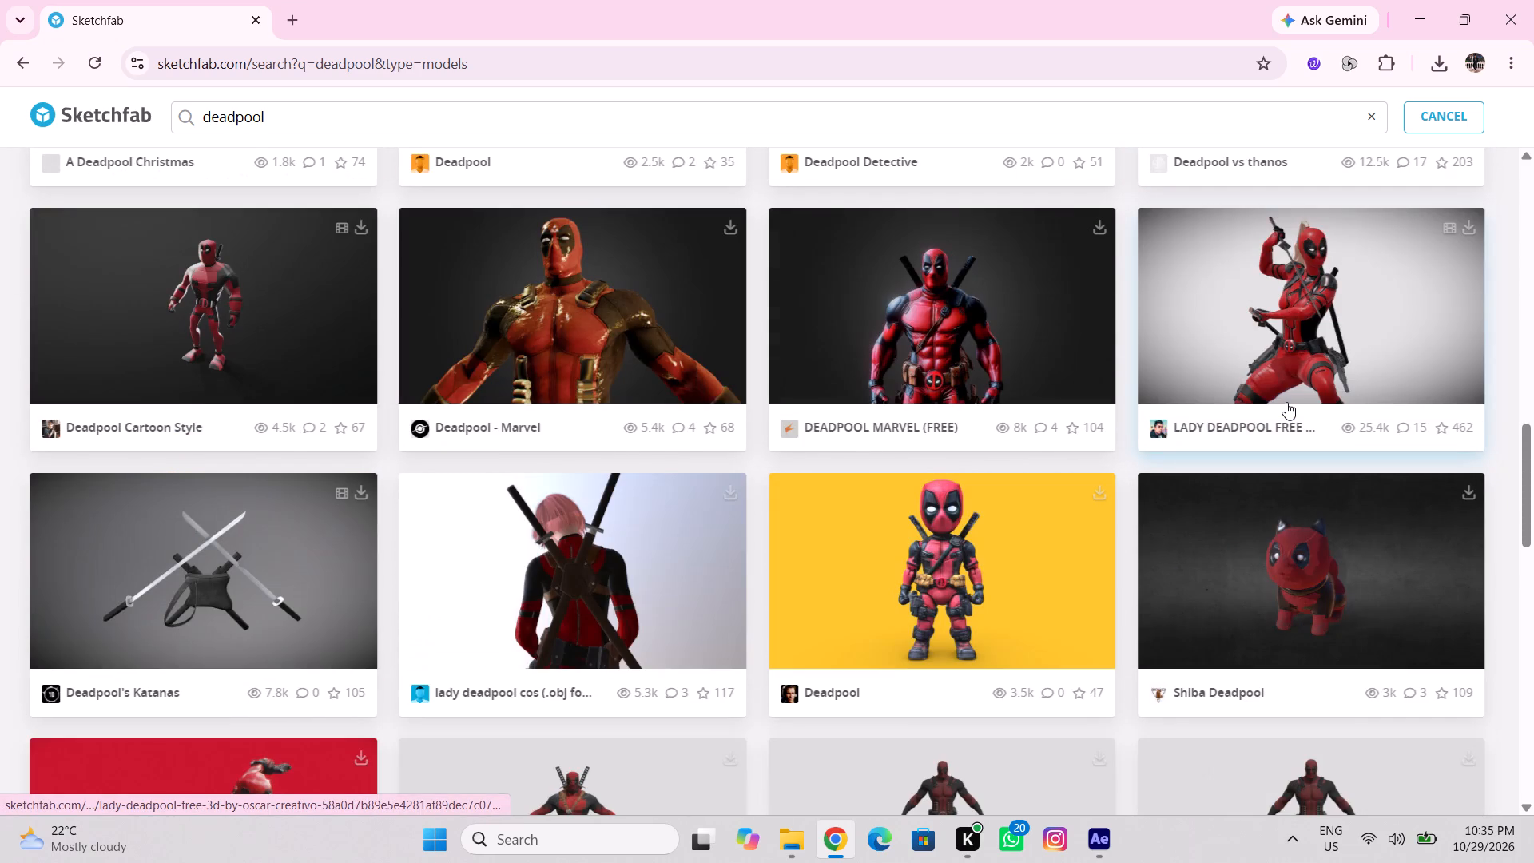
{"action": "scroll", "coordinate": [596, 353], "scroll_direction": "down", "scroll_amount": 2}
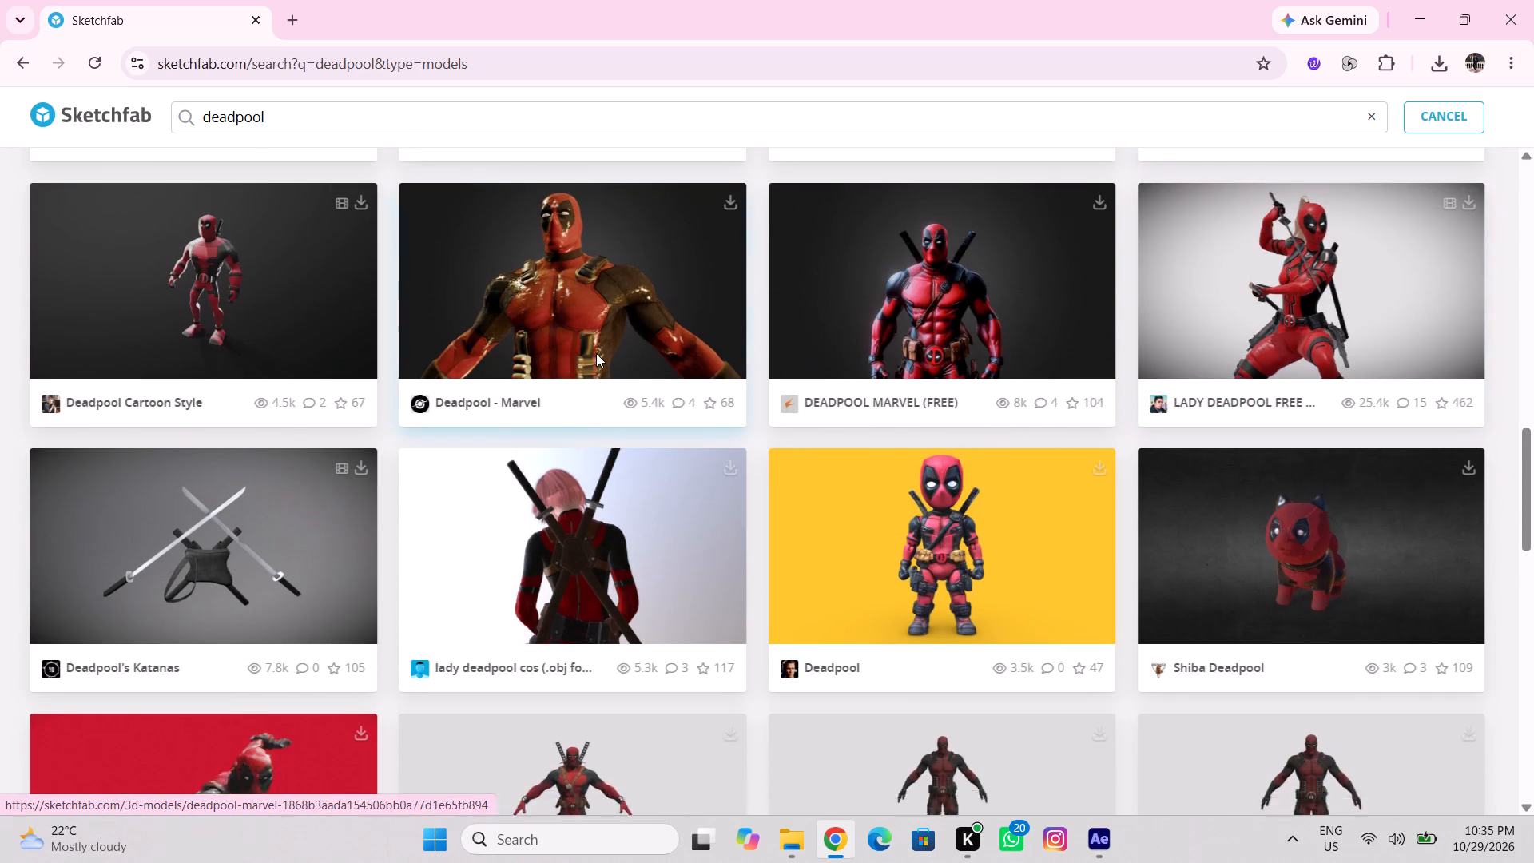
{"action": "scroll", "coordinate": [596, 353], "scroll_direction": "down", "scroll_amount": 1}
{"action": "scroll", "coordinate": [756, 470], "scroll_direction": "down", "scroll_amount": 3}
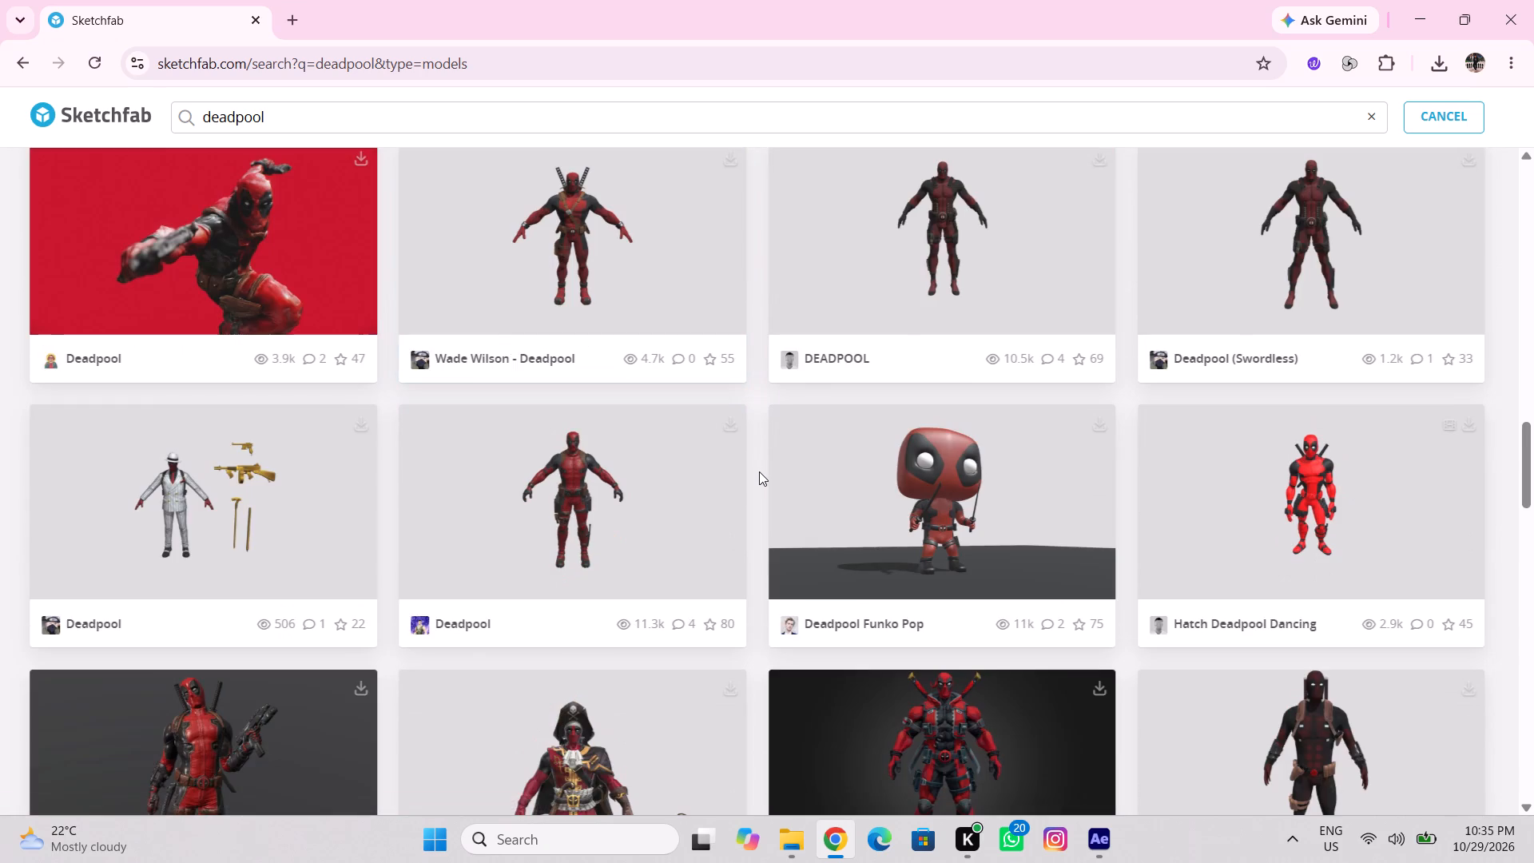
{"action": "scroll", "coordinate": [719, 482], "scroll_direction": "down", "scroll_amount": 4}
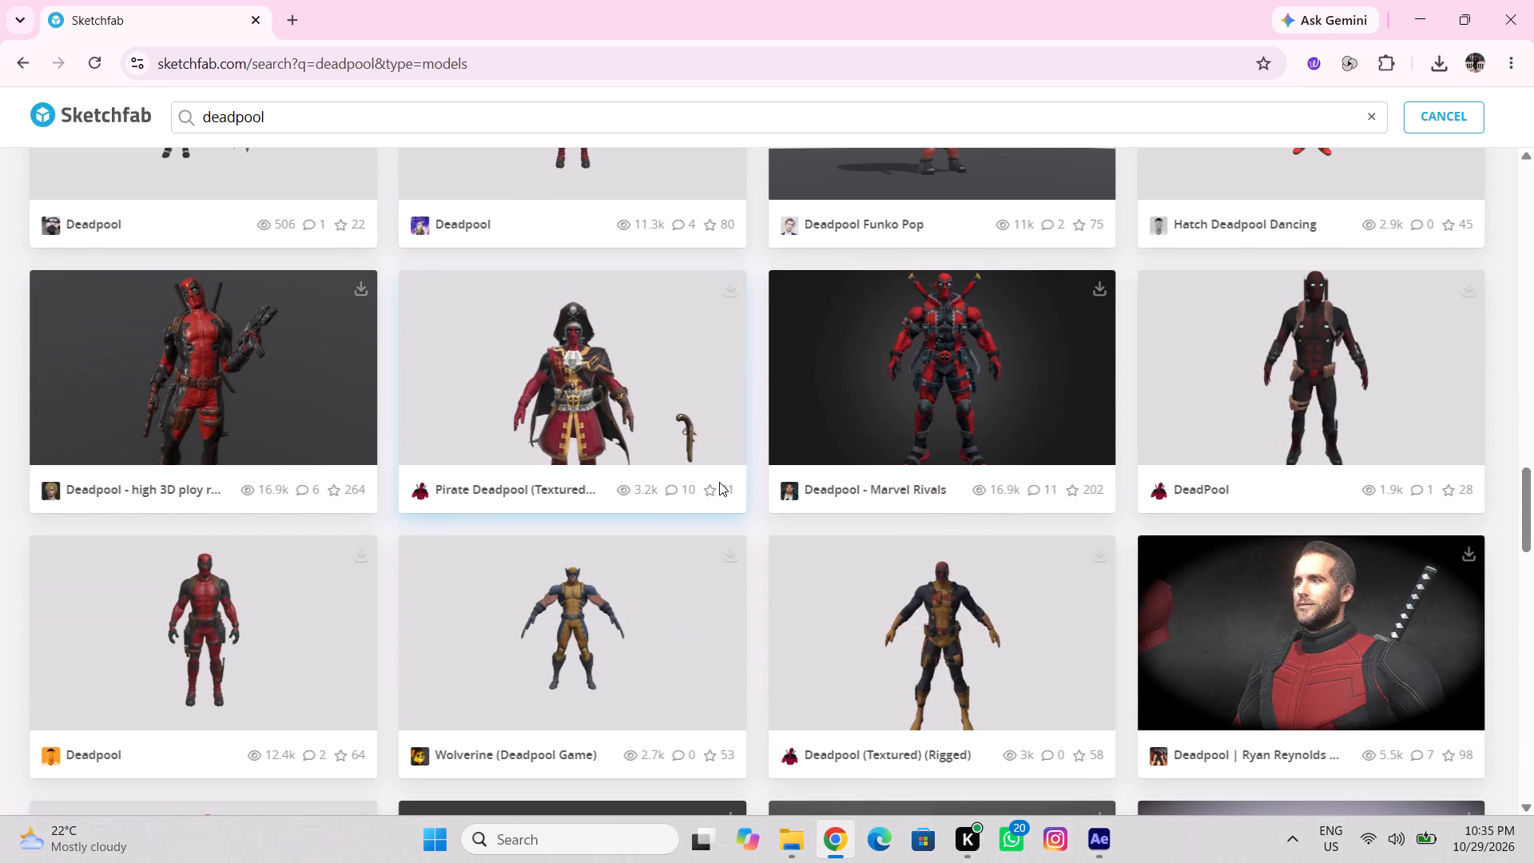
{"action": "scroll", "coordinate": [719, 482], "scroll_direction": "down", "scroll_amount": 6}
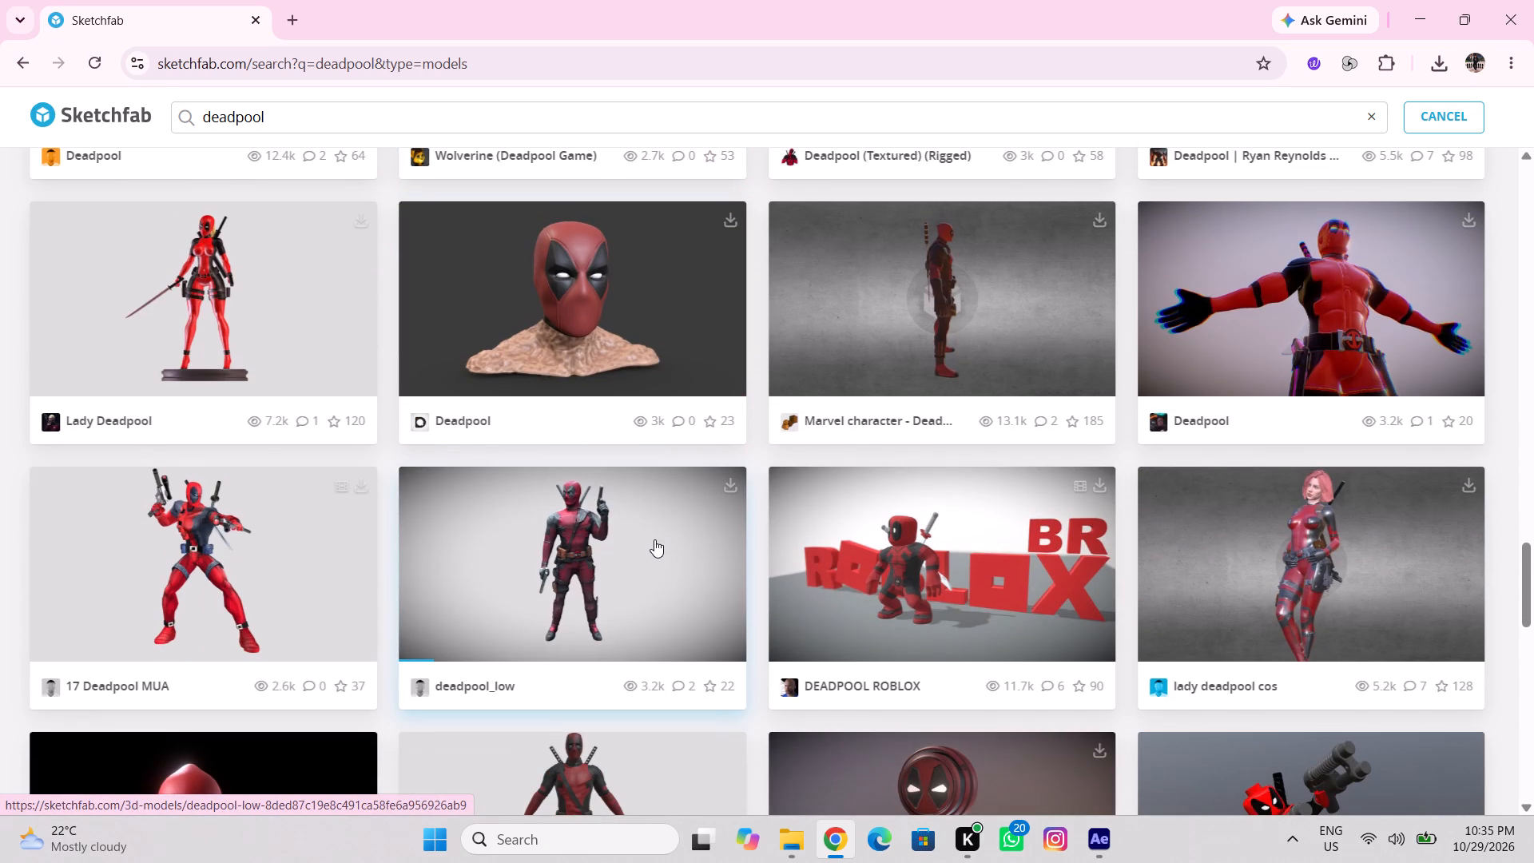
{"action": "scroll", "coordinate": [590, 599], "scroll_direction": "down", "scroll_amount": 6}
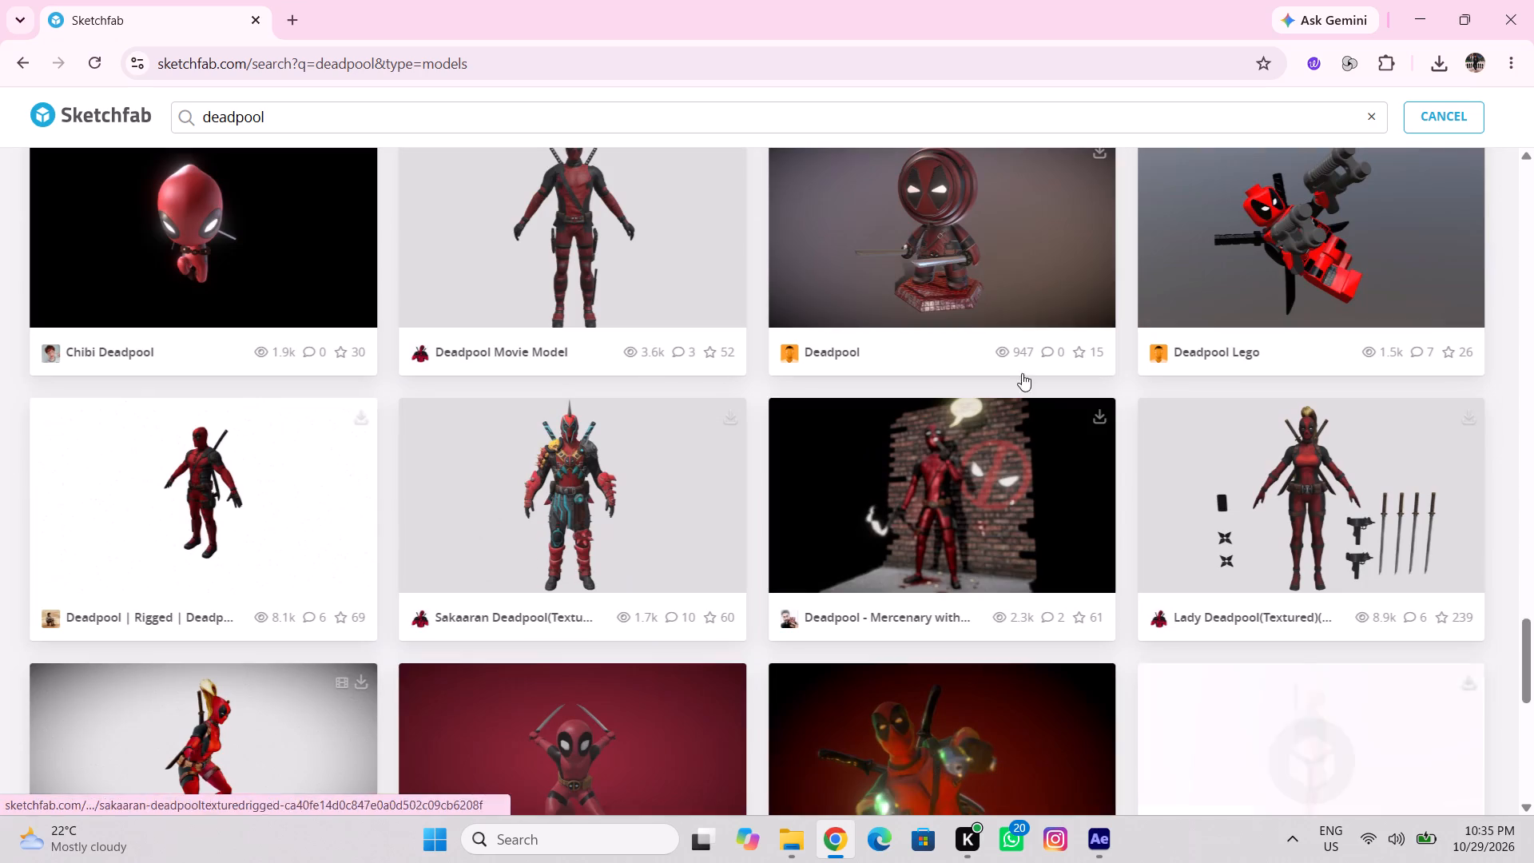
{"action": "scroll", "coordinate": [905, 372], "scroll_direction": "down", "scroll_amount": 5}
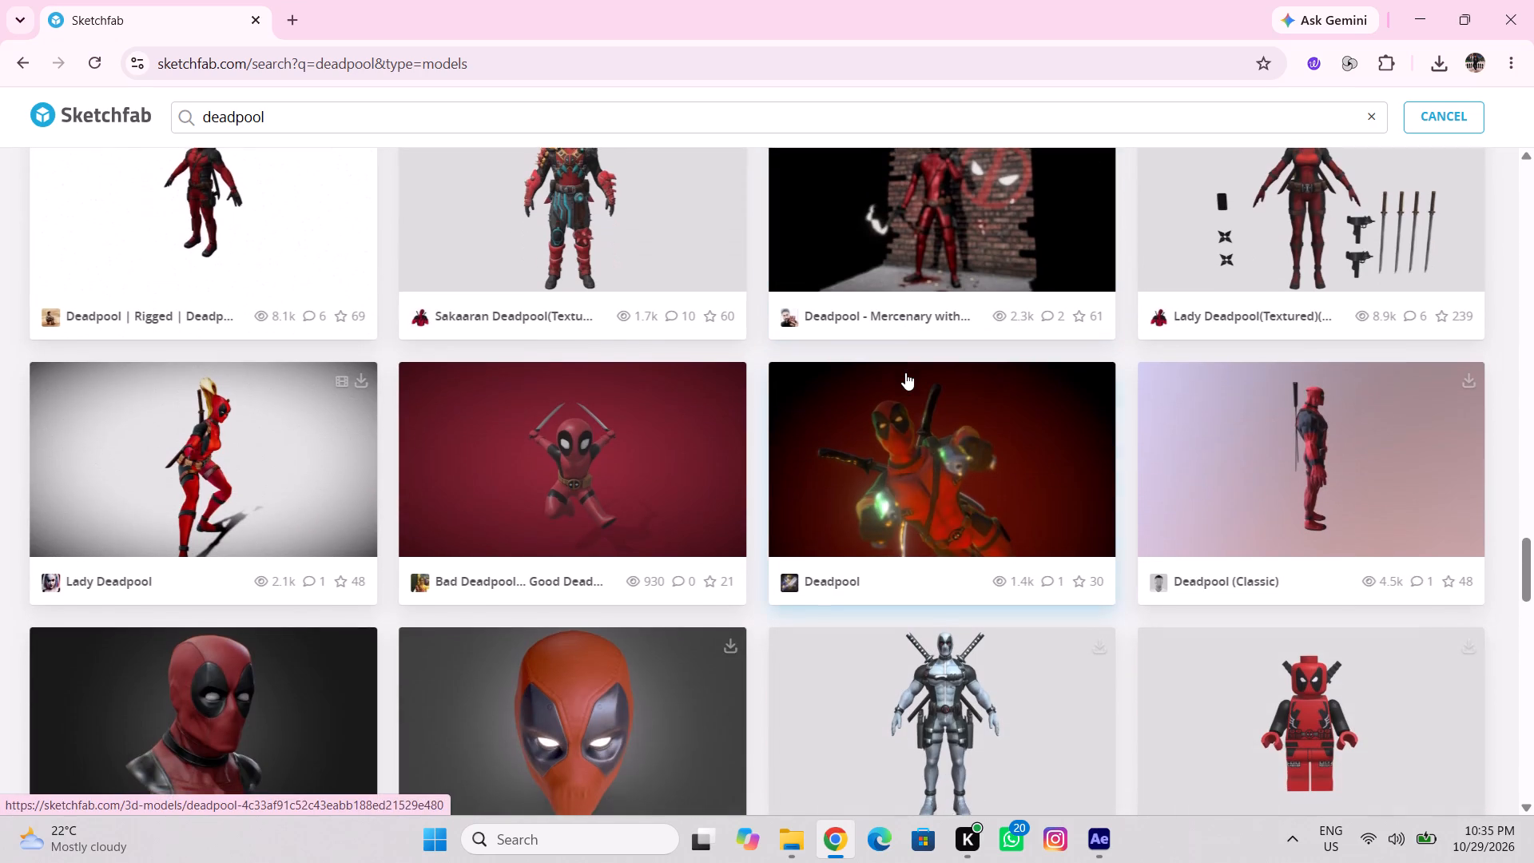
{"action": "scroll", "coordinate": [905, 372], "scroll_direction": "down", "scroll_amount": 5}
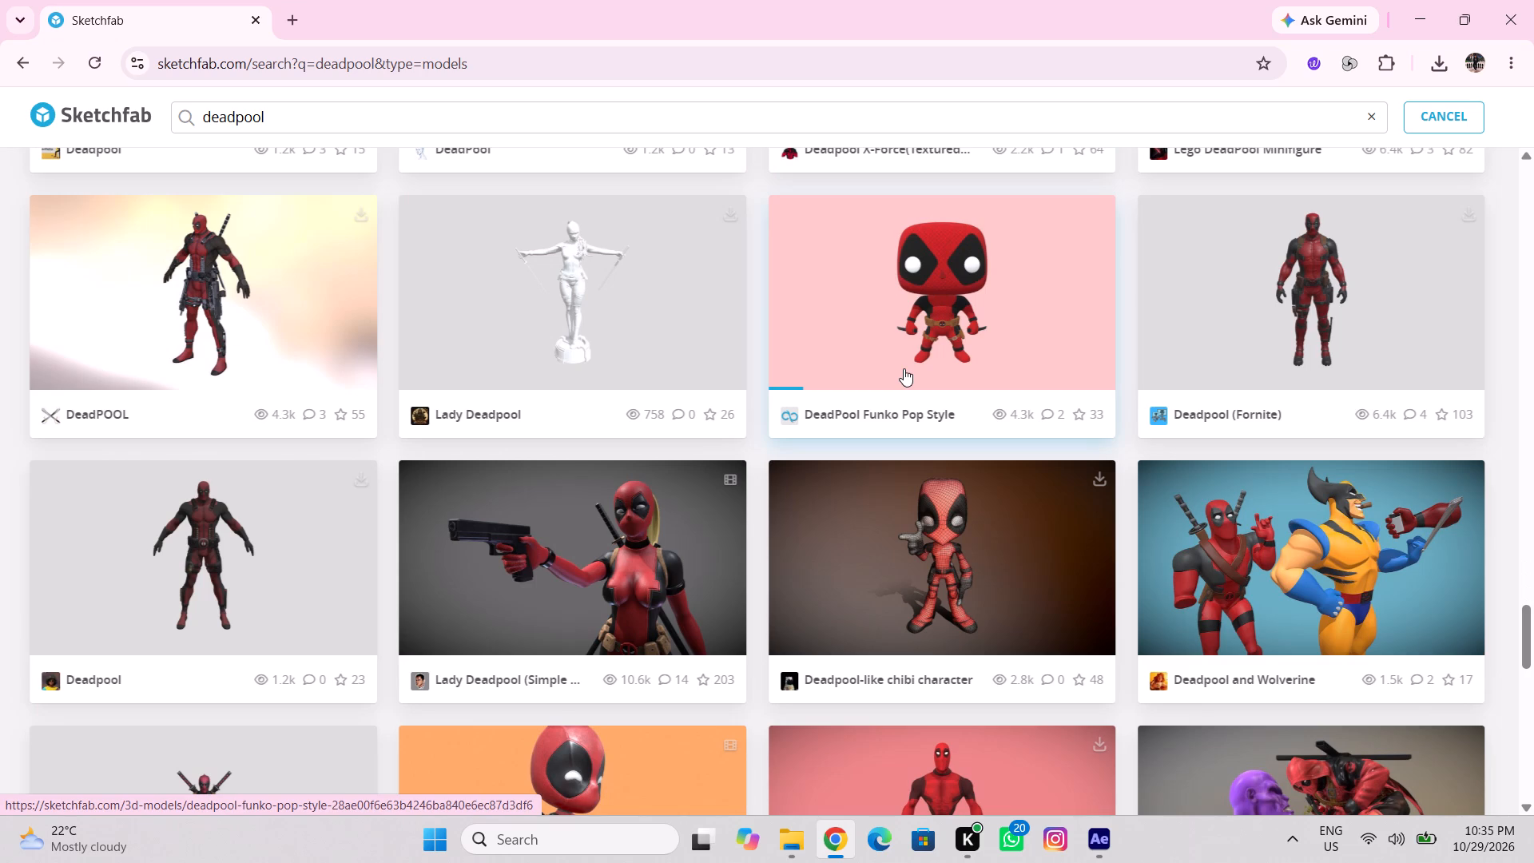
{"action": "scroll", "coordinate": [917, 356], "scroll_direction": "down", "scroll_amount": 2}
{"action": "scroll", "coordinate": [1123, 646], "scroll_direction": "down", "scroll_amount": 5}
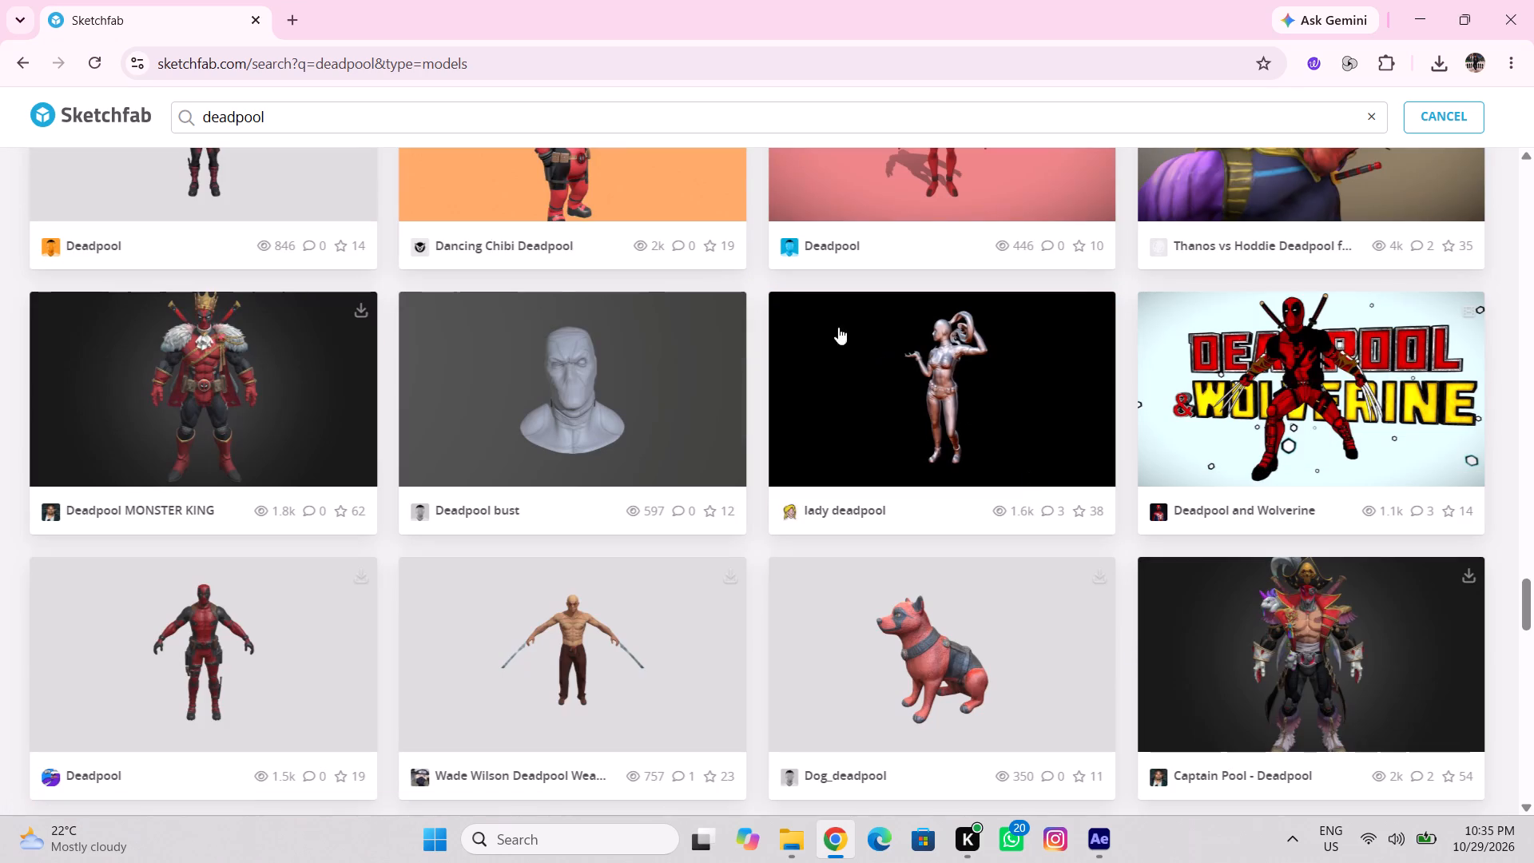
{"action": "scroll", "coordinate": [809, 459], "scroll_direction": "down", "scroll_amount": 5}
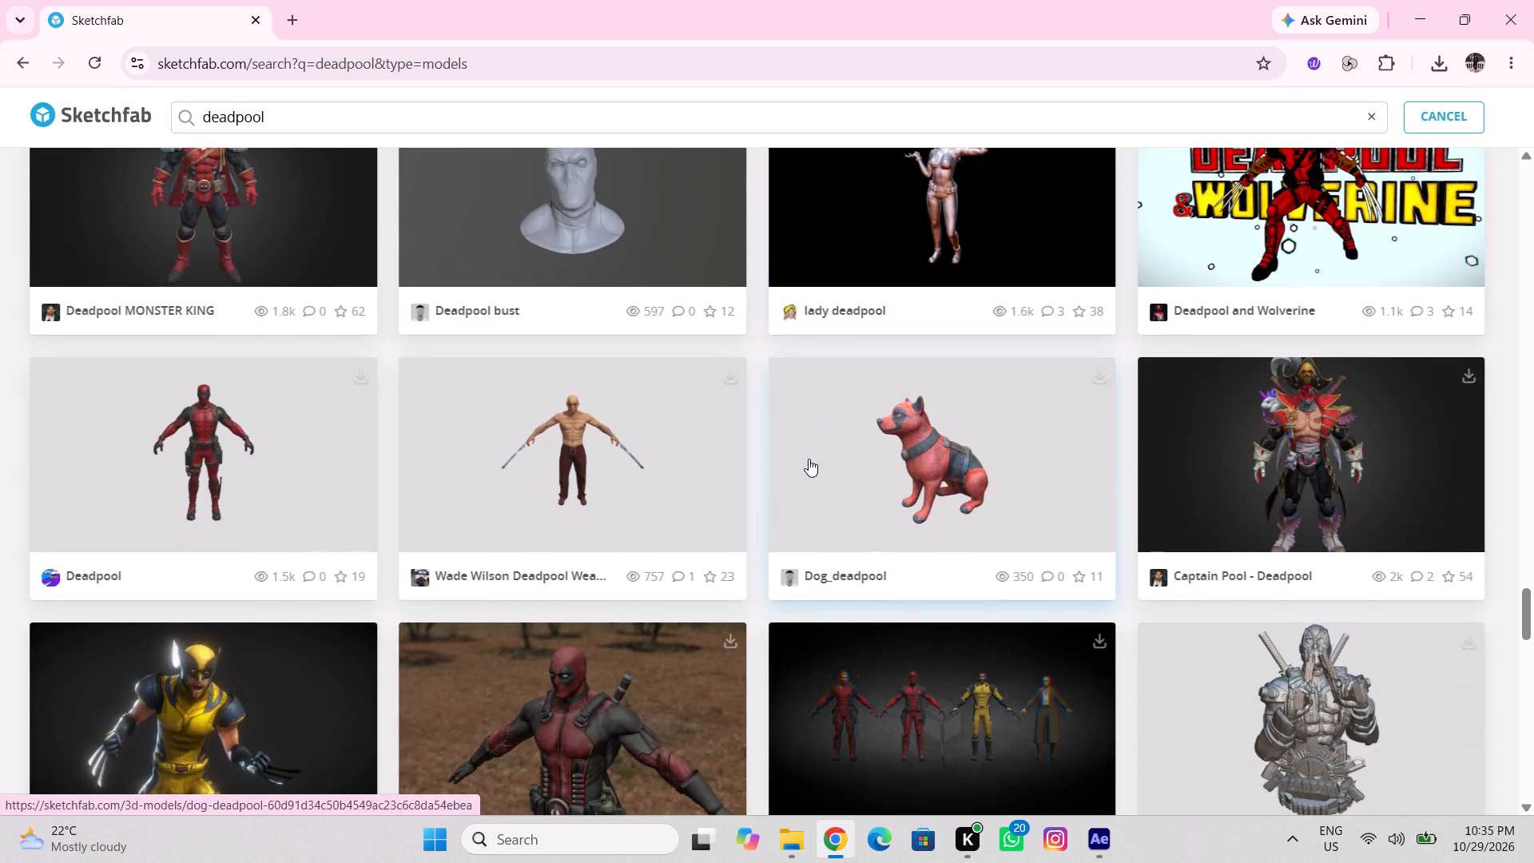
{"action": "scroll", "coordinate": [809, 461], "scroll_direction": "up", "scroll_amount": 18}
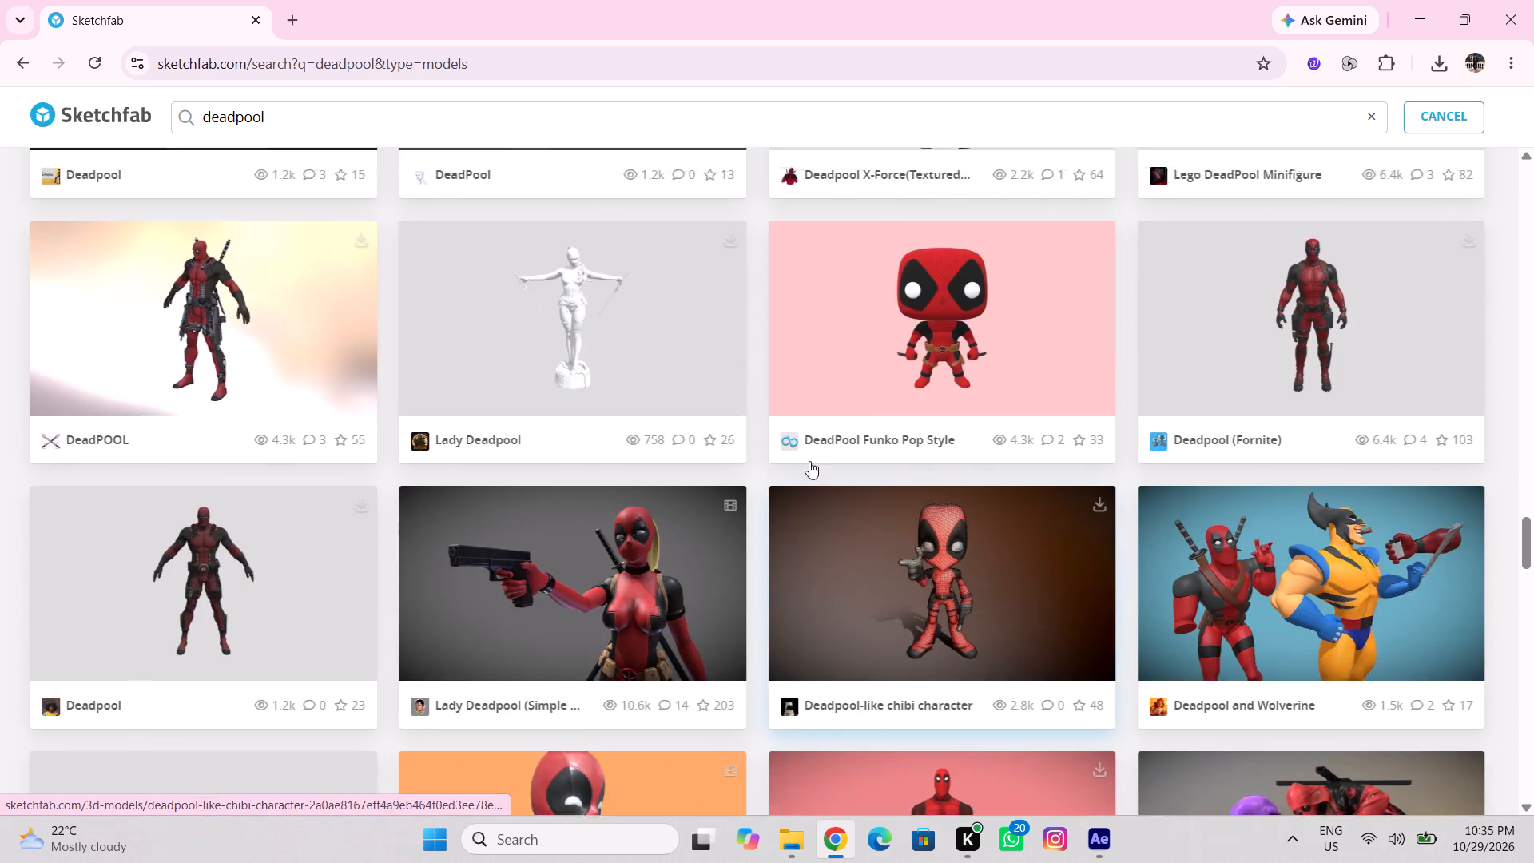
{"action": "scroll", "coordinate": [809, 461], "scroll_direction": "up", "scroll_amount": 9}
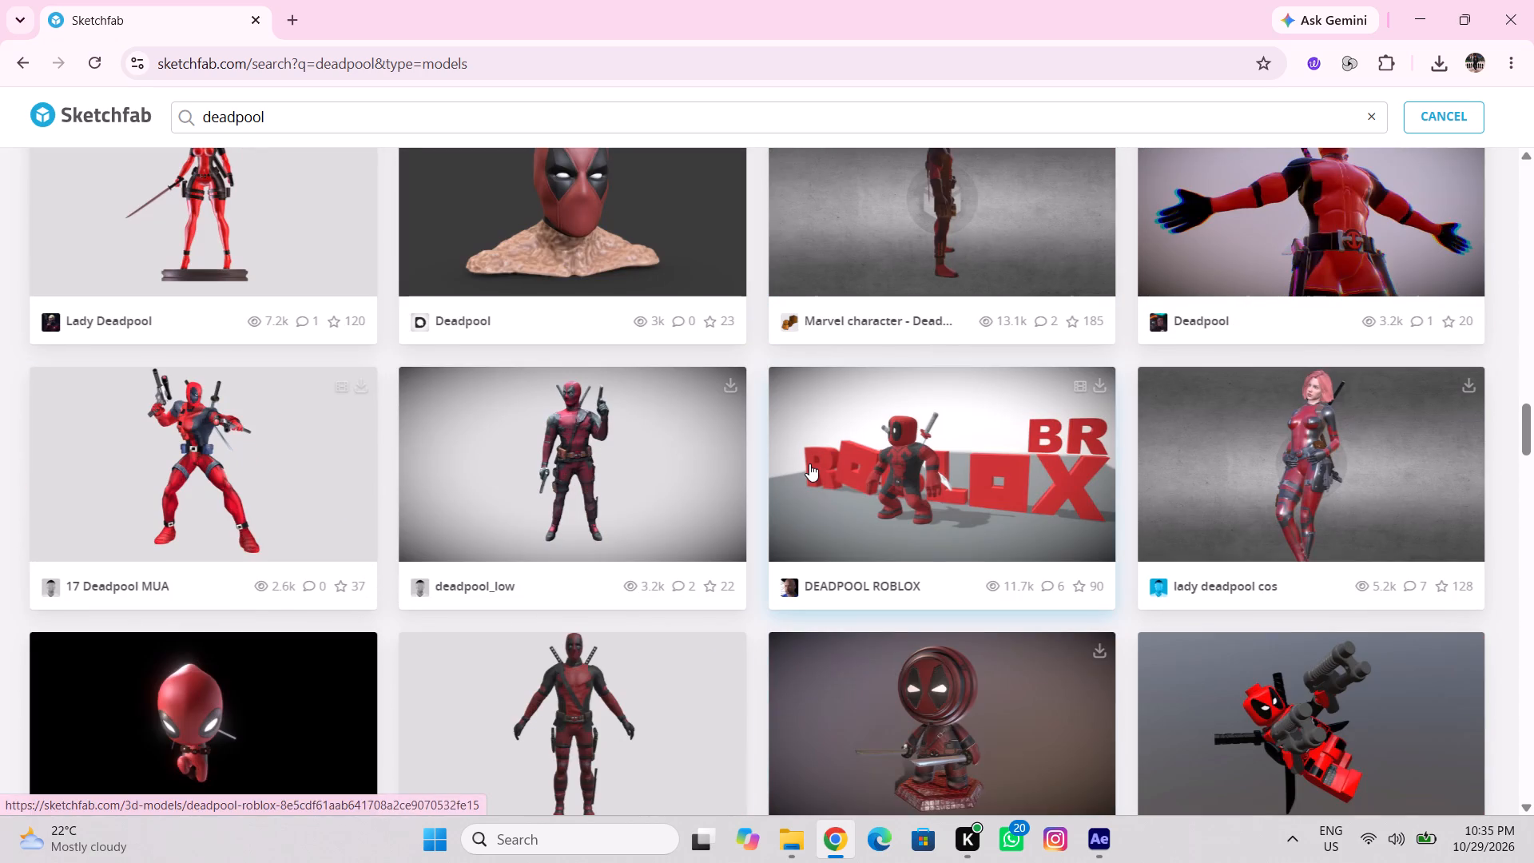
{"action": "scroll", "coordinate": [809, 463], "scroll_direction": "up", "scroll_amount": 1}
{"action": "scroll", "coordinate": [610, 466], "scroll_direction": "up", "scroll_amount": 2}
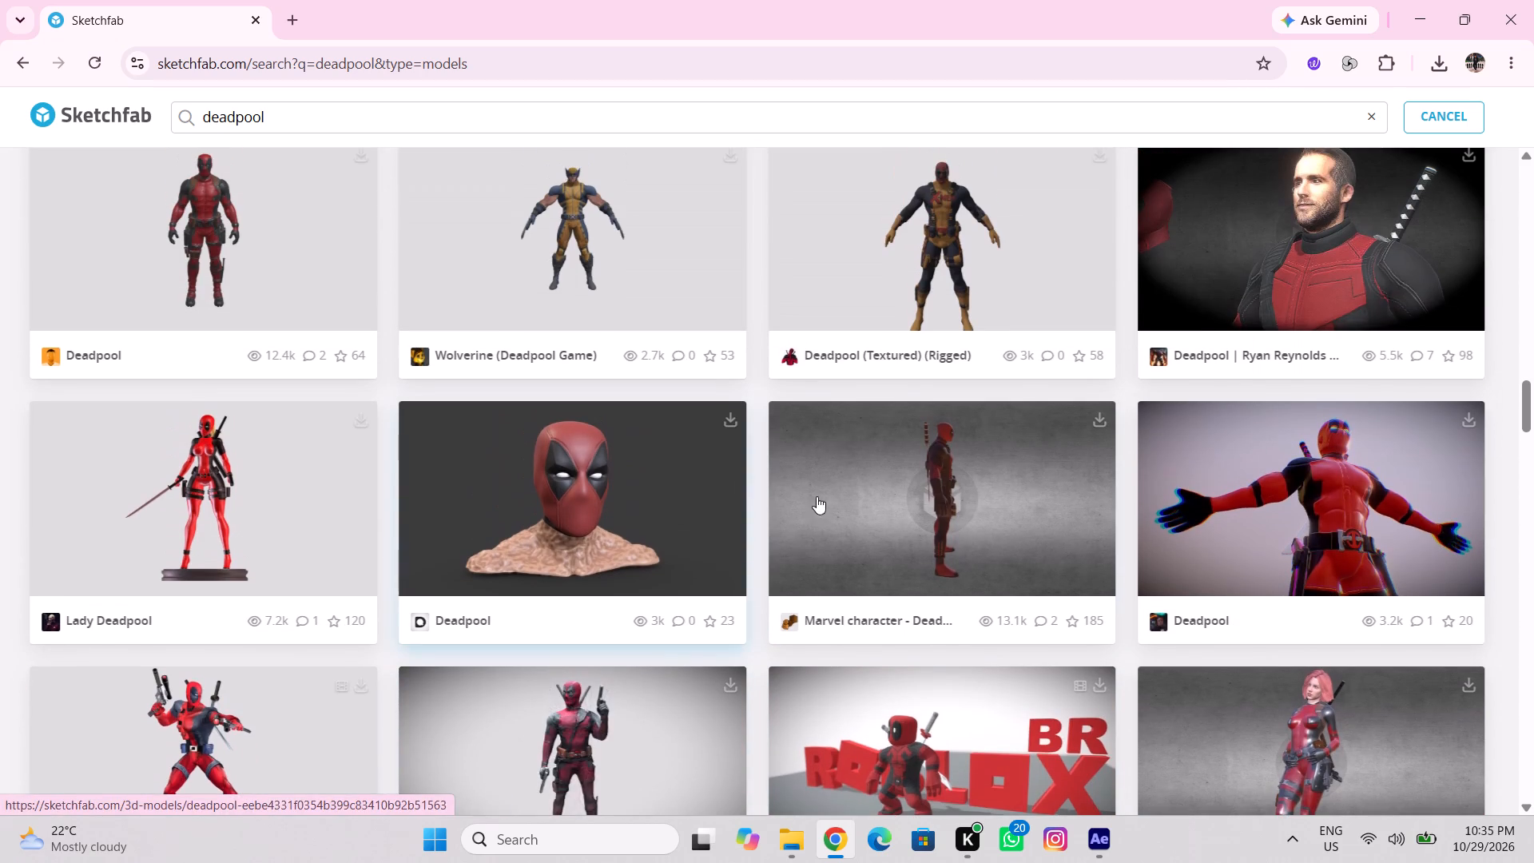
{"action": "scroll", "coordinate": [899, 520], "scroll_direction": "up", "scroll_amount": 3}
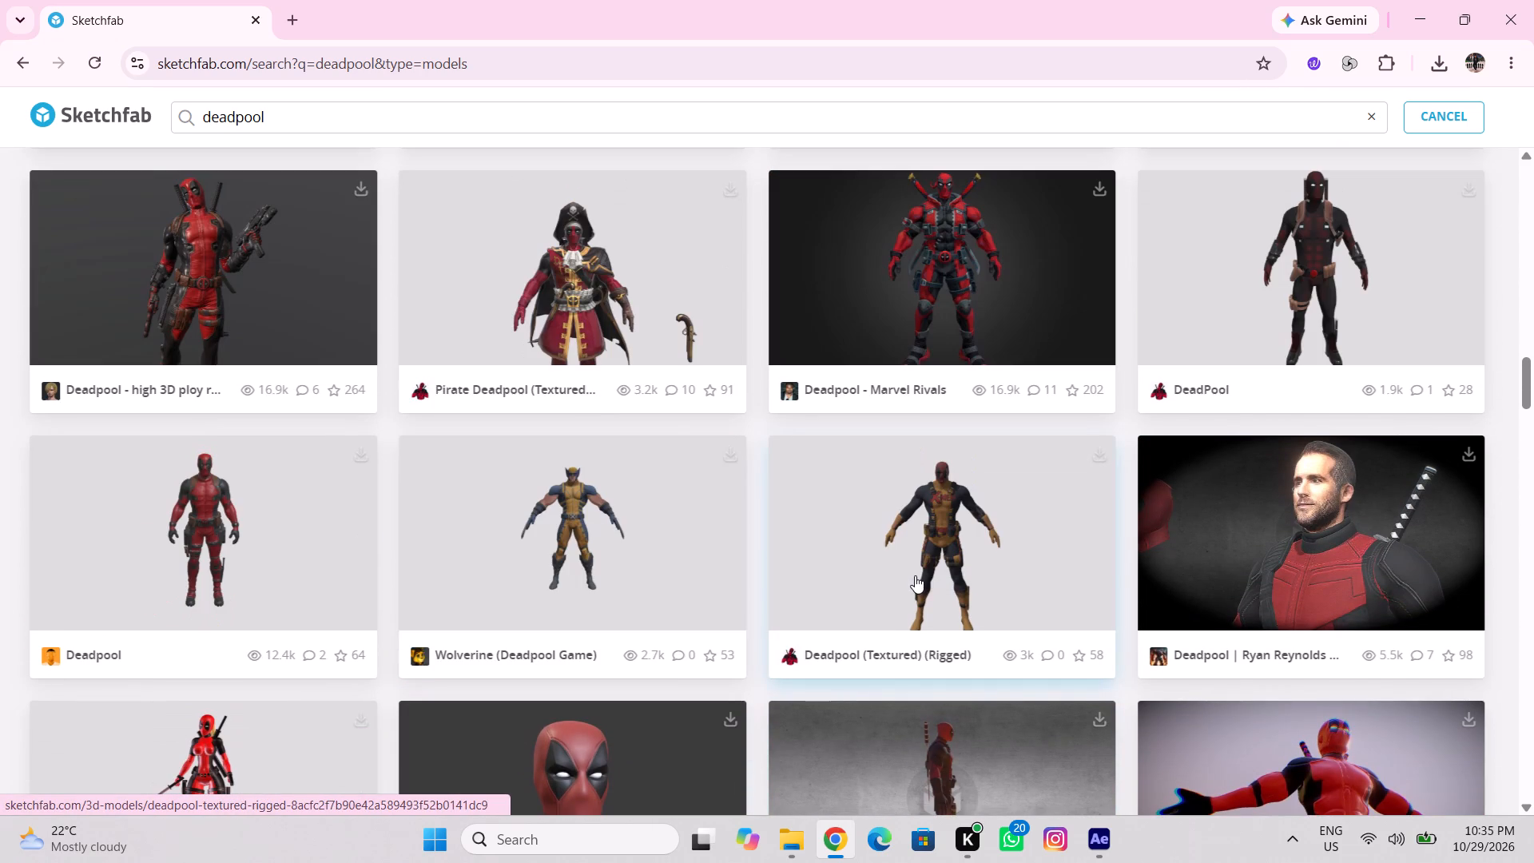
{"action": "scroll", "coordinate": [870, 392], "scroll_direction": "up", "scroll_amount": 5}
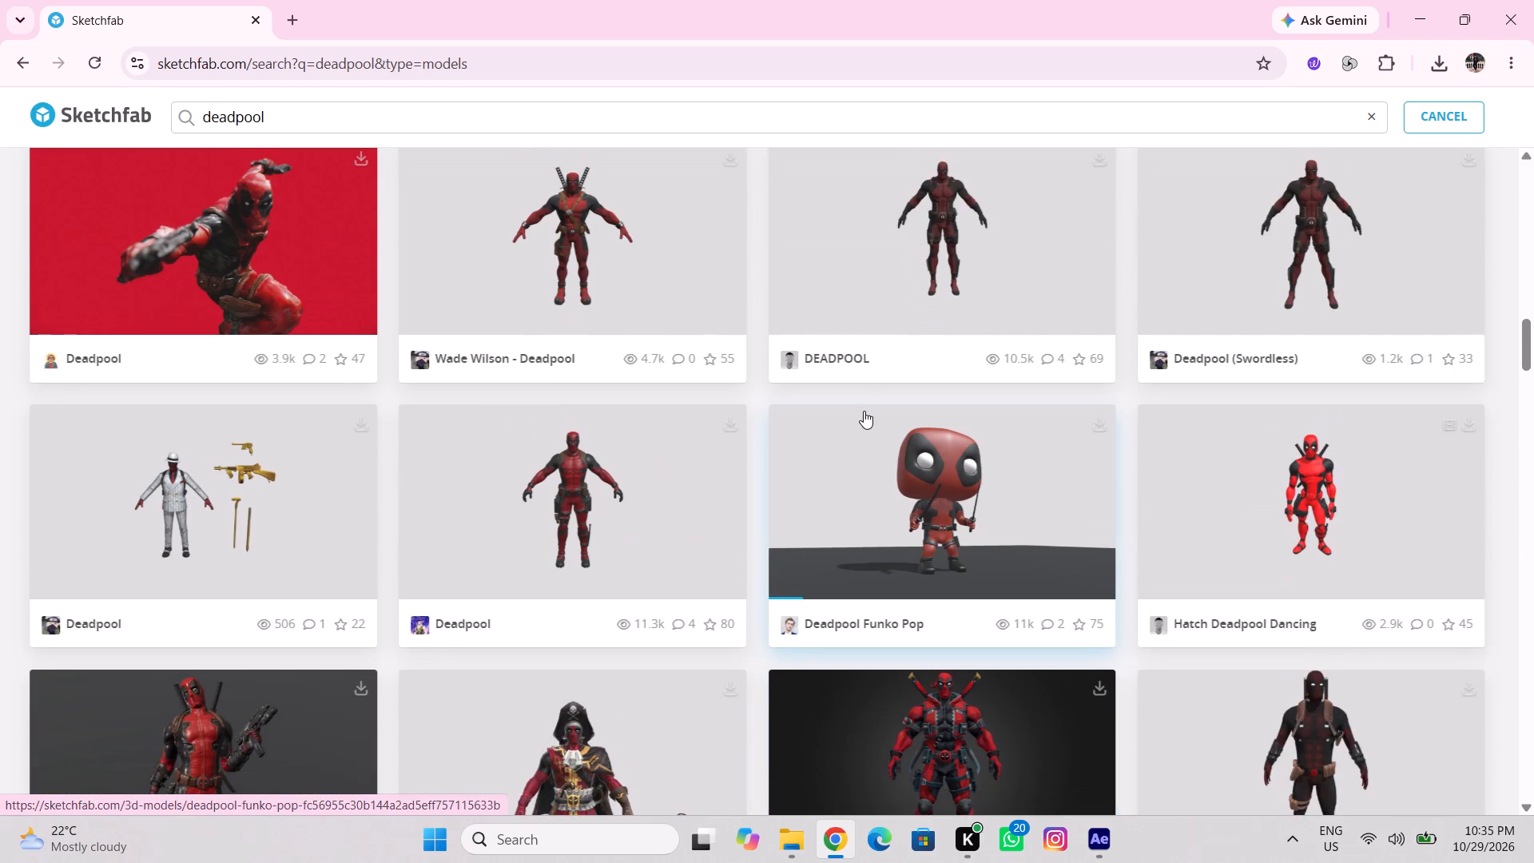
{"action": "scroll", "coordinate": [864, 411], "scroll_direction": "up", "scroll_amount": 2}
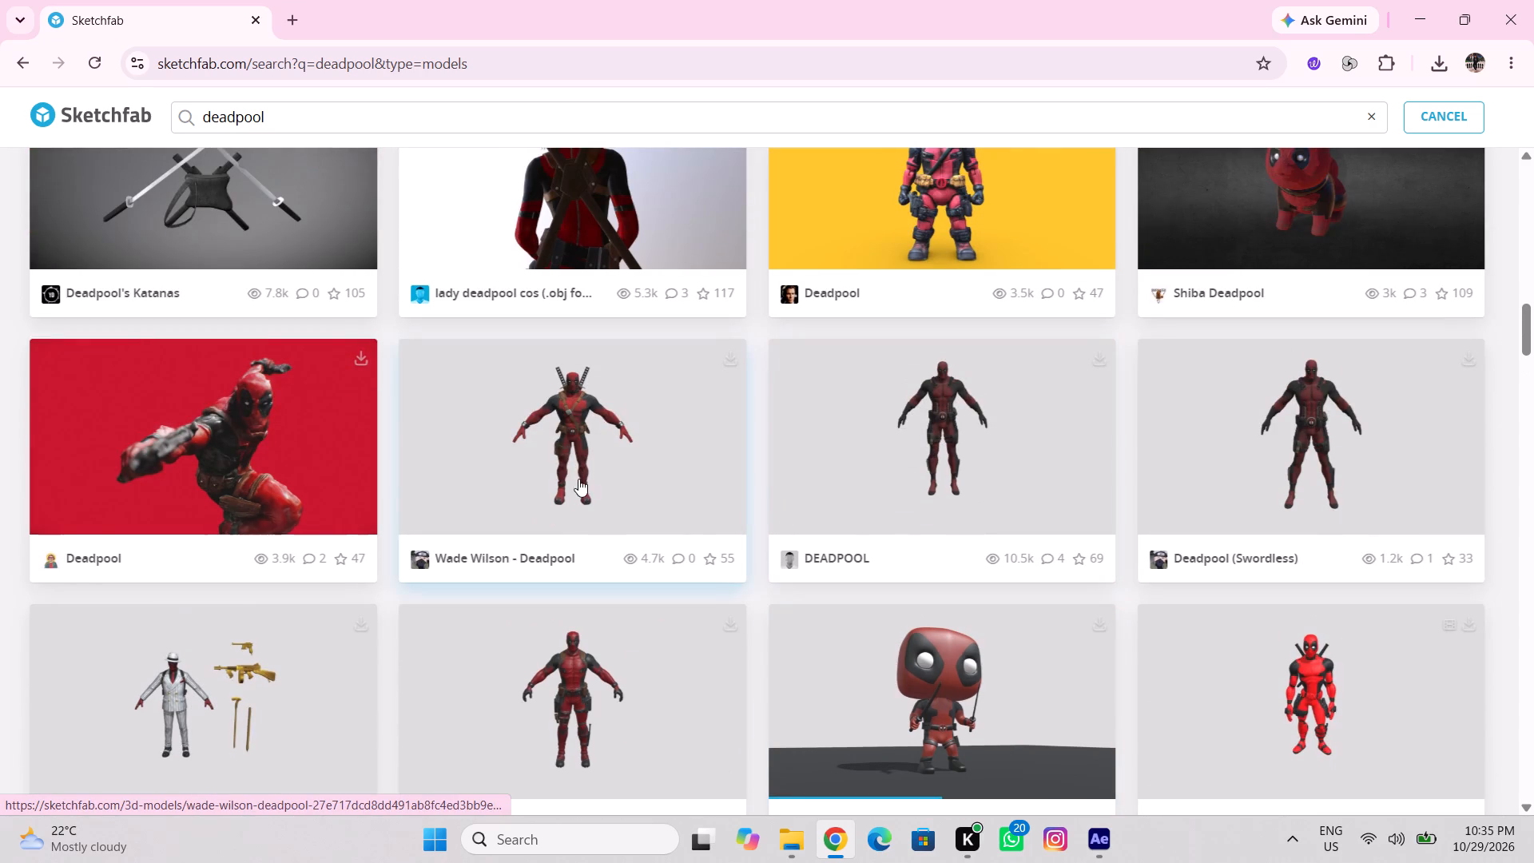
{"action": "scroll", "coordinate": [582, 475], "scroll_direction": "up", "scroll_amount": 1}
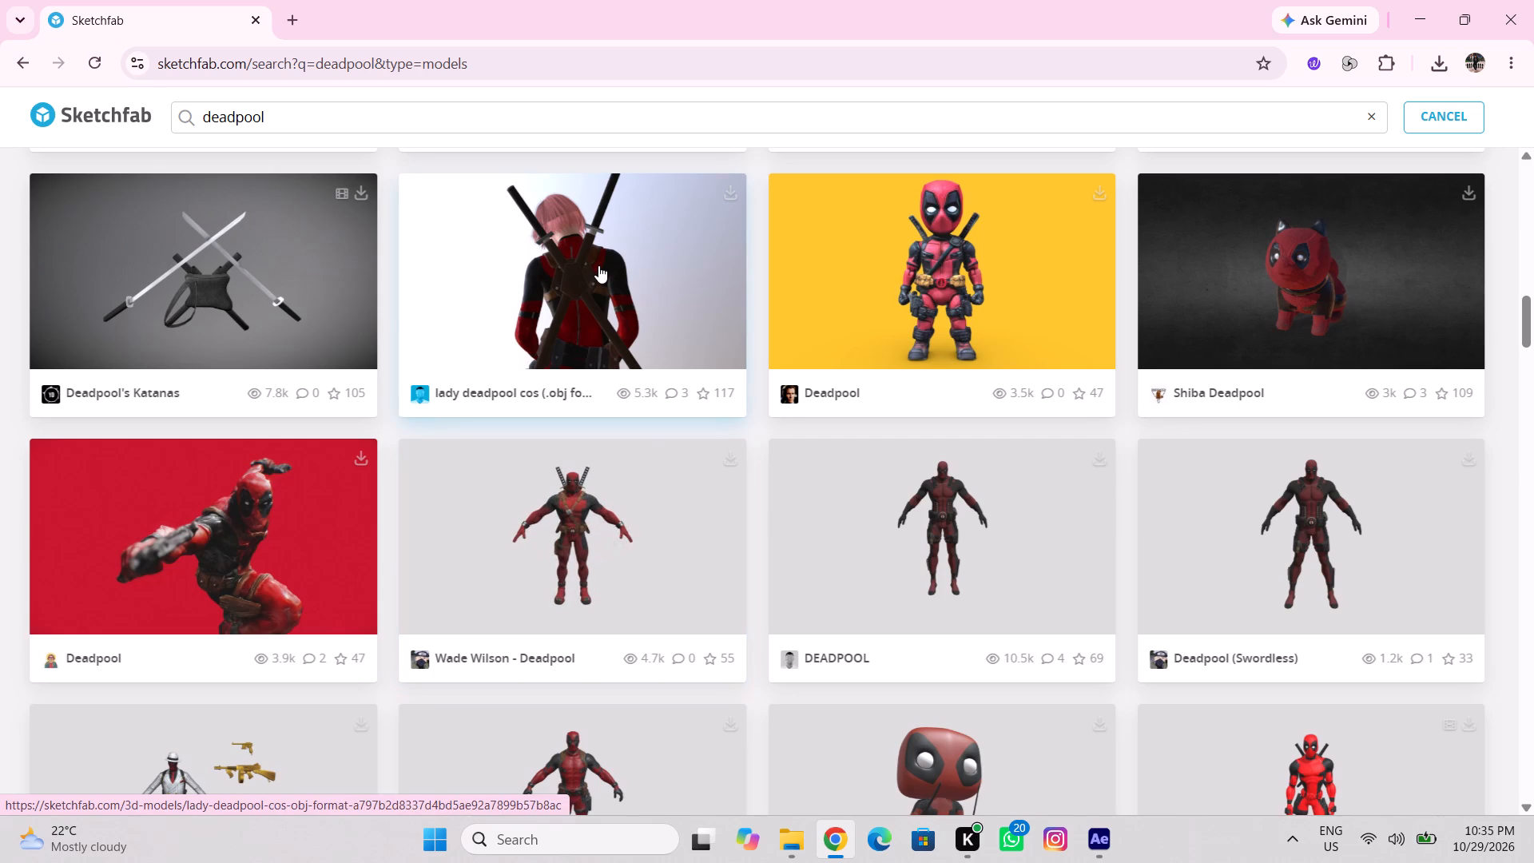
{"action": "left_click", "coordinate": [386, 367]}
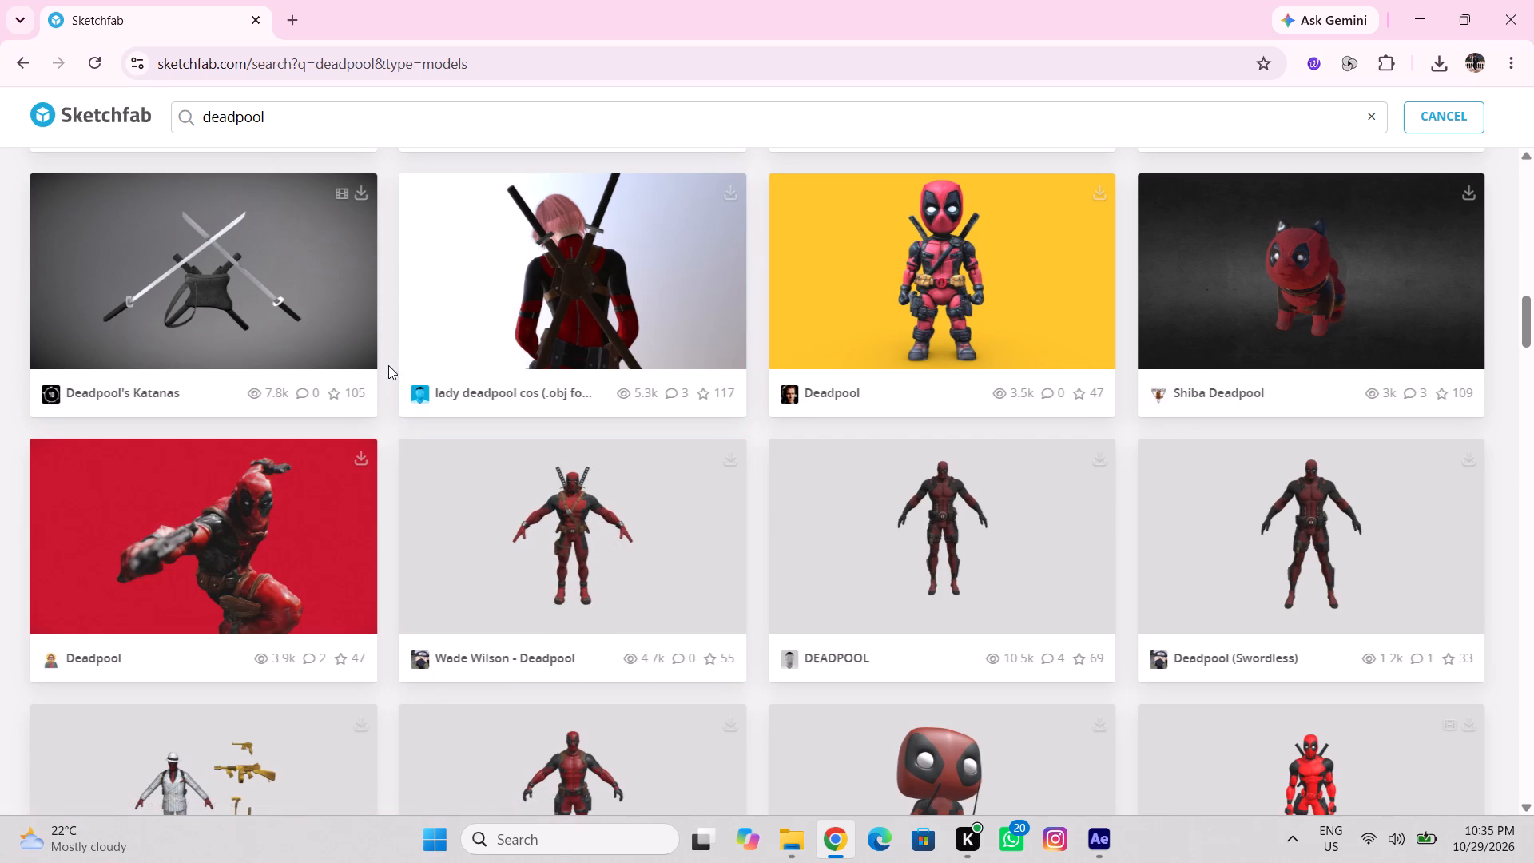
{"action": "scroll", "coordinate": [566, 273], "scroll_direction": "up", "scroll_amount": 3}
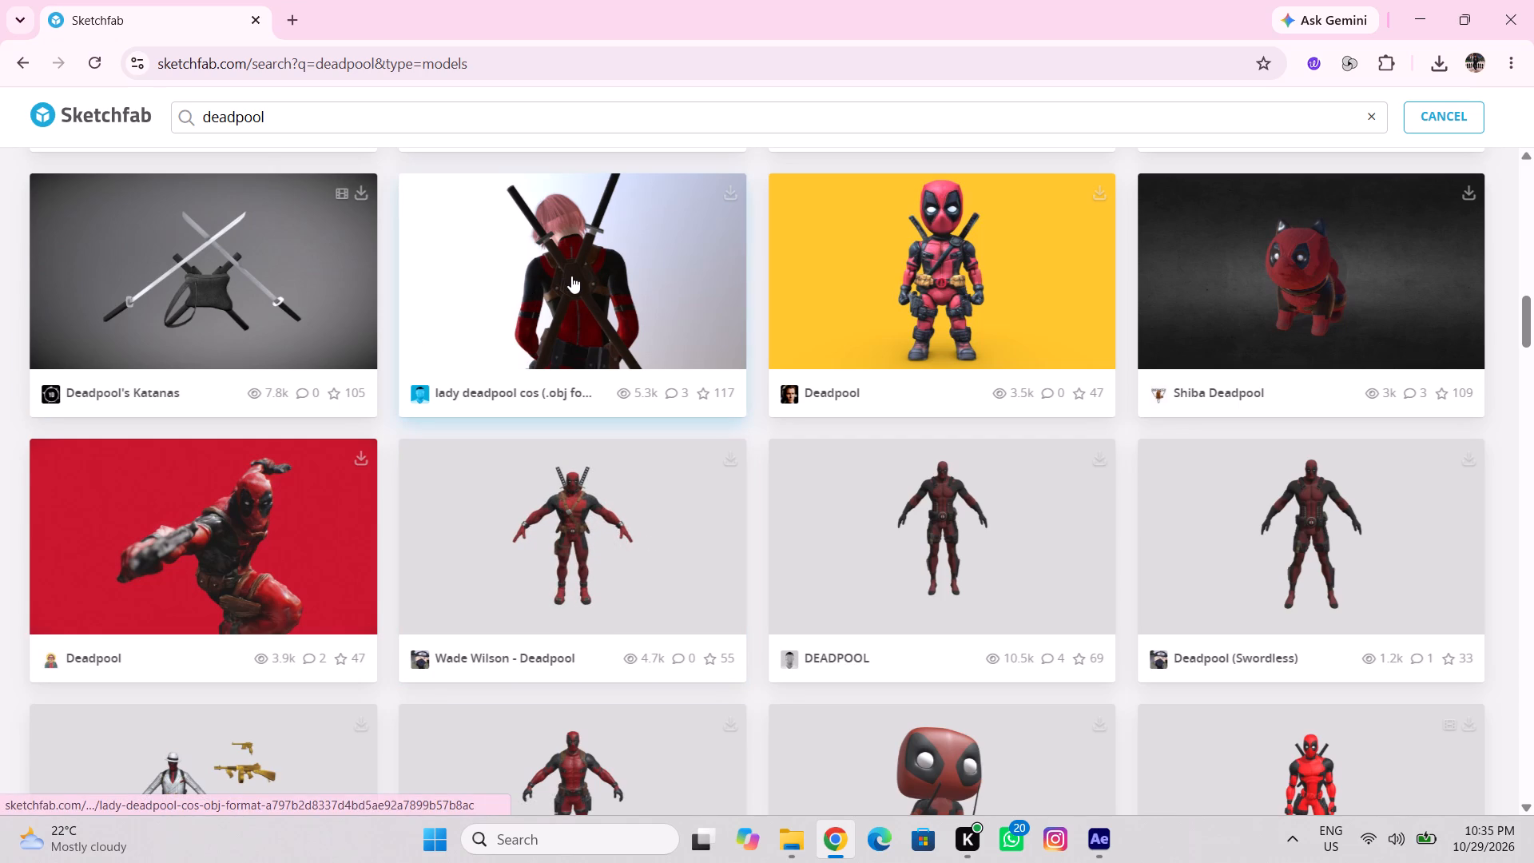
{"action": "scroll", "coordinate": [608, 346], "scroll_direction": "up", "scroll_amount": 2}
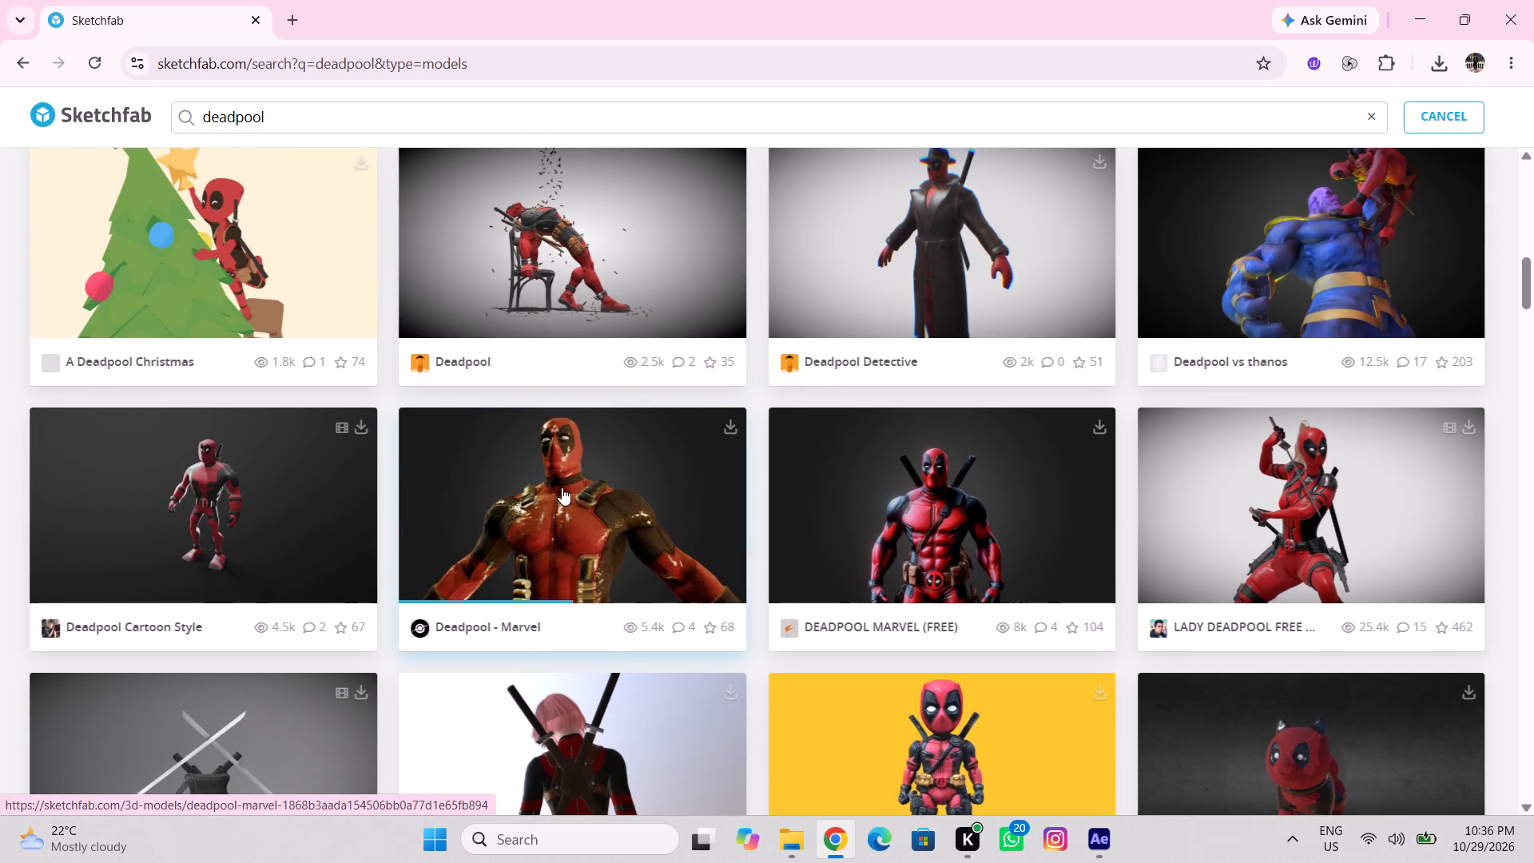
{"action": "scroll", "coordinate": [562, 487], "scroll_direction": "up", "scroll_amount": 2}
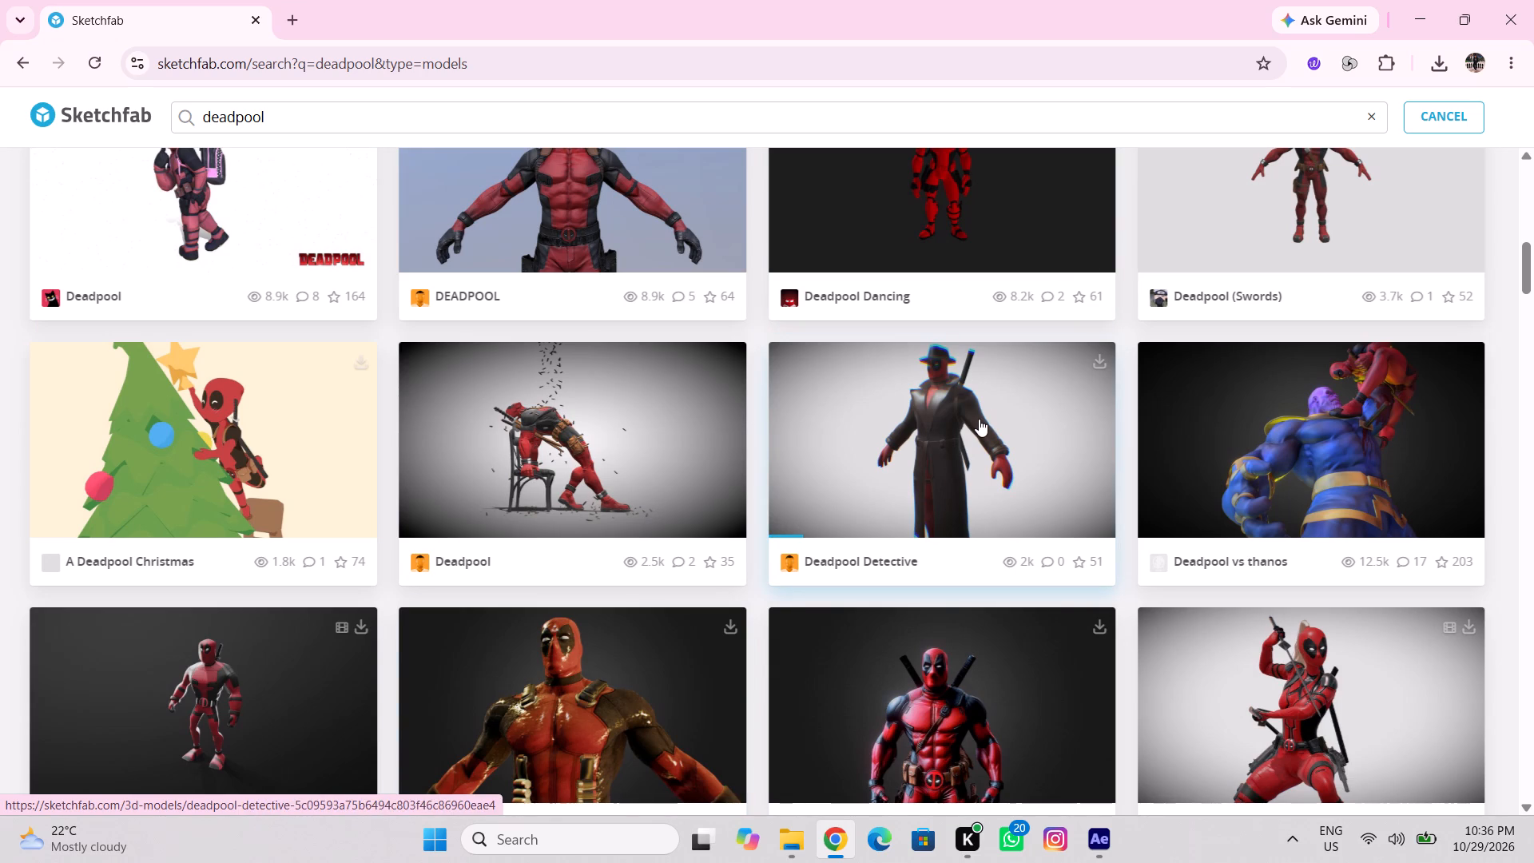
{"action": "scroll", "coordinate": [979, 419], "scroll_direction": "up", "scroll_amount": 7}
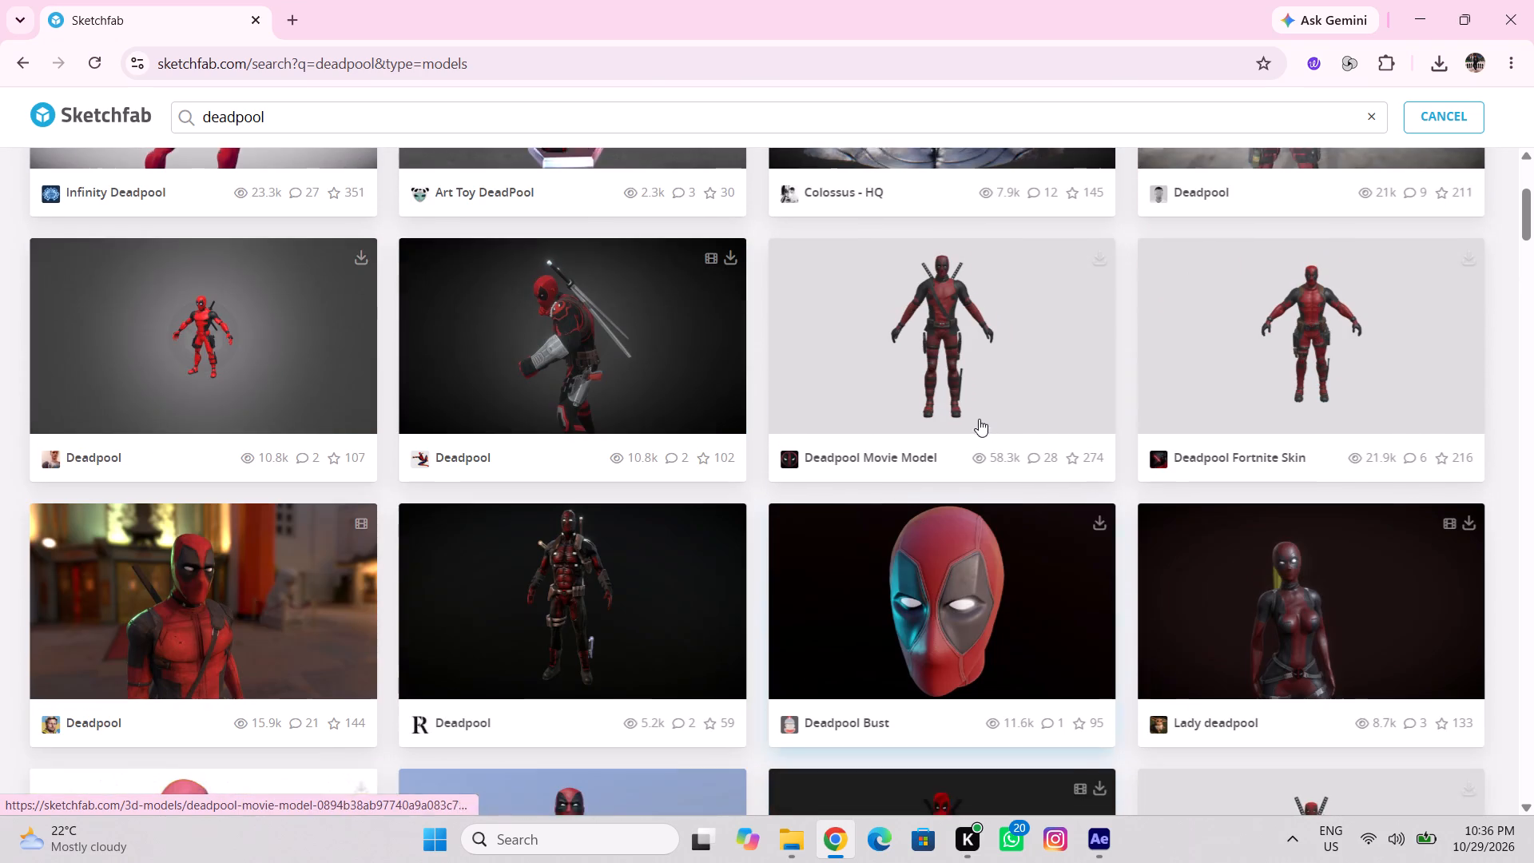
Open the model page of the dark-background "Lady deadpool" listed beside the Deadpool Bust and find its download option.
{"action": "left_click", "coordinate": [1398, 608]}
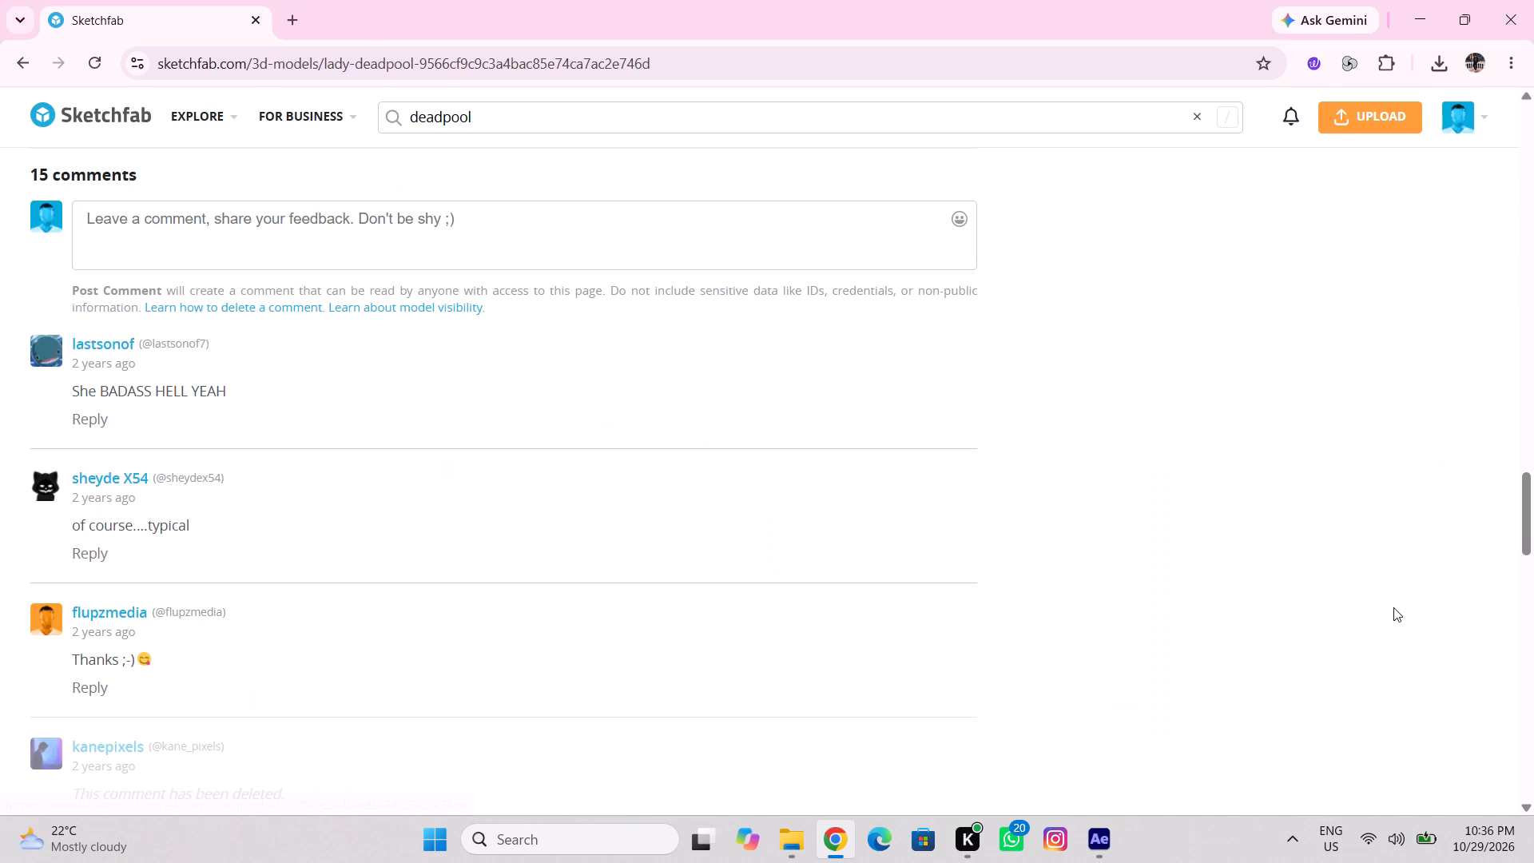
{"action": "scroll", "coordinate": [1278, 514], "scroll_direction": "up", "scroll_amount": 5}
{"action": "scroll", "coordinate": [412, 335], "scroll_direction": "up", "scroll_amount": 7}
{"action": "scroll", "coordinate": [412, 335], "scroll_direction": "down", "scroll_amount": 4}
{"action": "scroll", "coordinate": [412, 335], "scroll_direction": "up", "scroll_amount": 17}
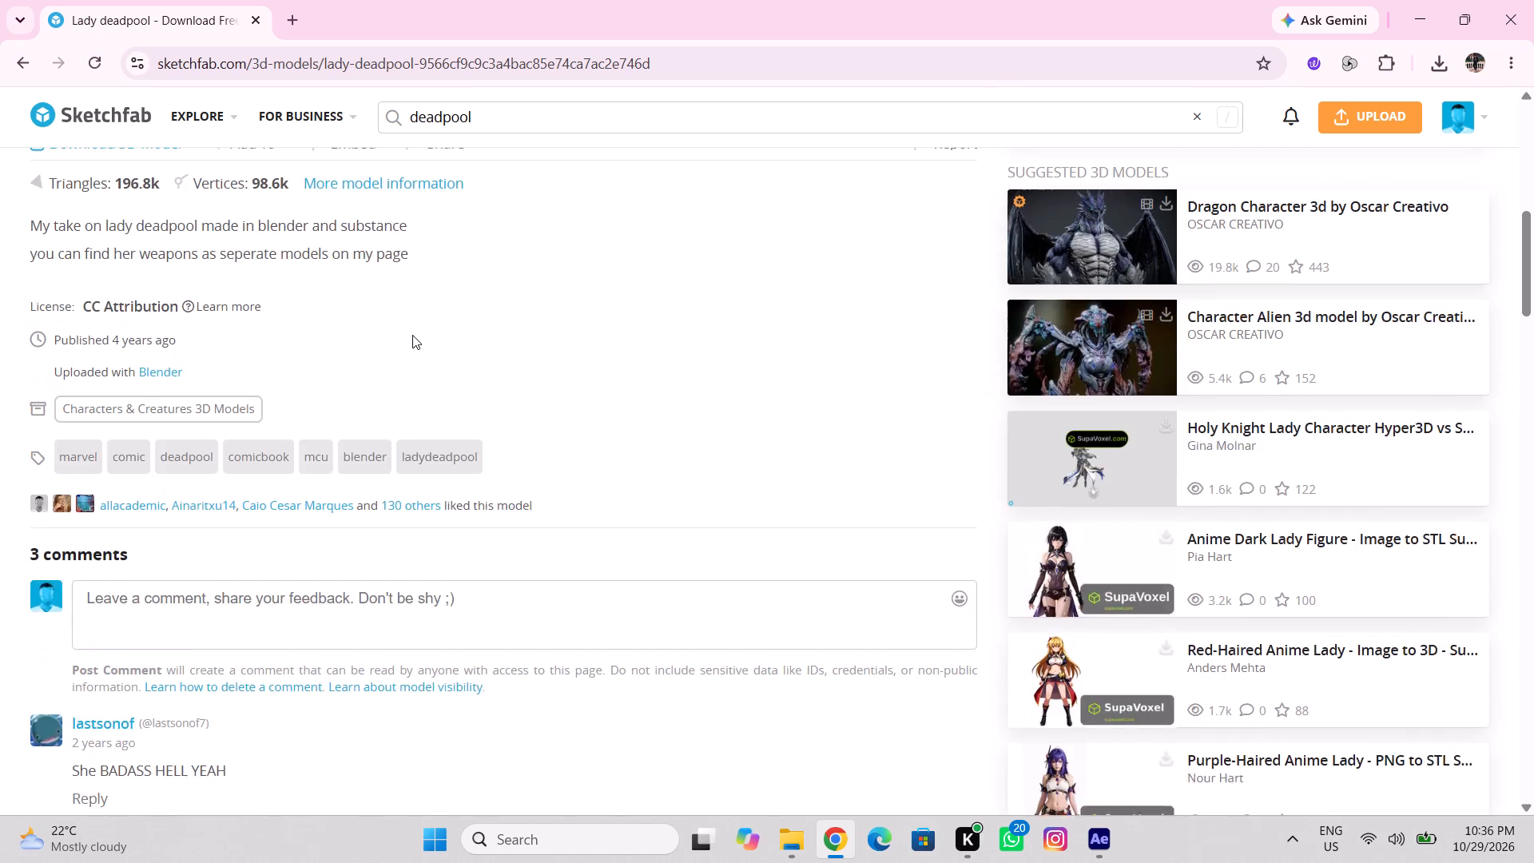
{"action": "scroll", "coordinate": [412, 335], "scroll_direction": "up", "scroll_amount": 6}
{"action": "scroll", "coordinate": [410, 332], "scroll_direction": "down", "scroll_amount": 1}
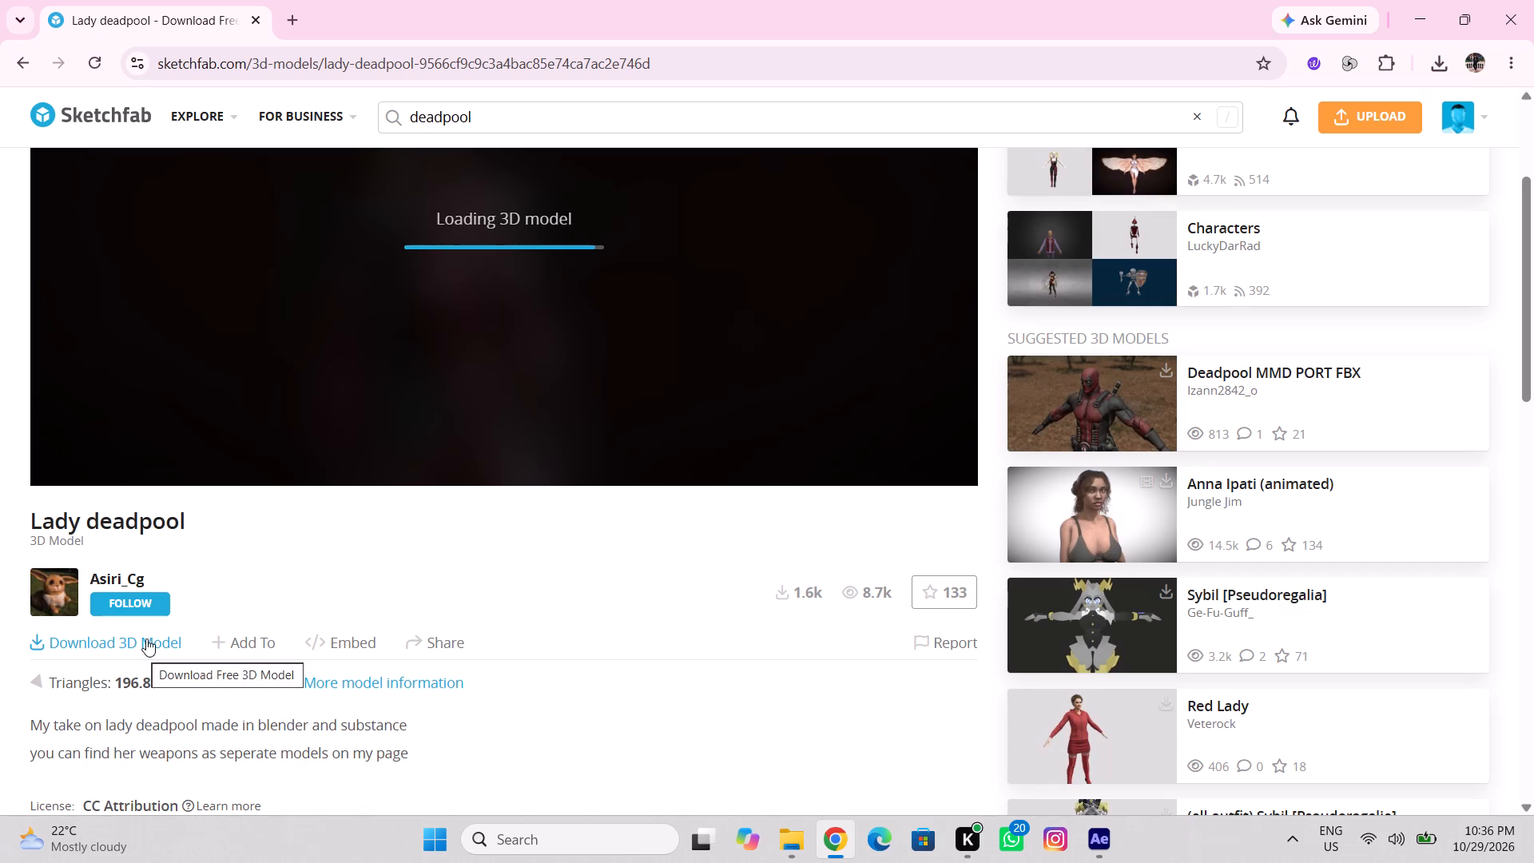
{"action": "scroll", "coordinate": [146, 638], "scroll_direction": "up", "scroll_amount": 2}
{"action": "scroll", "coordinate": [146, 638], "scroll_direction": "down", "scroll_amount": 2}
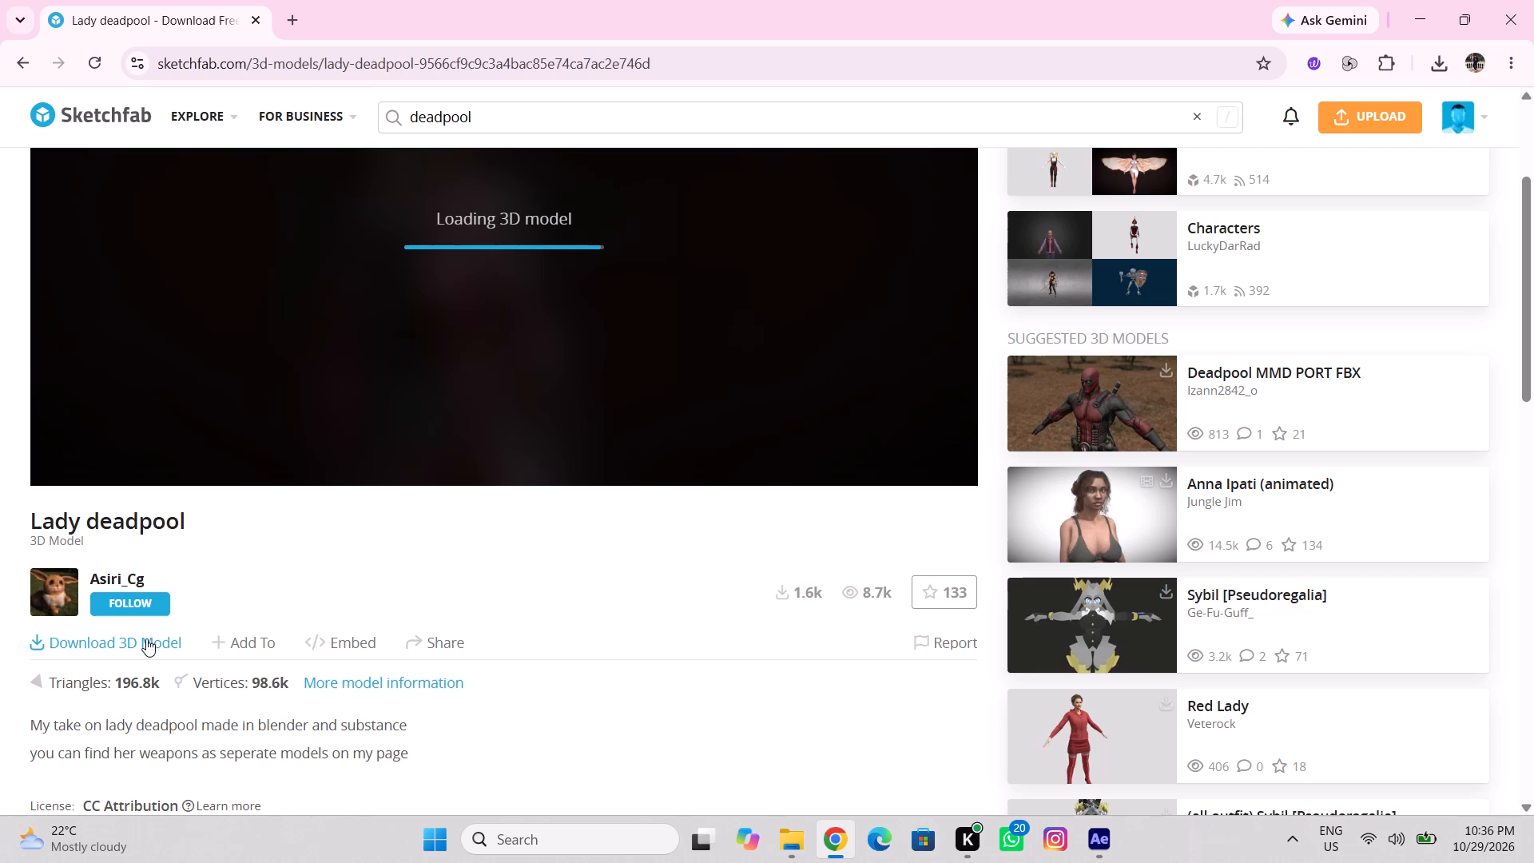
Download the Lady deadpool model in GLB format with the 4k texture size.
{"action": "left_click", "coordinate": [146, 638]}
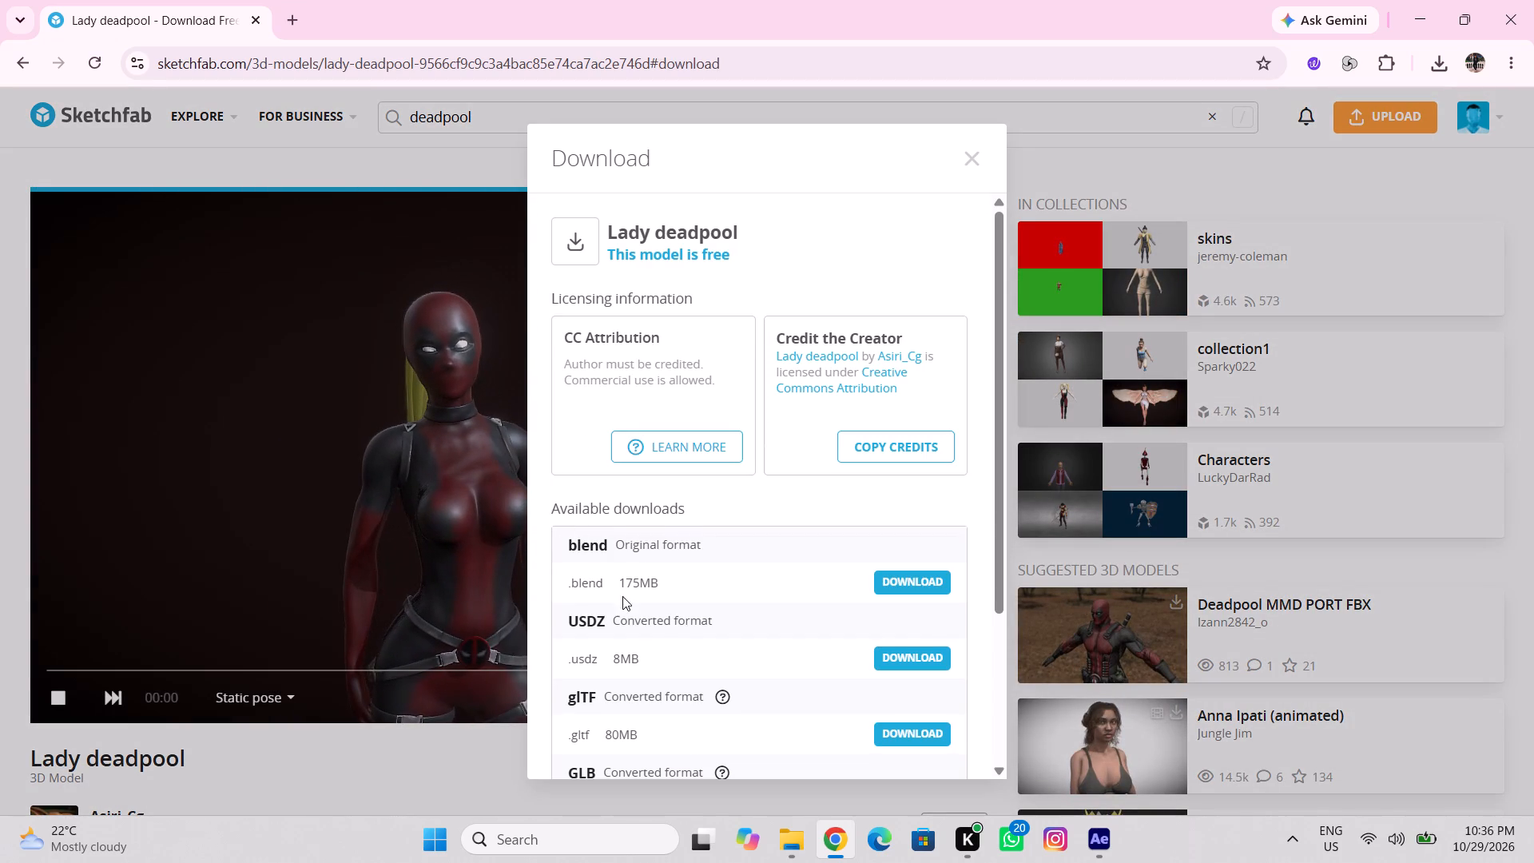
{"action": "scroll", "coordinate": [646, 655], "scroll_direction": "down", "scroll_amount": 2}
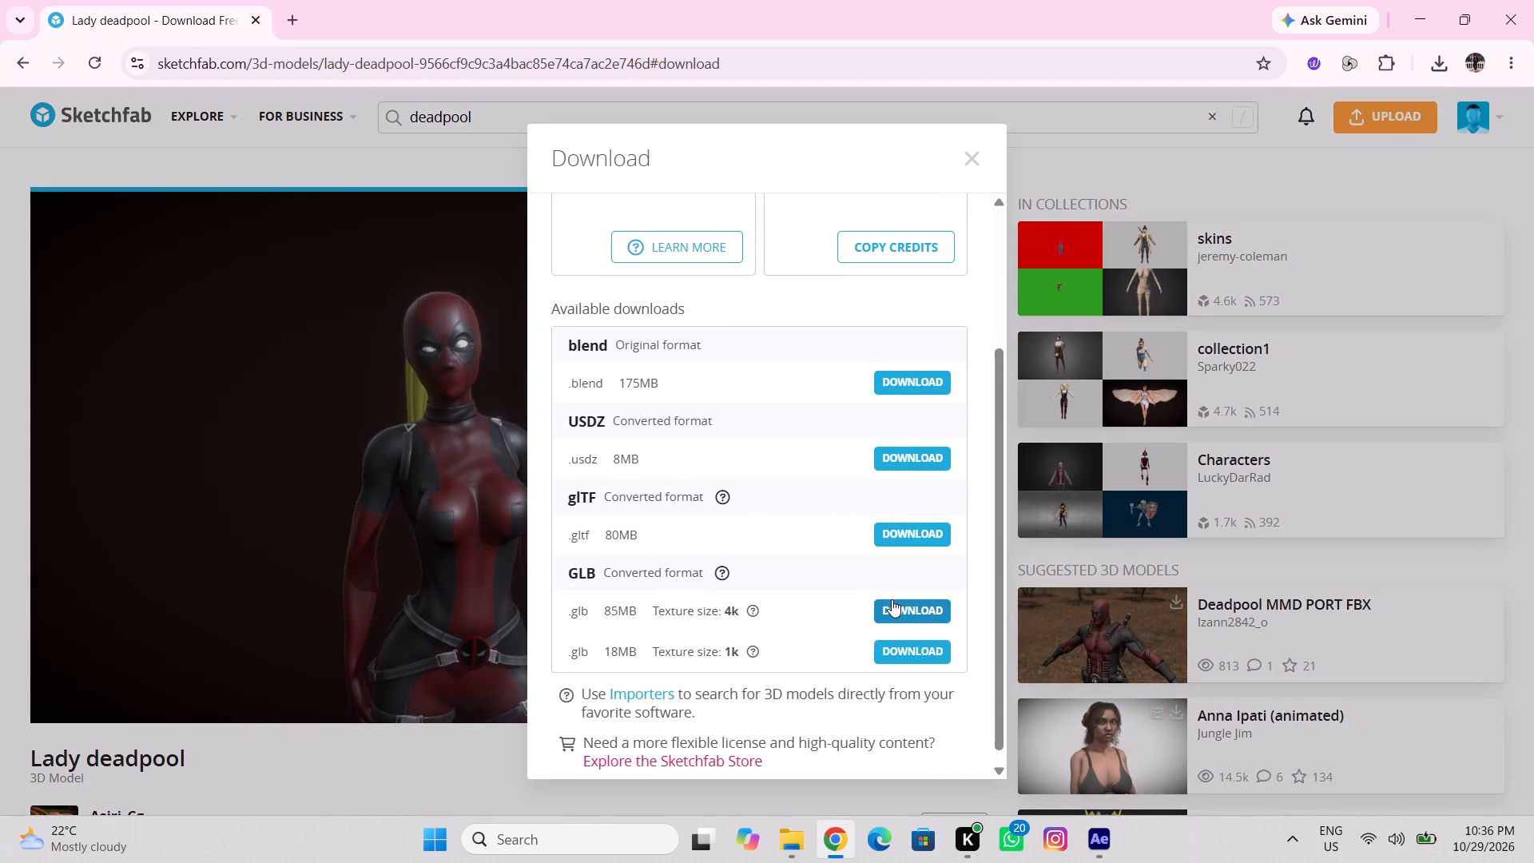
{"action": "left_click", "coordinate": [892, 599]}
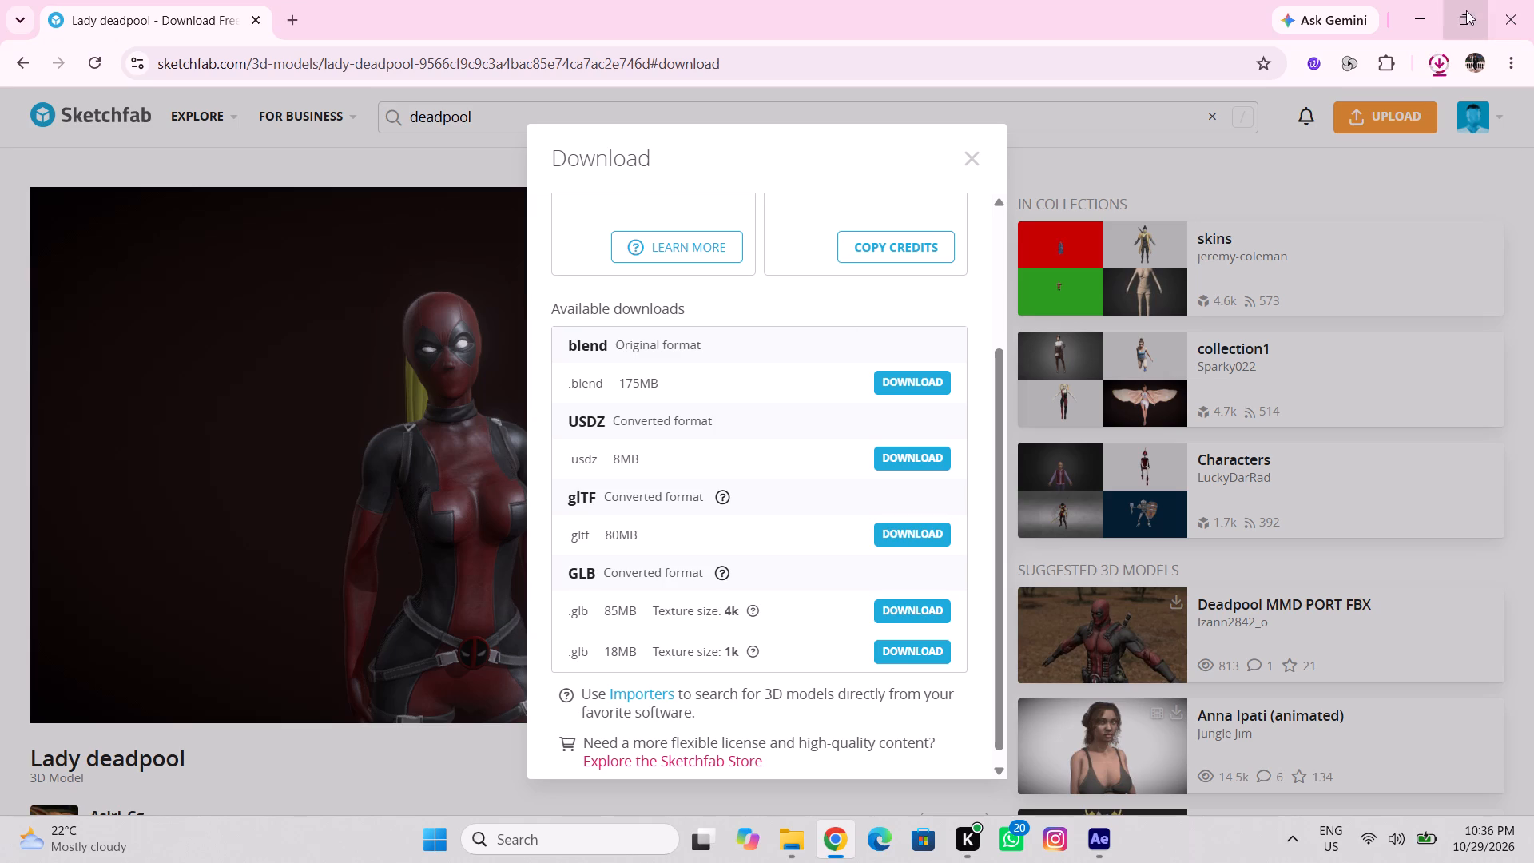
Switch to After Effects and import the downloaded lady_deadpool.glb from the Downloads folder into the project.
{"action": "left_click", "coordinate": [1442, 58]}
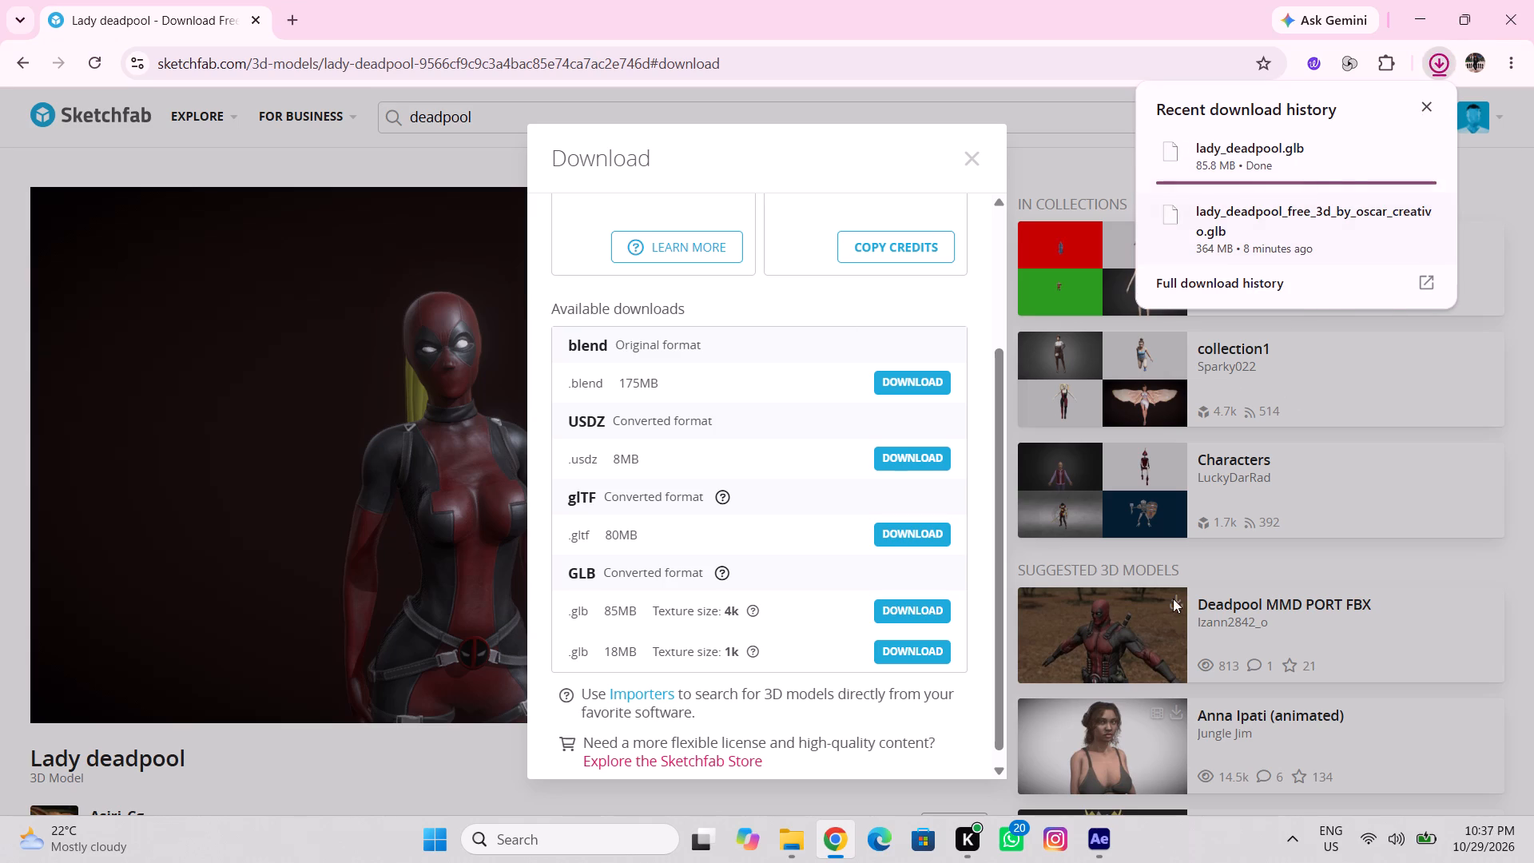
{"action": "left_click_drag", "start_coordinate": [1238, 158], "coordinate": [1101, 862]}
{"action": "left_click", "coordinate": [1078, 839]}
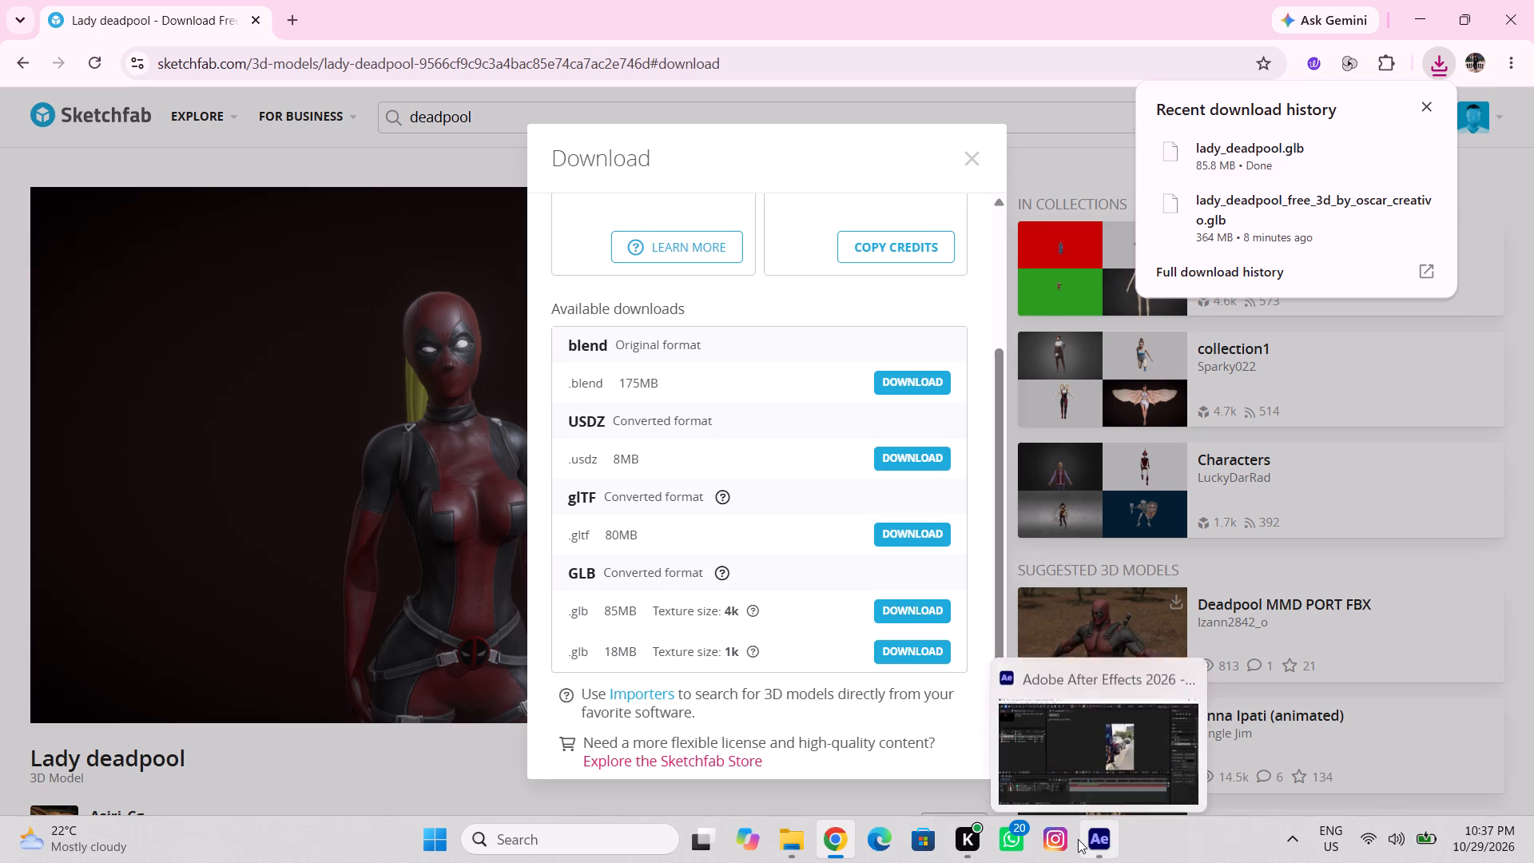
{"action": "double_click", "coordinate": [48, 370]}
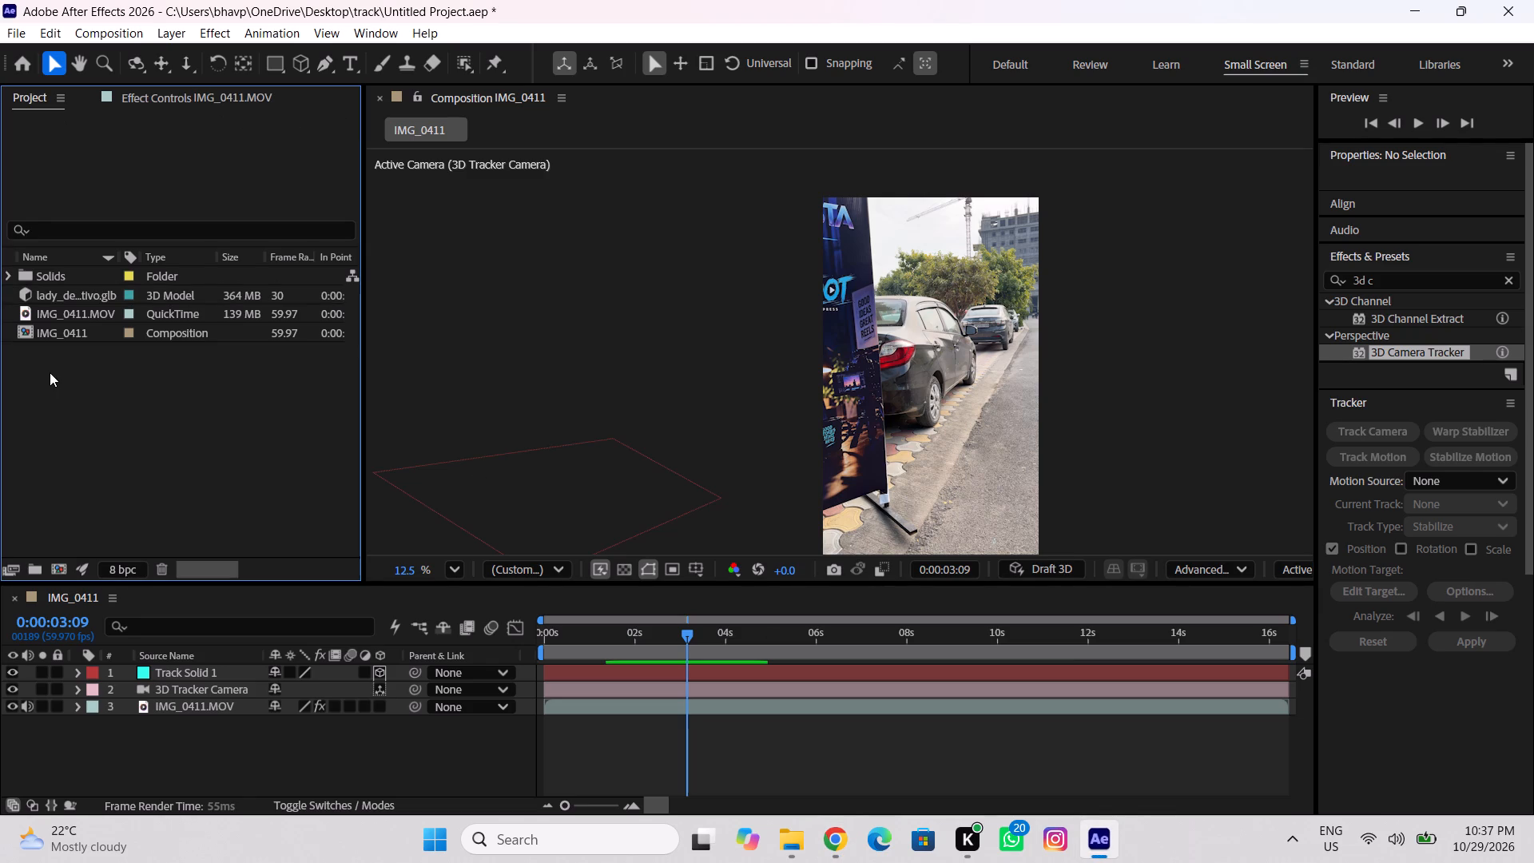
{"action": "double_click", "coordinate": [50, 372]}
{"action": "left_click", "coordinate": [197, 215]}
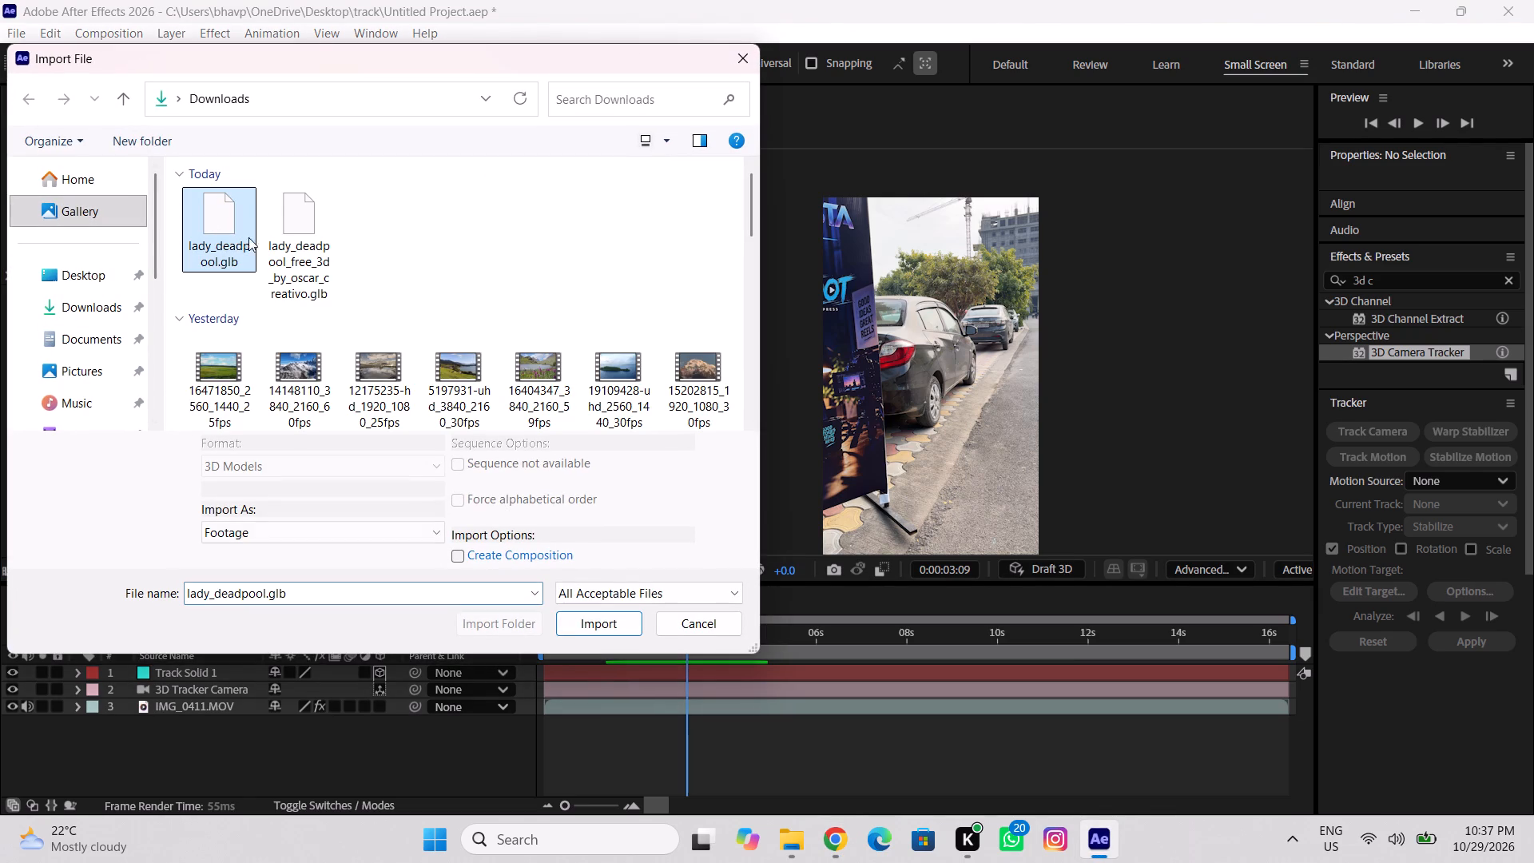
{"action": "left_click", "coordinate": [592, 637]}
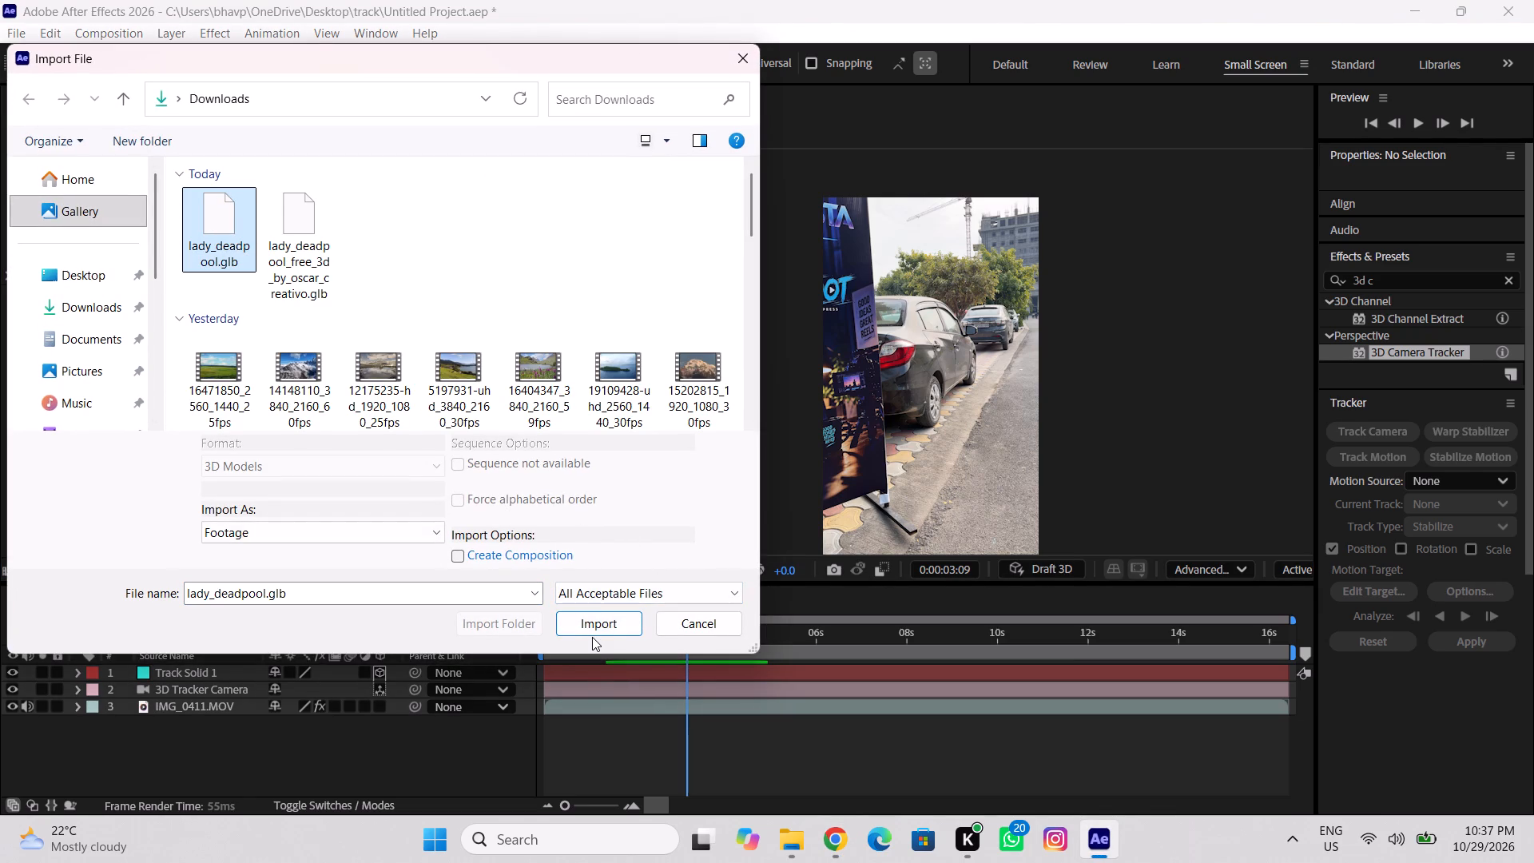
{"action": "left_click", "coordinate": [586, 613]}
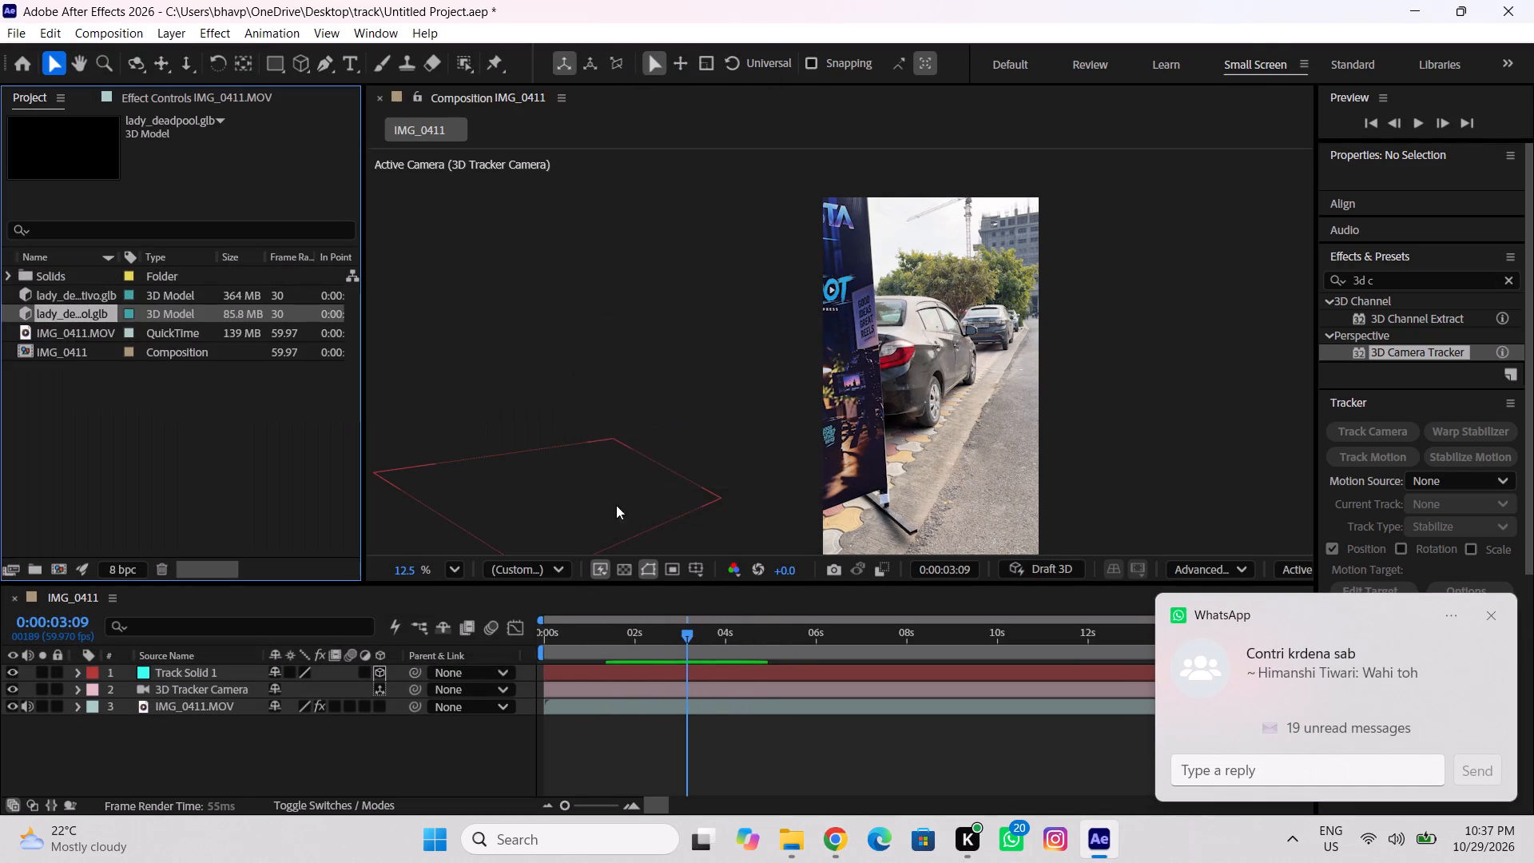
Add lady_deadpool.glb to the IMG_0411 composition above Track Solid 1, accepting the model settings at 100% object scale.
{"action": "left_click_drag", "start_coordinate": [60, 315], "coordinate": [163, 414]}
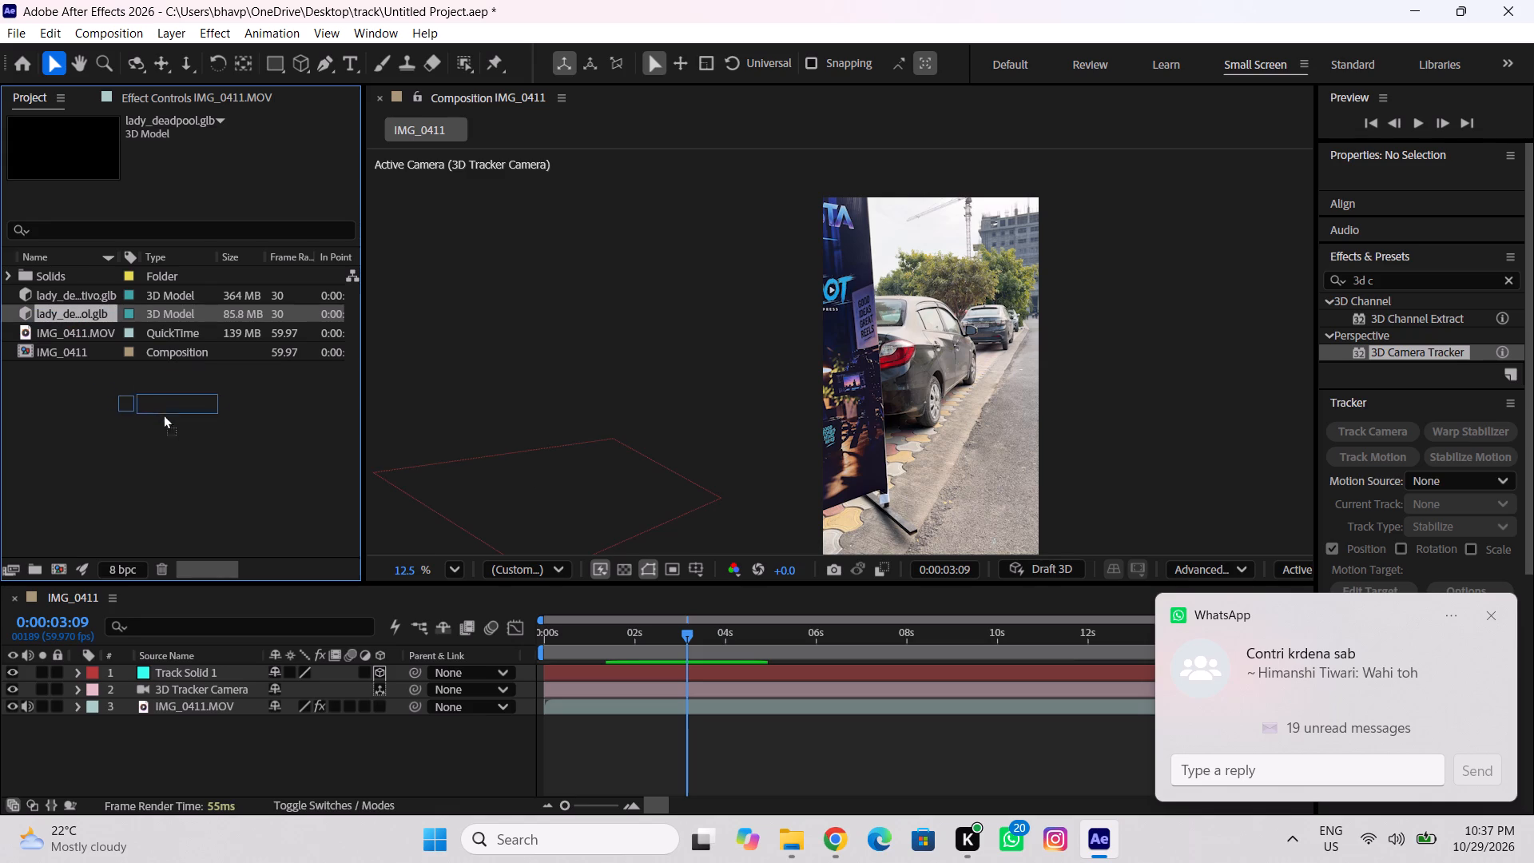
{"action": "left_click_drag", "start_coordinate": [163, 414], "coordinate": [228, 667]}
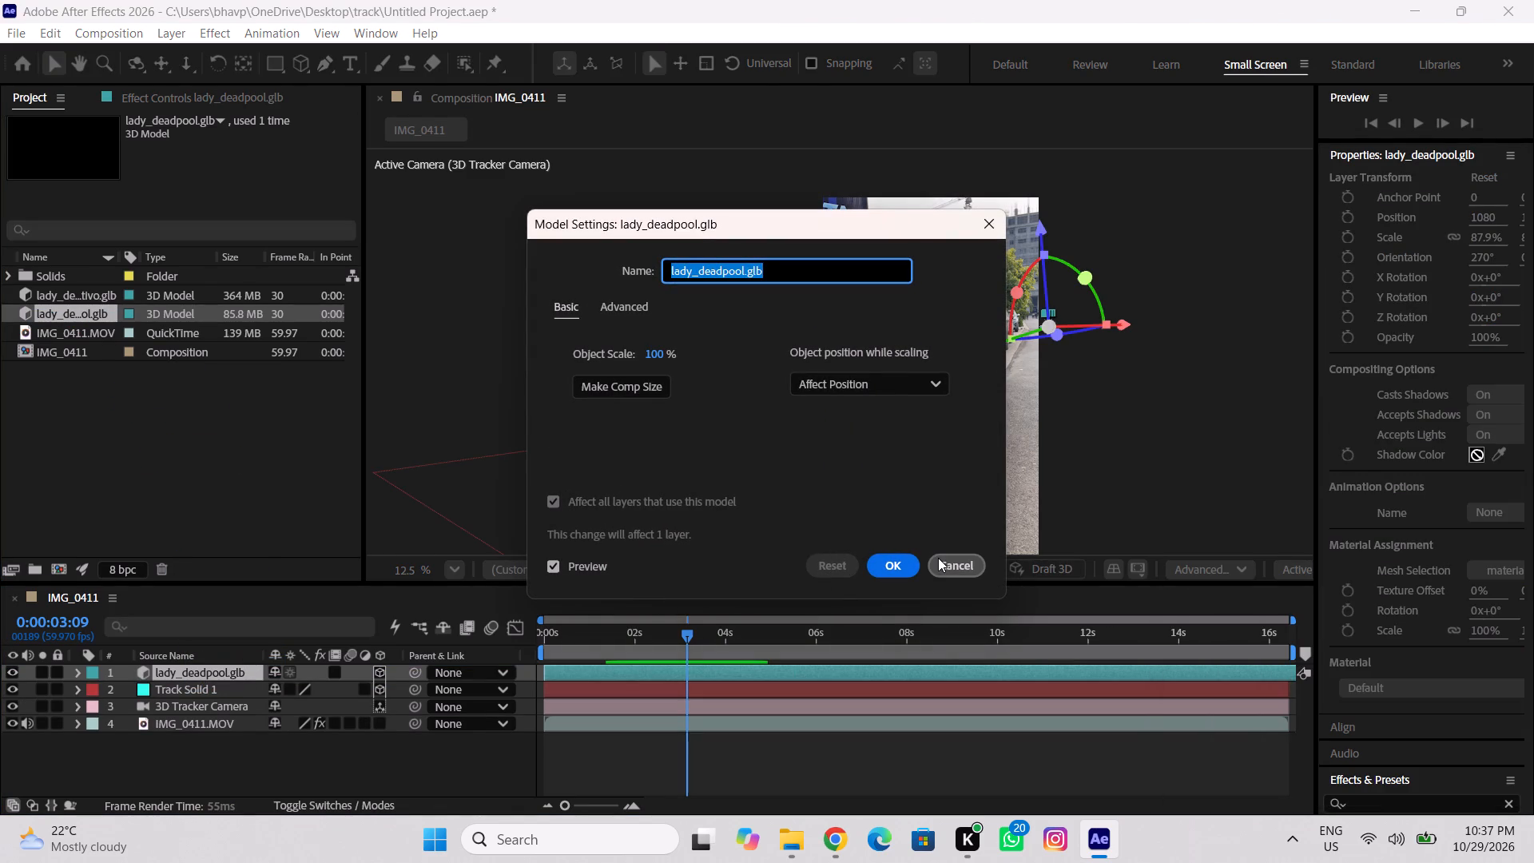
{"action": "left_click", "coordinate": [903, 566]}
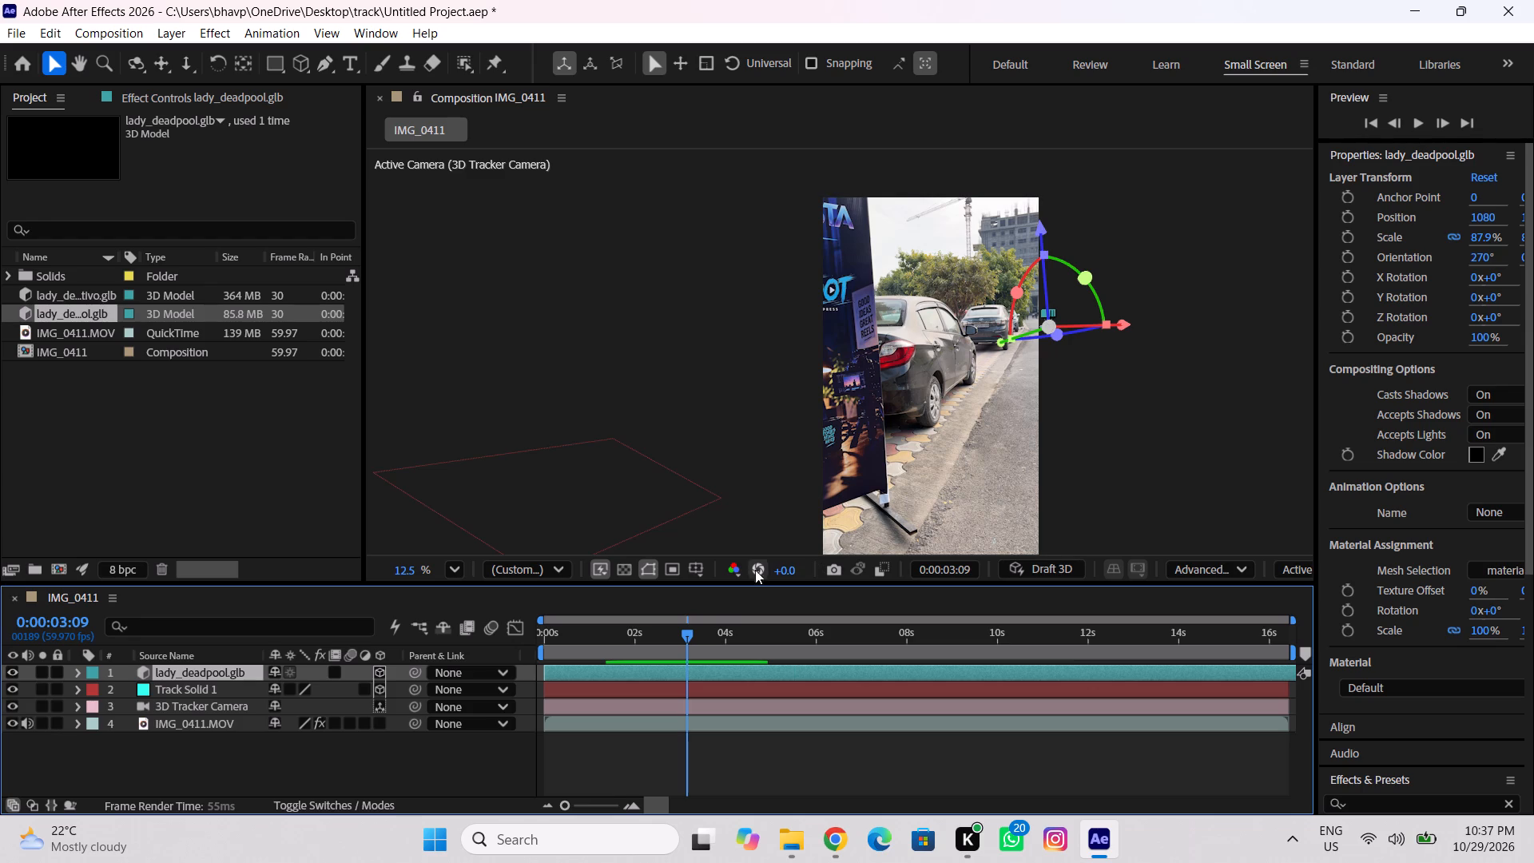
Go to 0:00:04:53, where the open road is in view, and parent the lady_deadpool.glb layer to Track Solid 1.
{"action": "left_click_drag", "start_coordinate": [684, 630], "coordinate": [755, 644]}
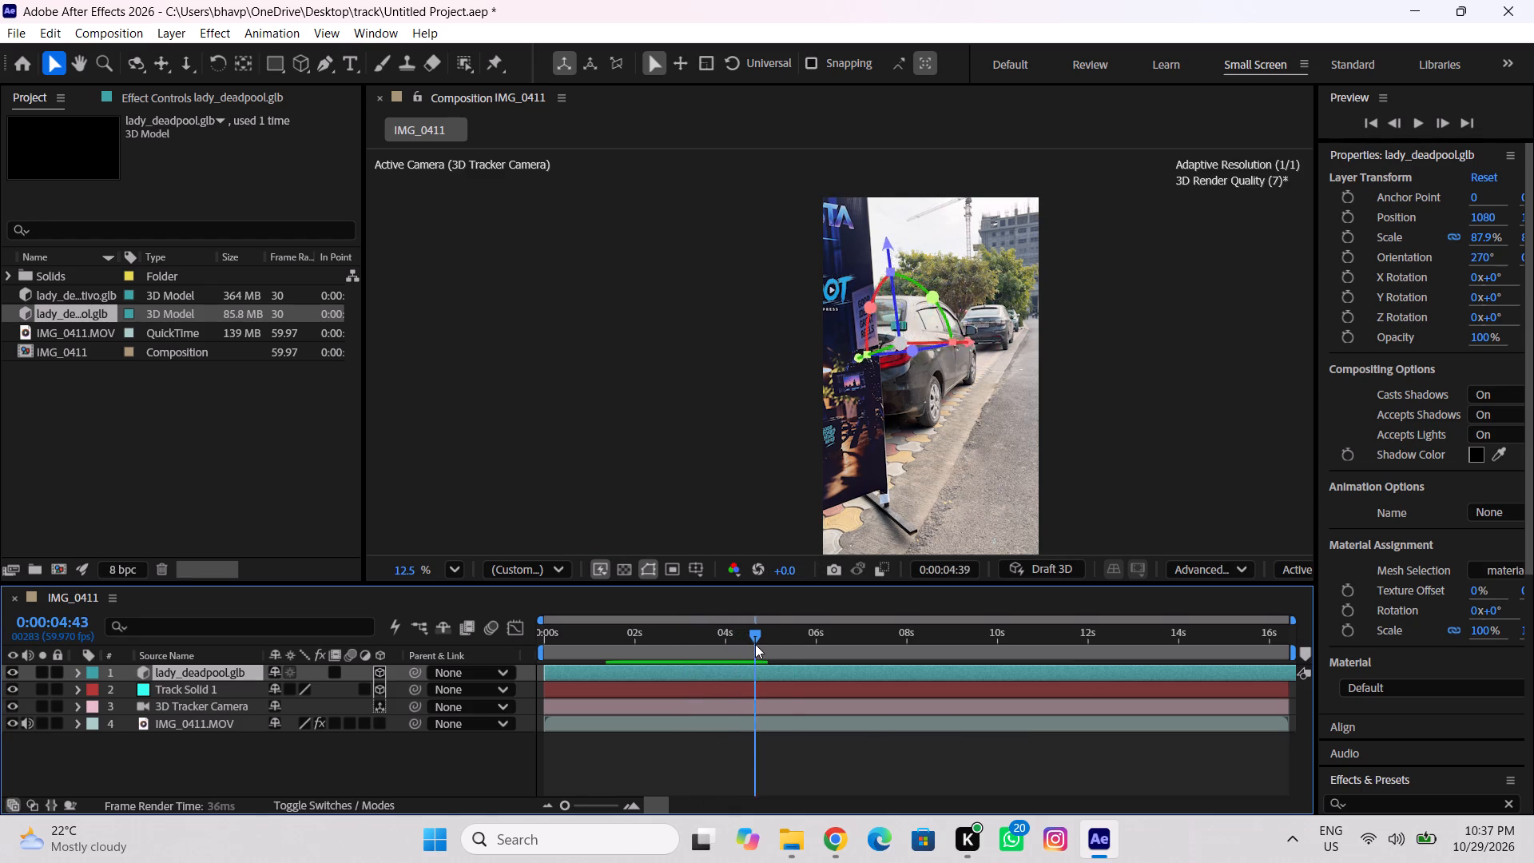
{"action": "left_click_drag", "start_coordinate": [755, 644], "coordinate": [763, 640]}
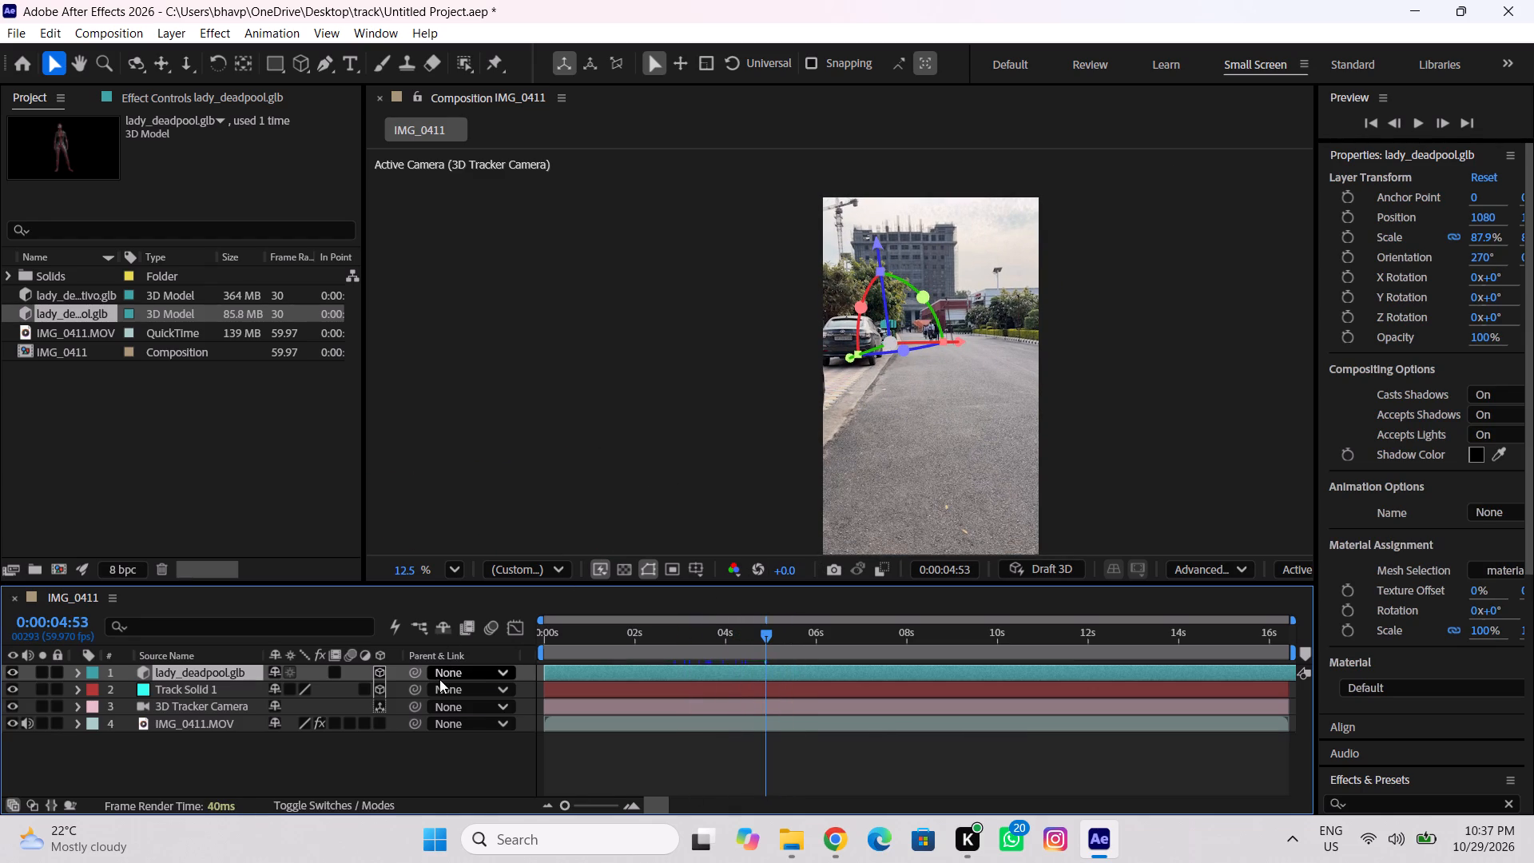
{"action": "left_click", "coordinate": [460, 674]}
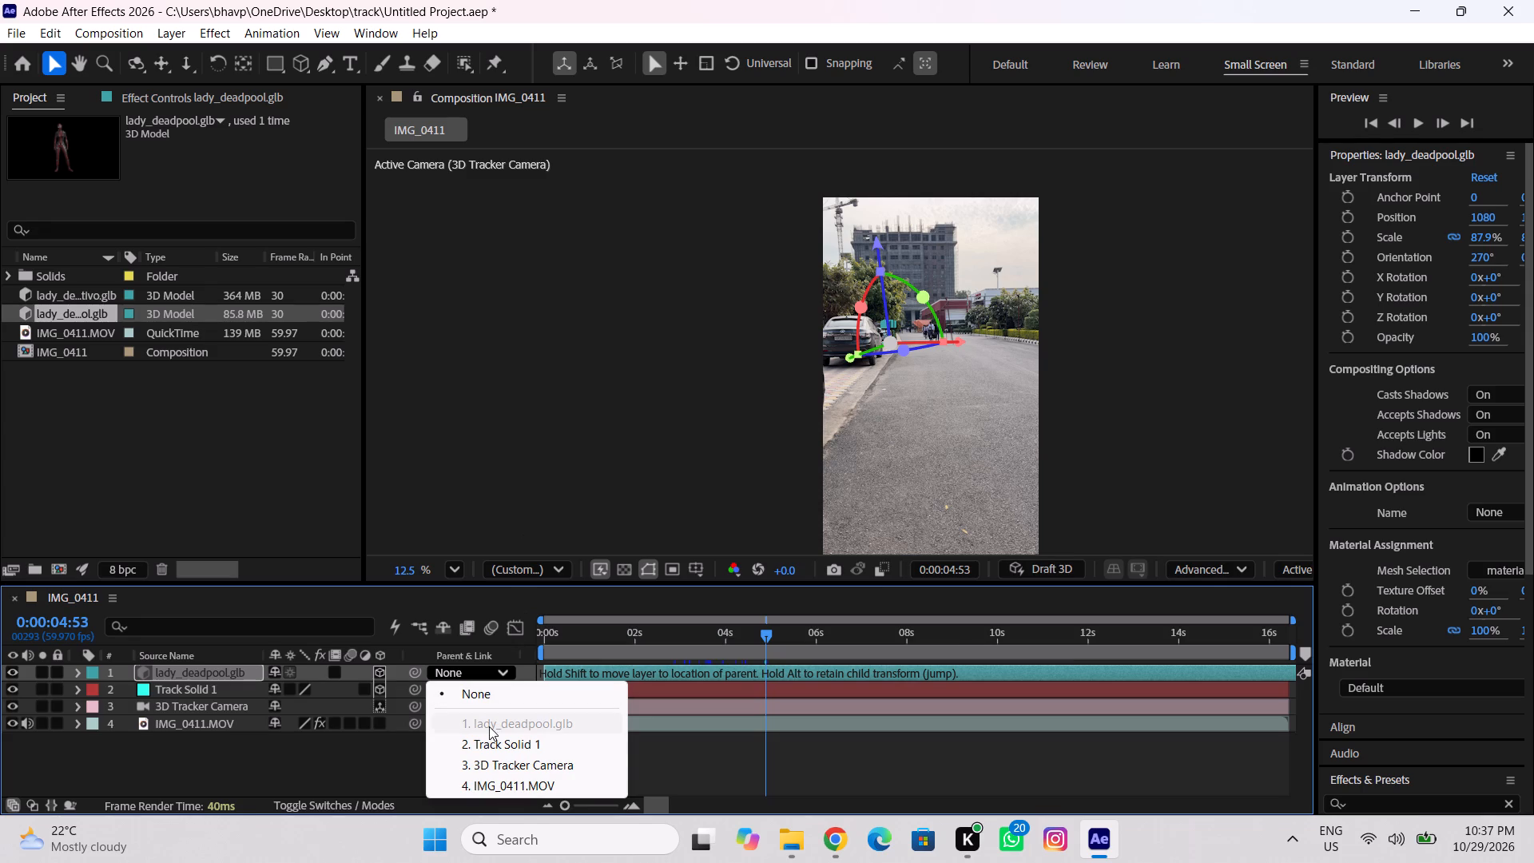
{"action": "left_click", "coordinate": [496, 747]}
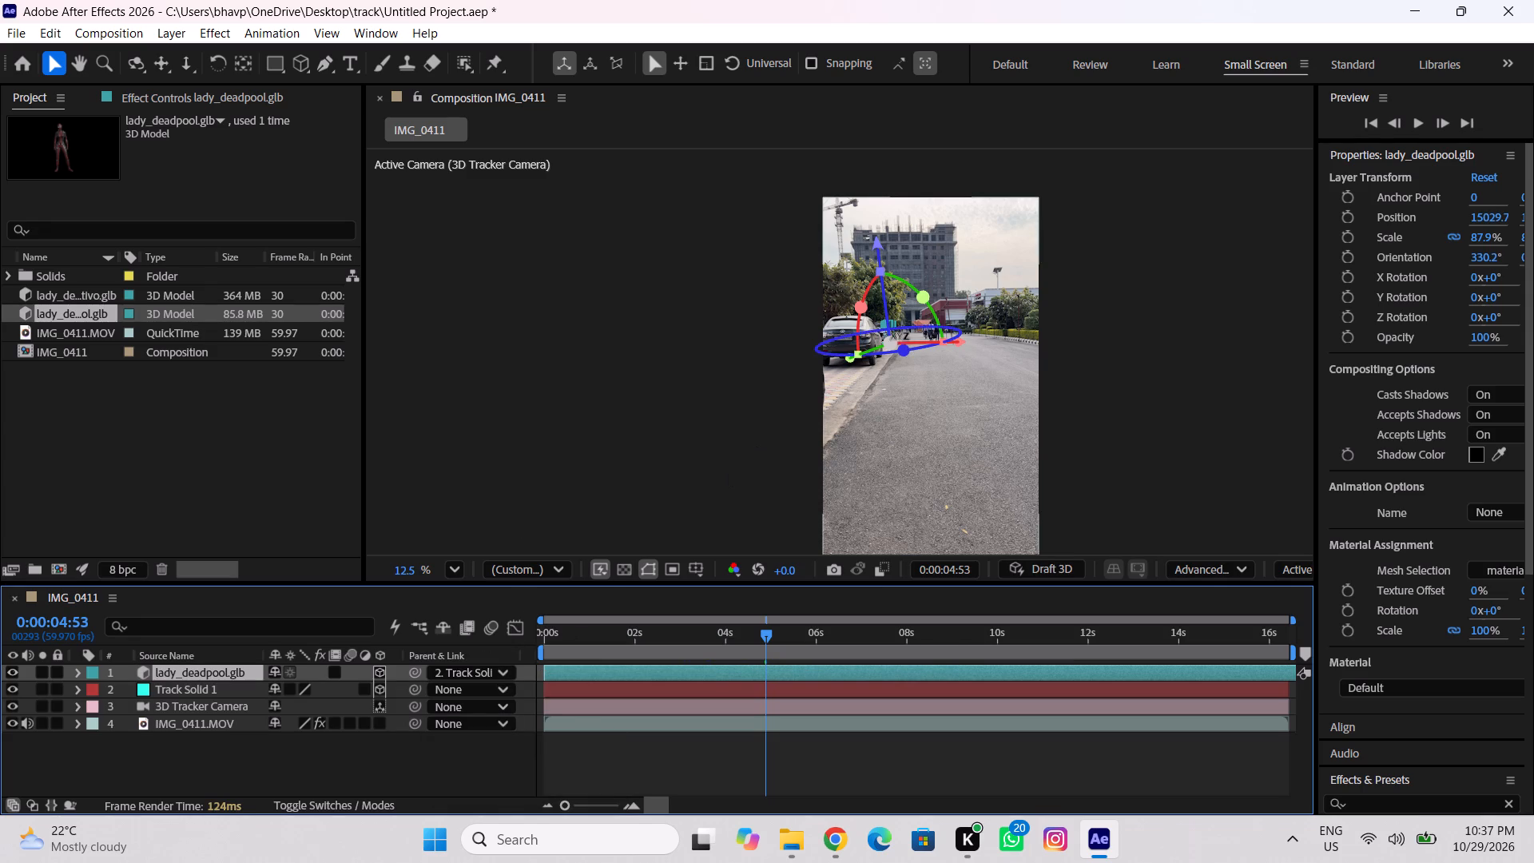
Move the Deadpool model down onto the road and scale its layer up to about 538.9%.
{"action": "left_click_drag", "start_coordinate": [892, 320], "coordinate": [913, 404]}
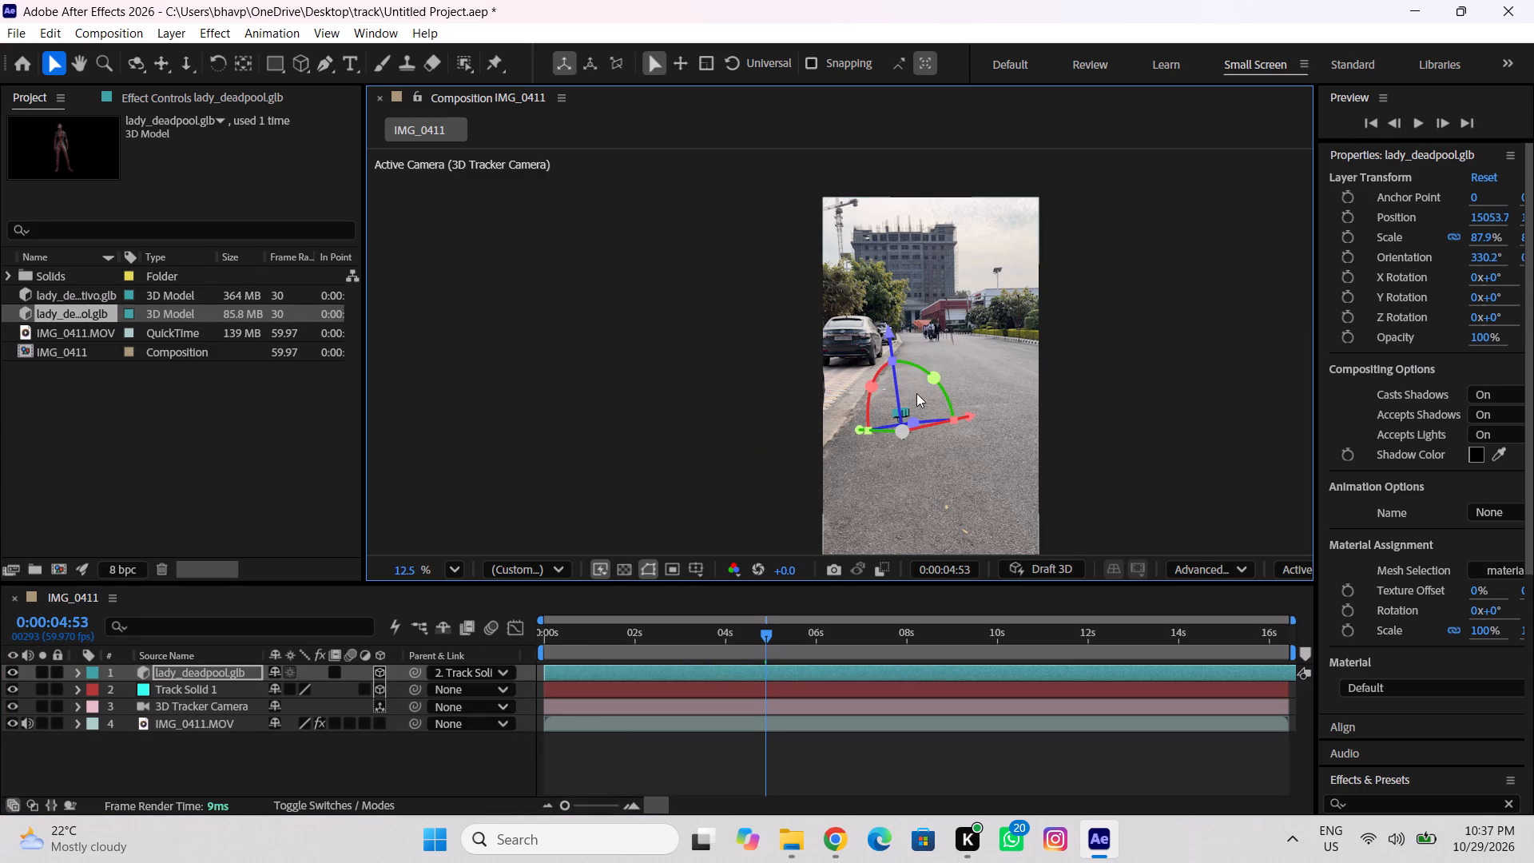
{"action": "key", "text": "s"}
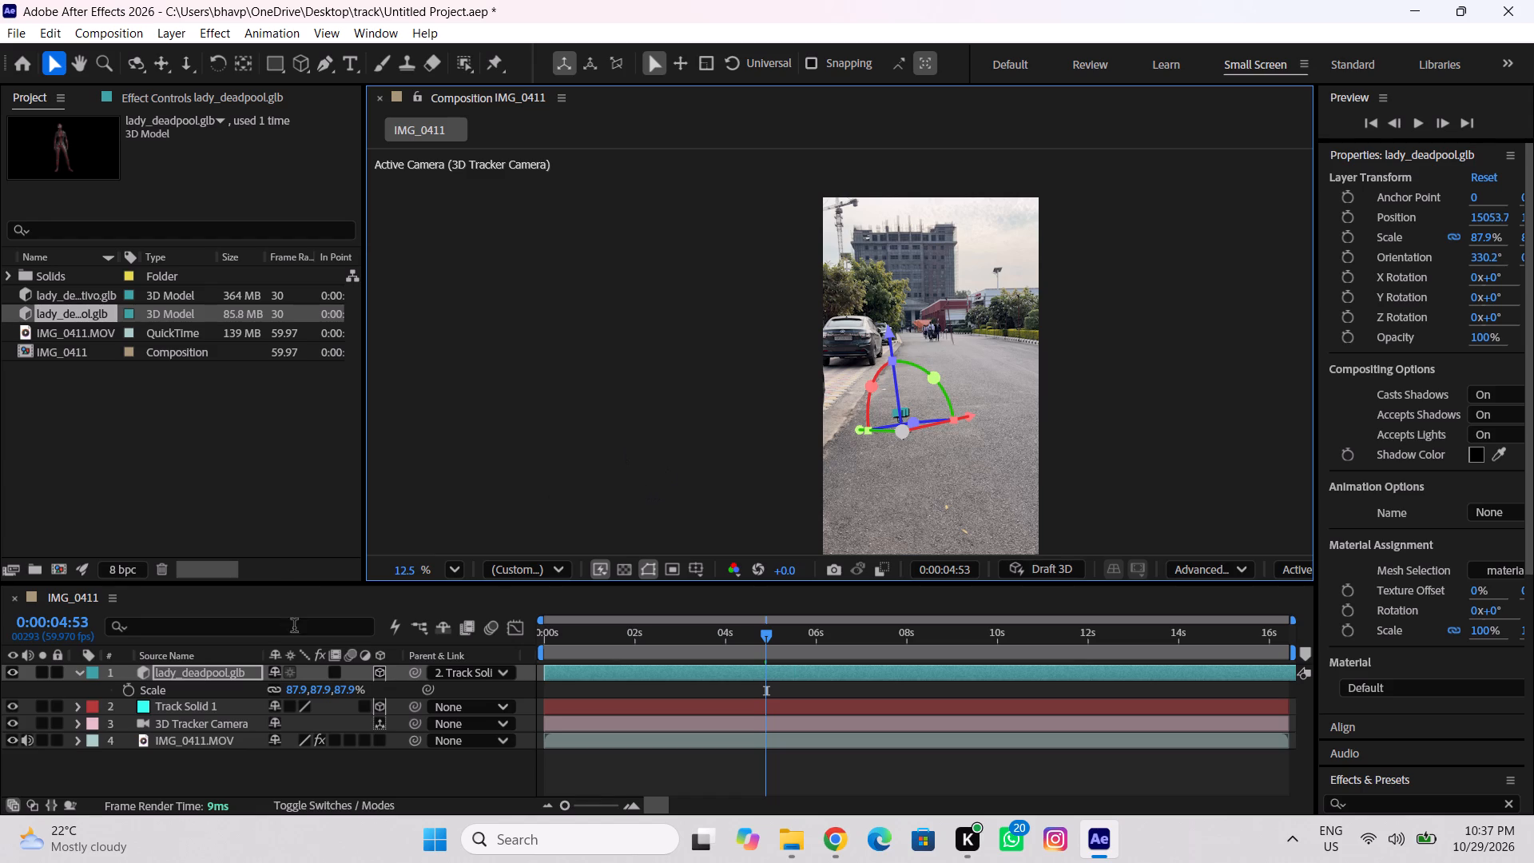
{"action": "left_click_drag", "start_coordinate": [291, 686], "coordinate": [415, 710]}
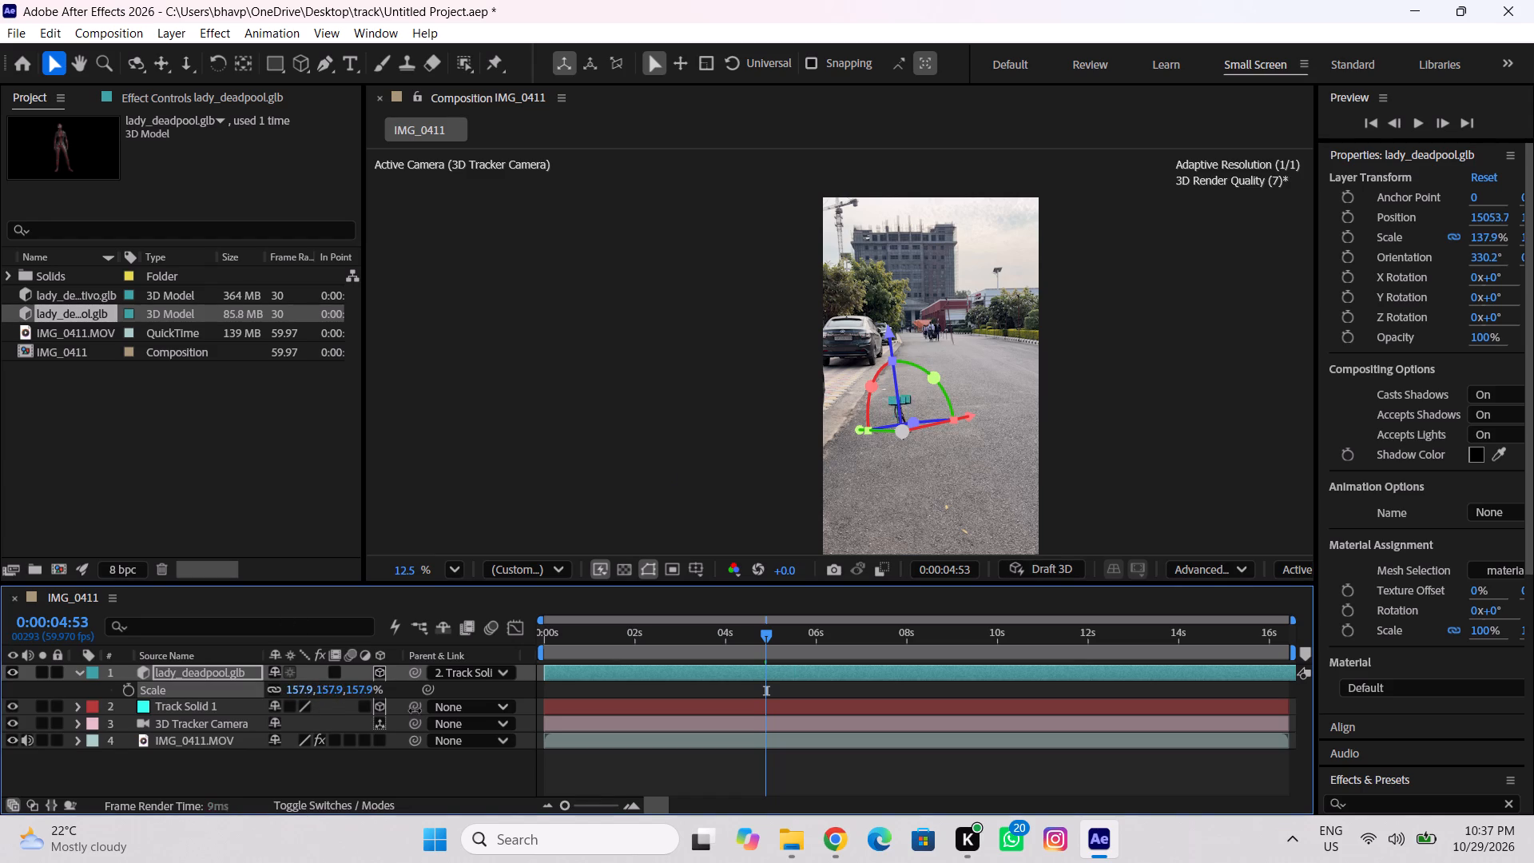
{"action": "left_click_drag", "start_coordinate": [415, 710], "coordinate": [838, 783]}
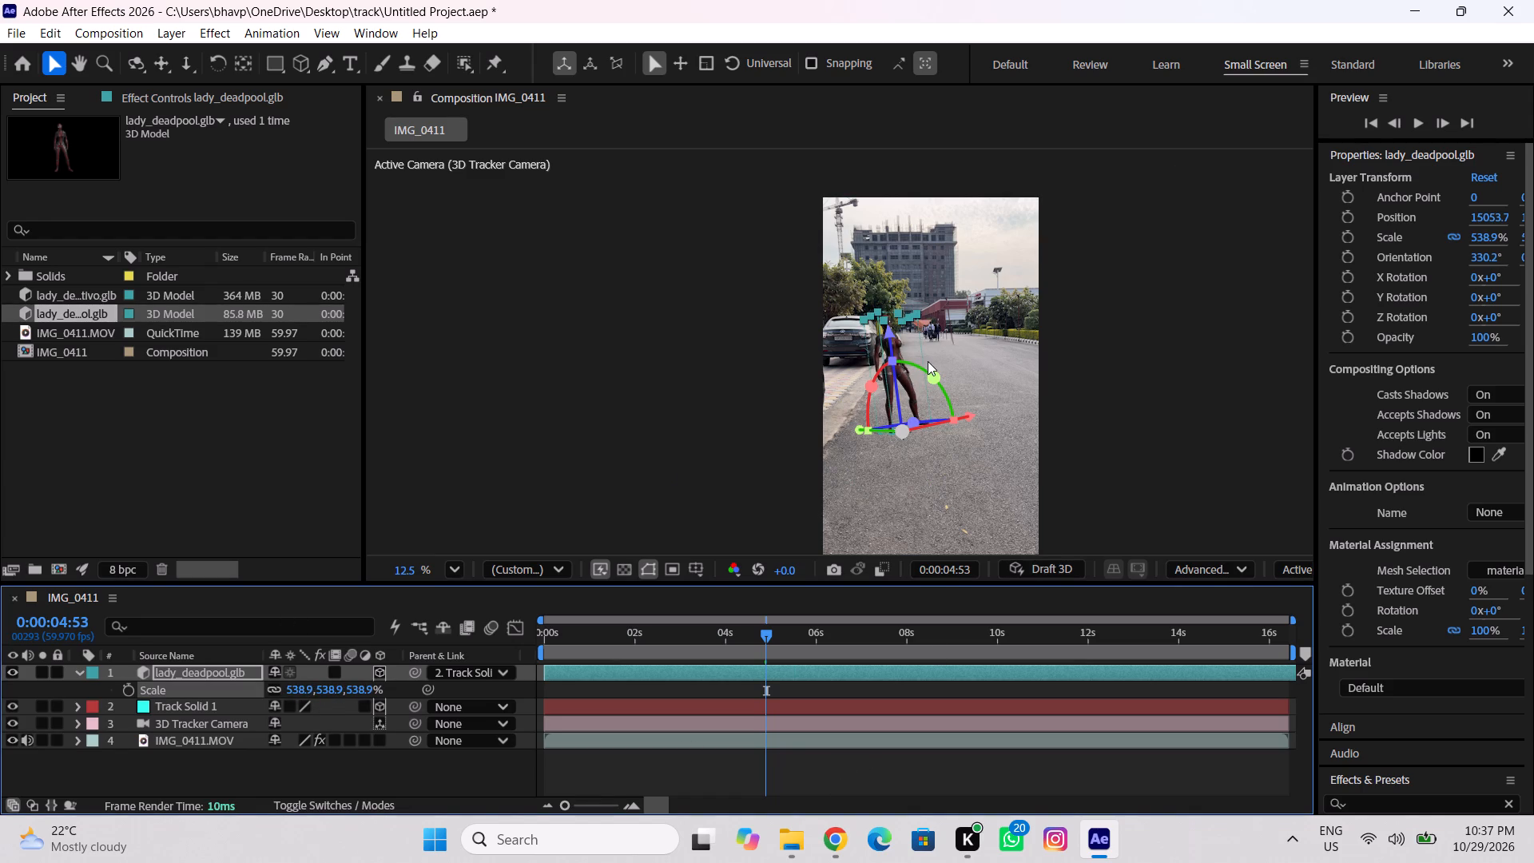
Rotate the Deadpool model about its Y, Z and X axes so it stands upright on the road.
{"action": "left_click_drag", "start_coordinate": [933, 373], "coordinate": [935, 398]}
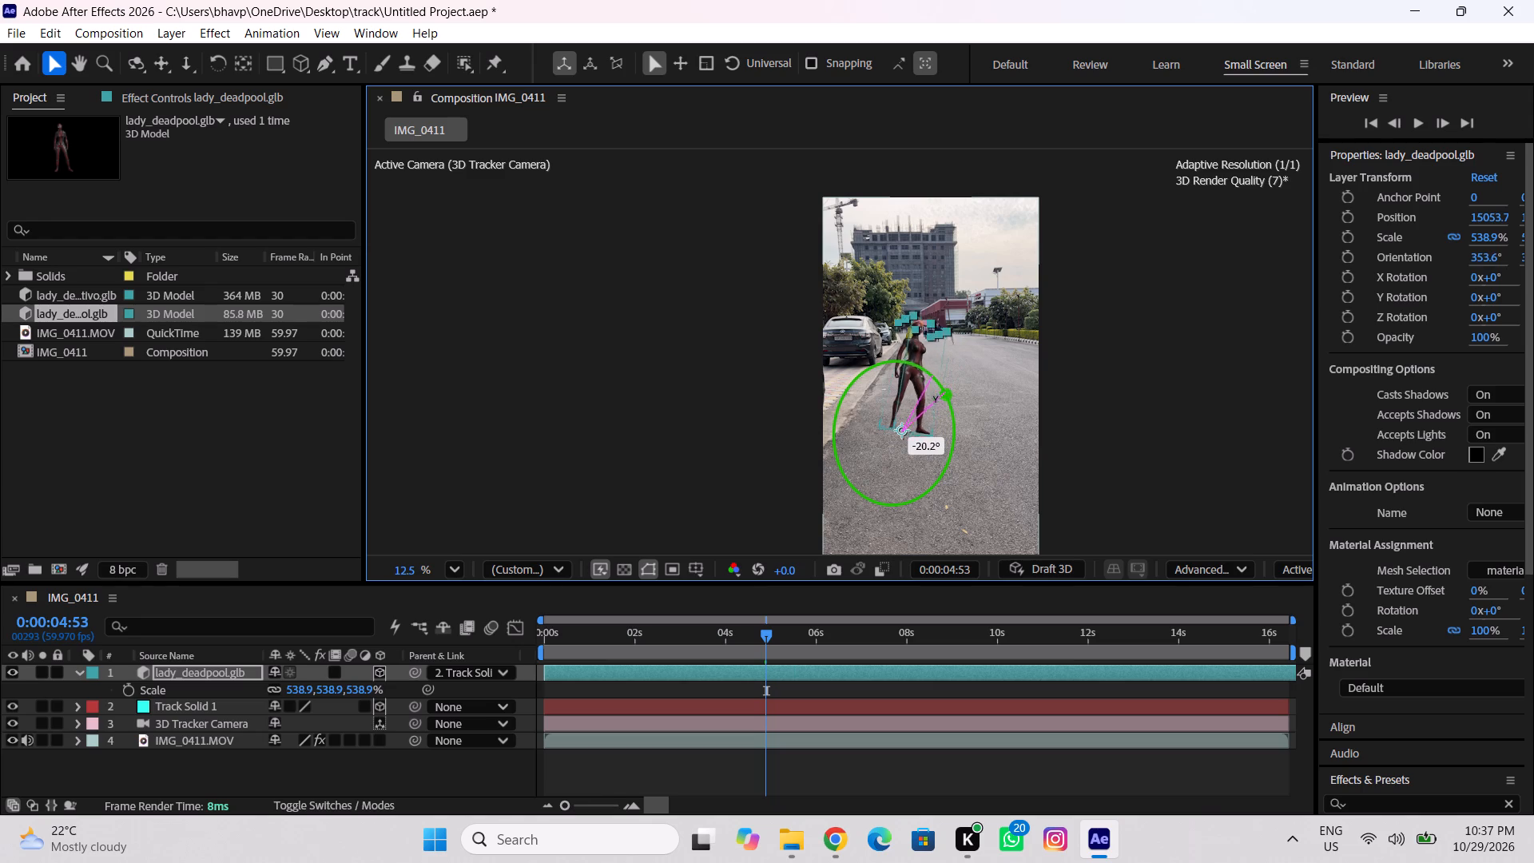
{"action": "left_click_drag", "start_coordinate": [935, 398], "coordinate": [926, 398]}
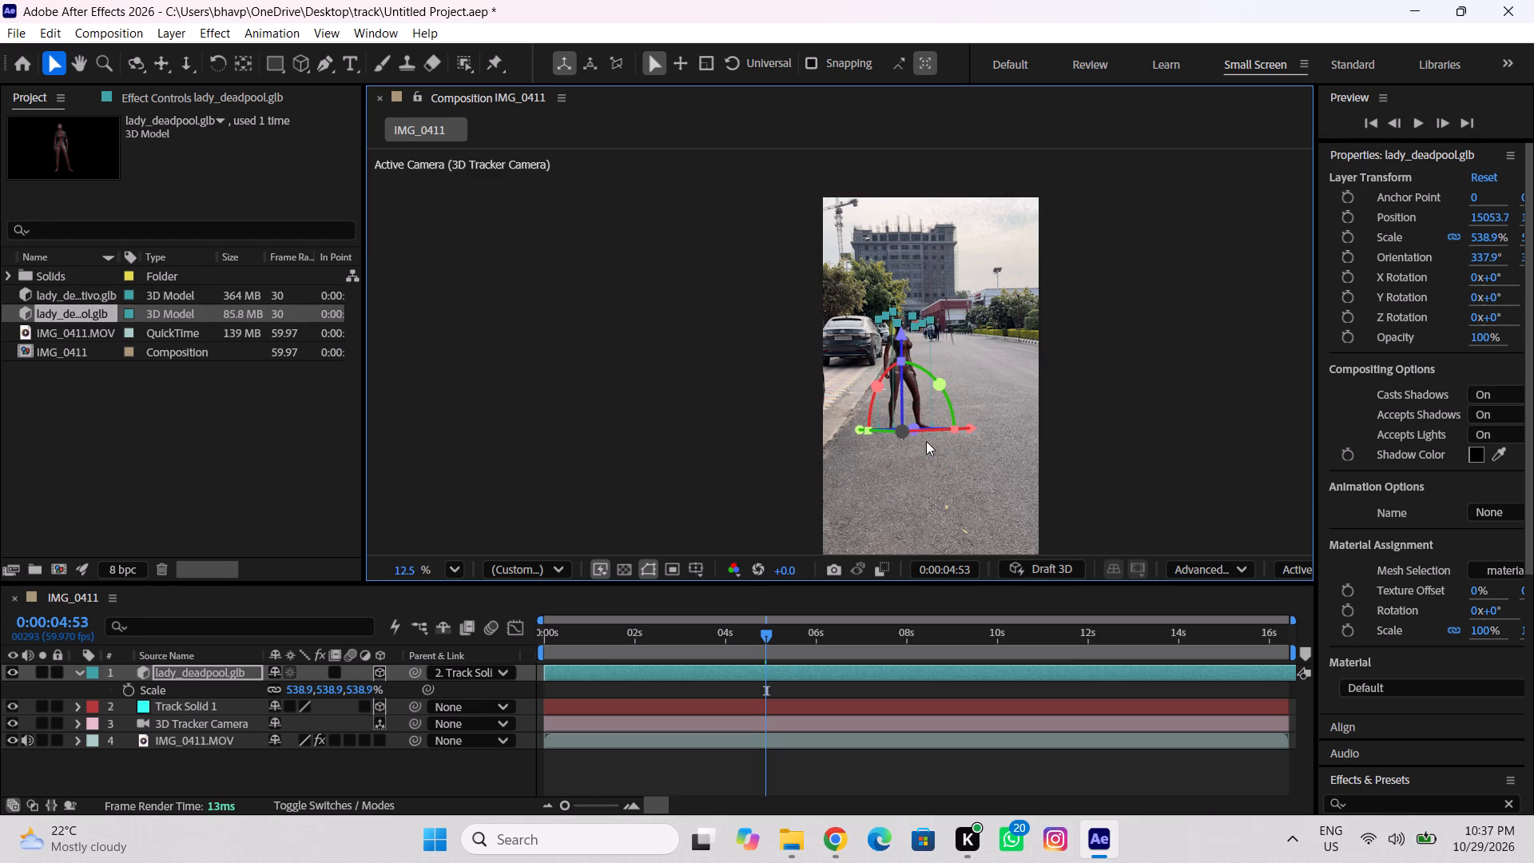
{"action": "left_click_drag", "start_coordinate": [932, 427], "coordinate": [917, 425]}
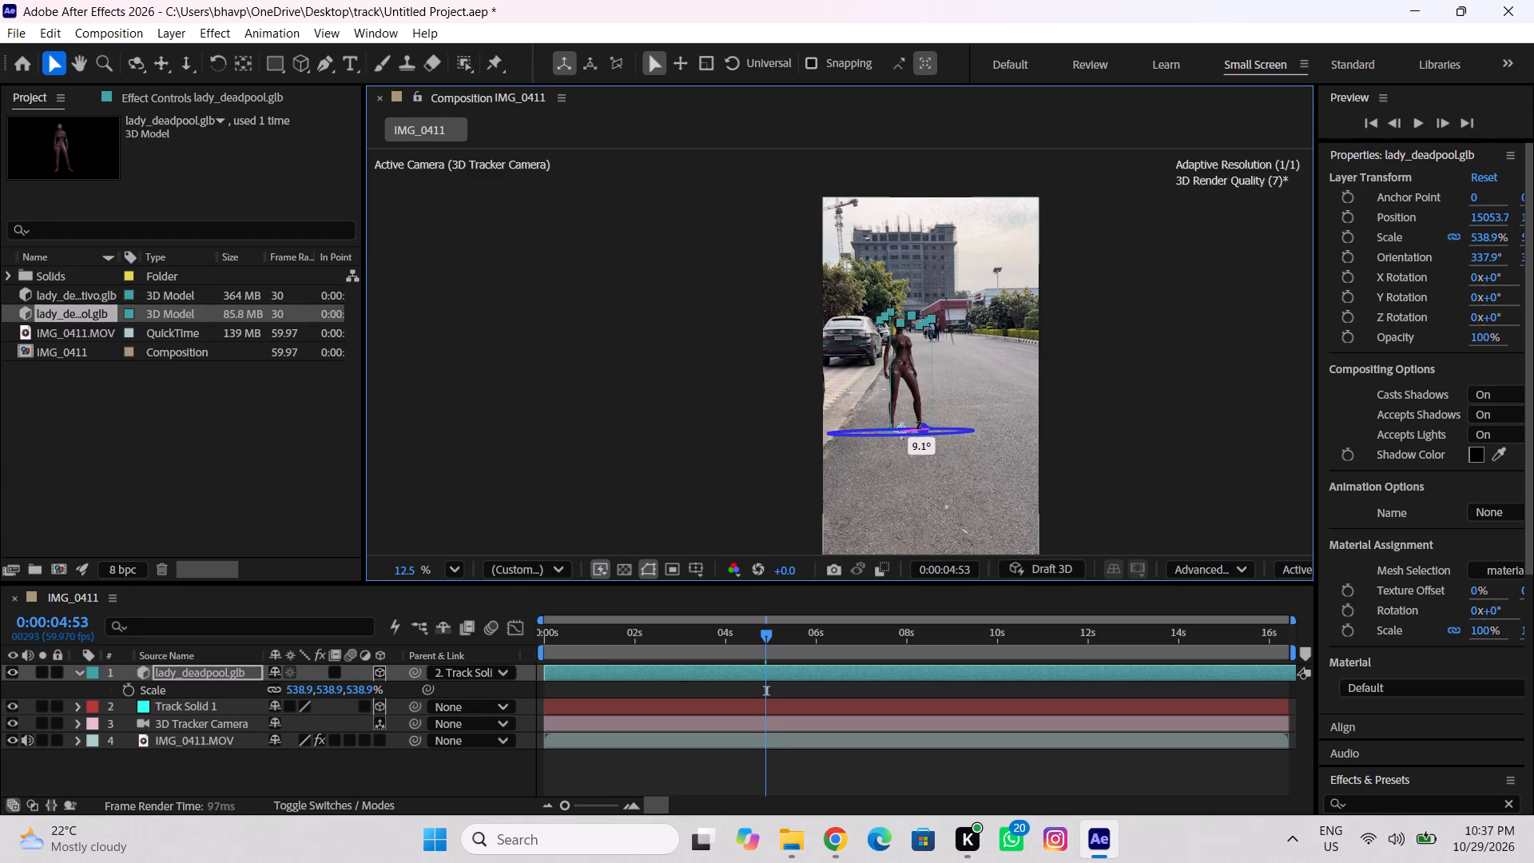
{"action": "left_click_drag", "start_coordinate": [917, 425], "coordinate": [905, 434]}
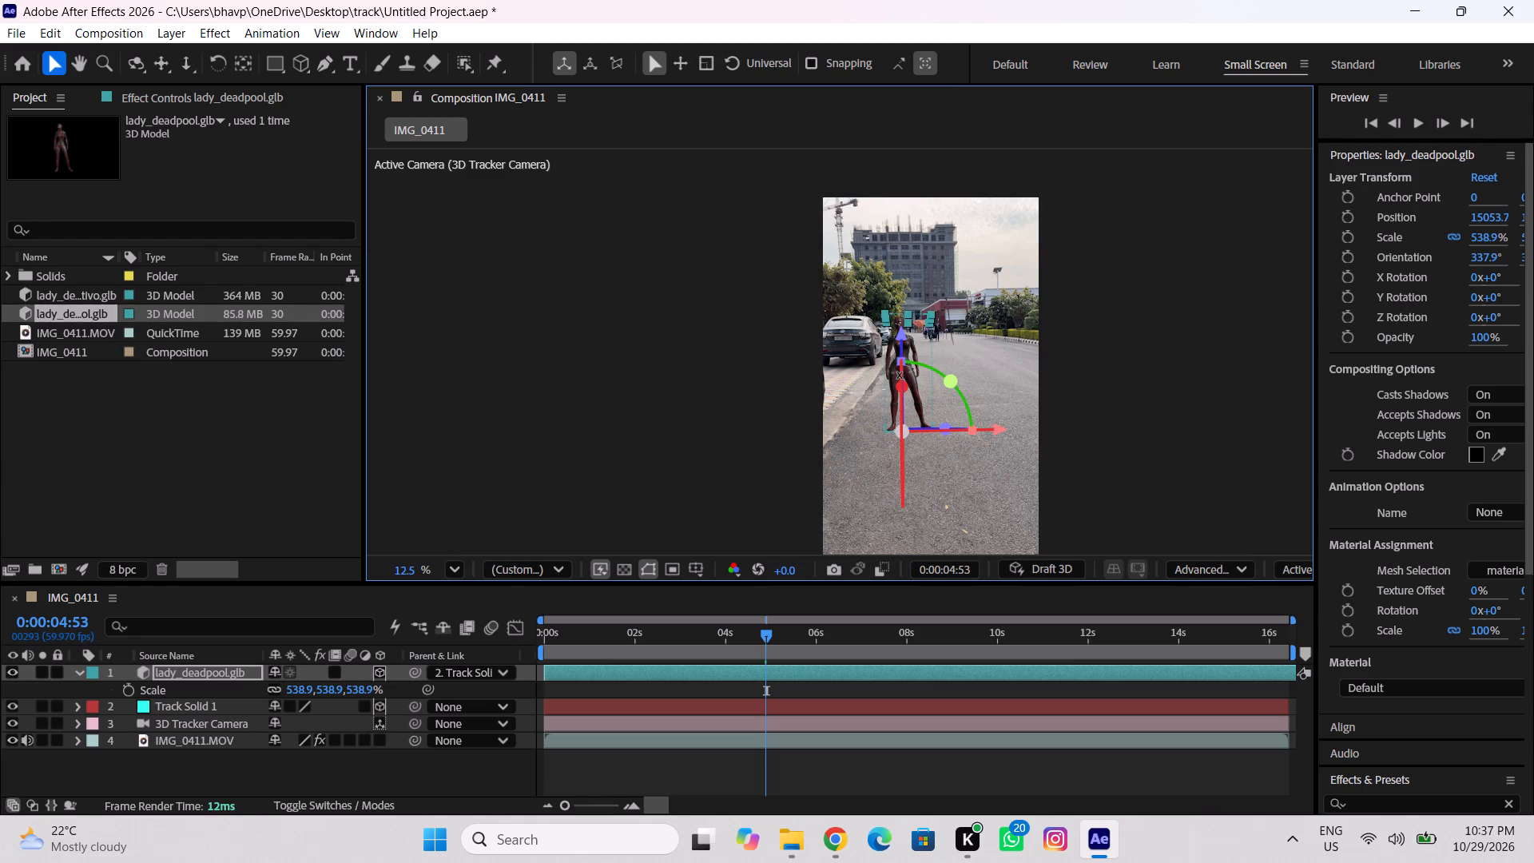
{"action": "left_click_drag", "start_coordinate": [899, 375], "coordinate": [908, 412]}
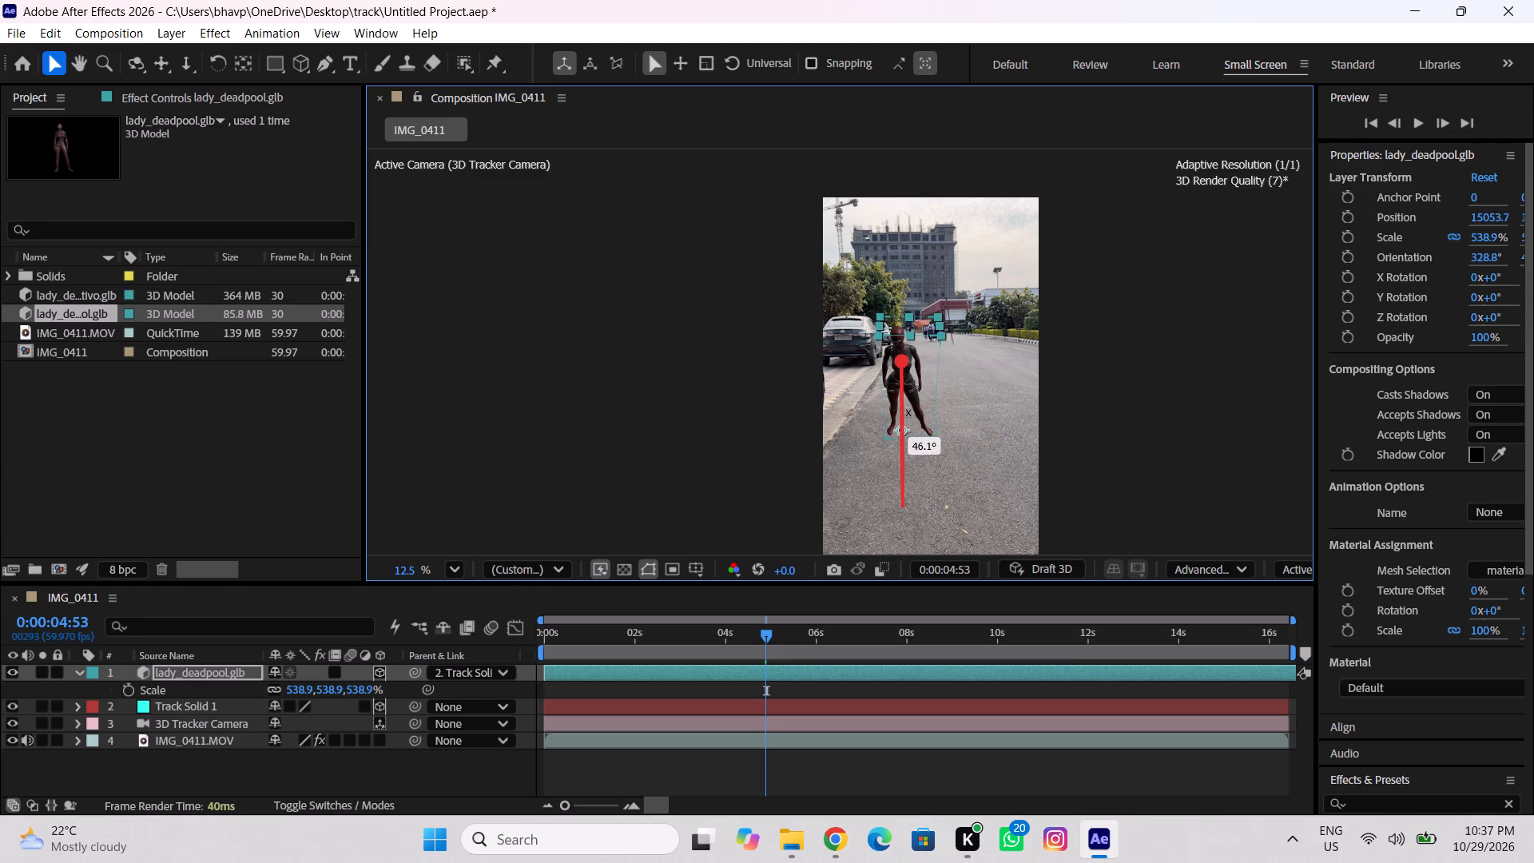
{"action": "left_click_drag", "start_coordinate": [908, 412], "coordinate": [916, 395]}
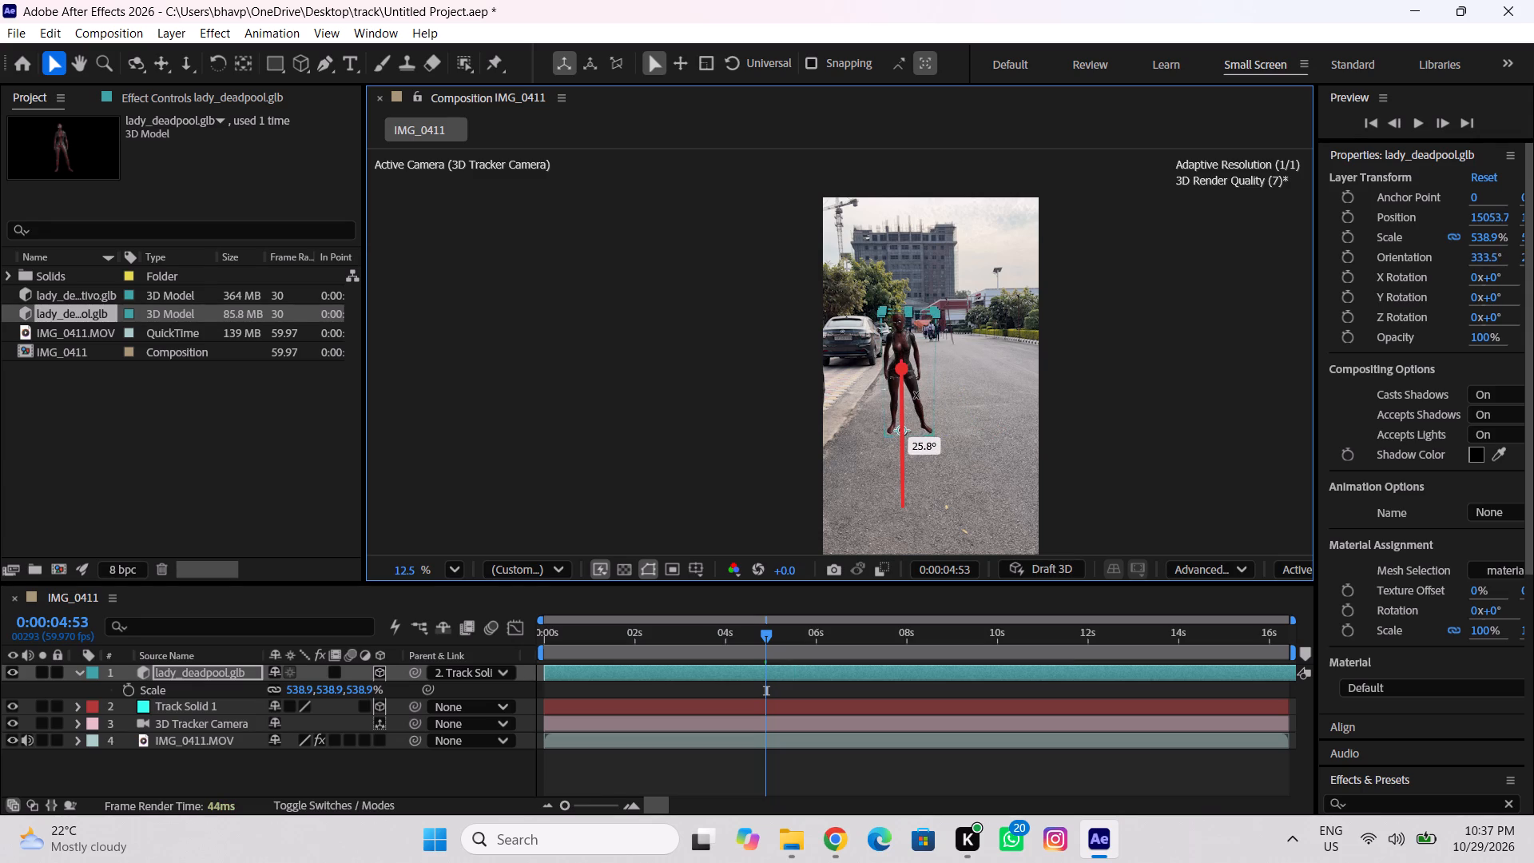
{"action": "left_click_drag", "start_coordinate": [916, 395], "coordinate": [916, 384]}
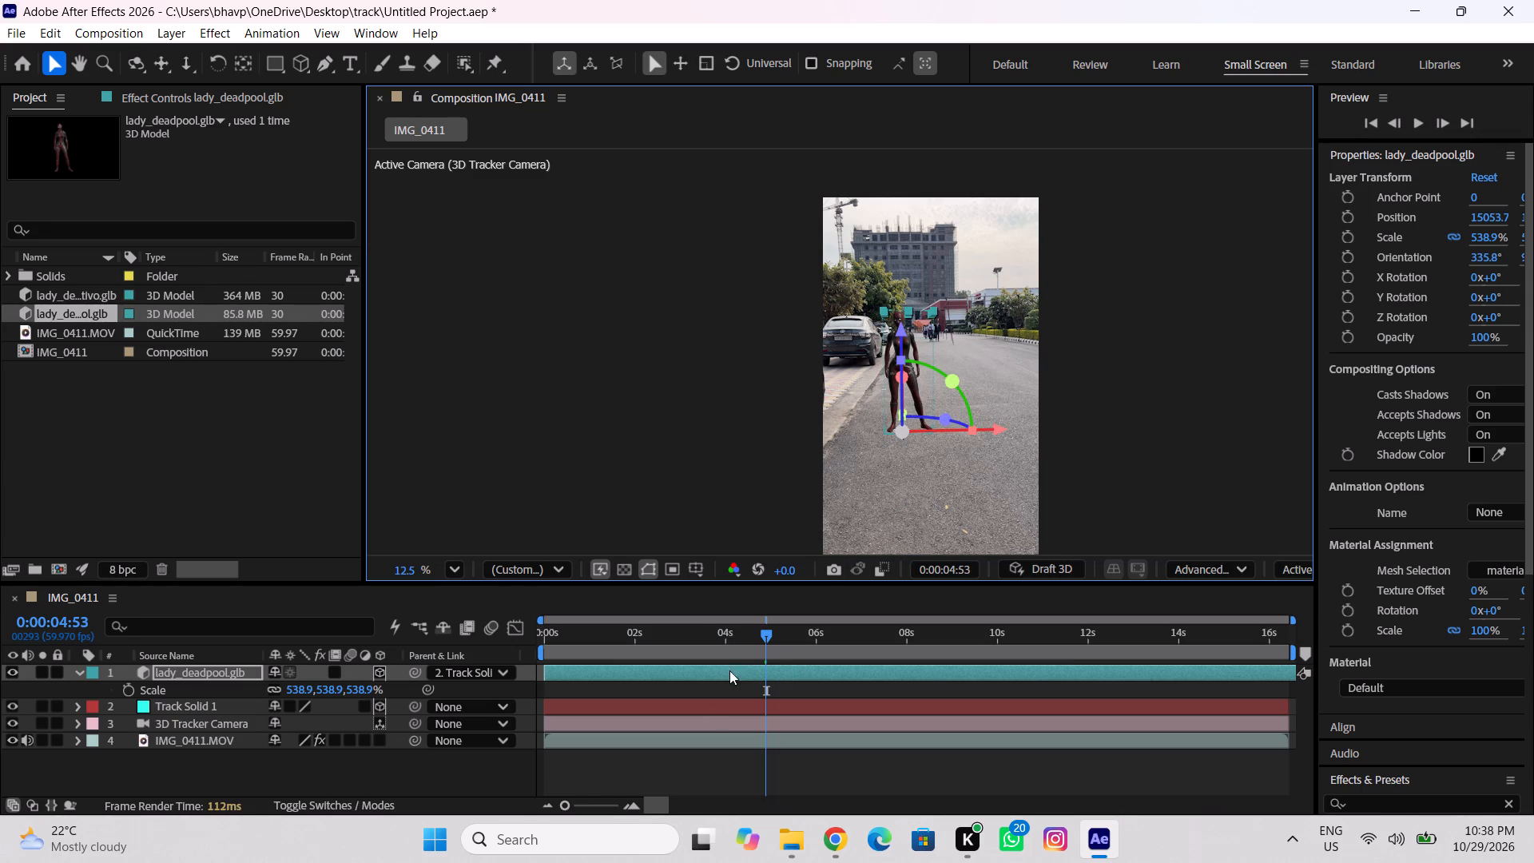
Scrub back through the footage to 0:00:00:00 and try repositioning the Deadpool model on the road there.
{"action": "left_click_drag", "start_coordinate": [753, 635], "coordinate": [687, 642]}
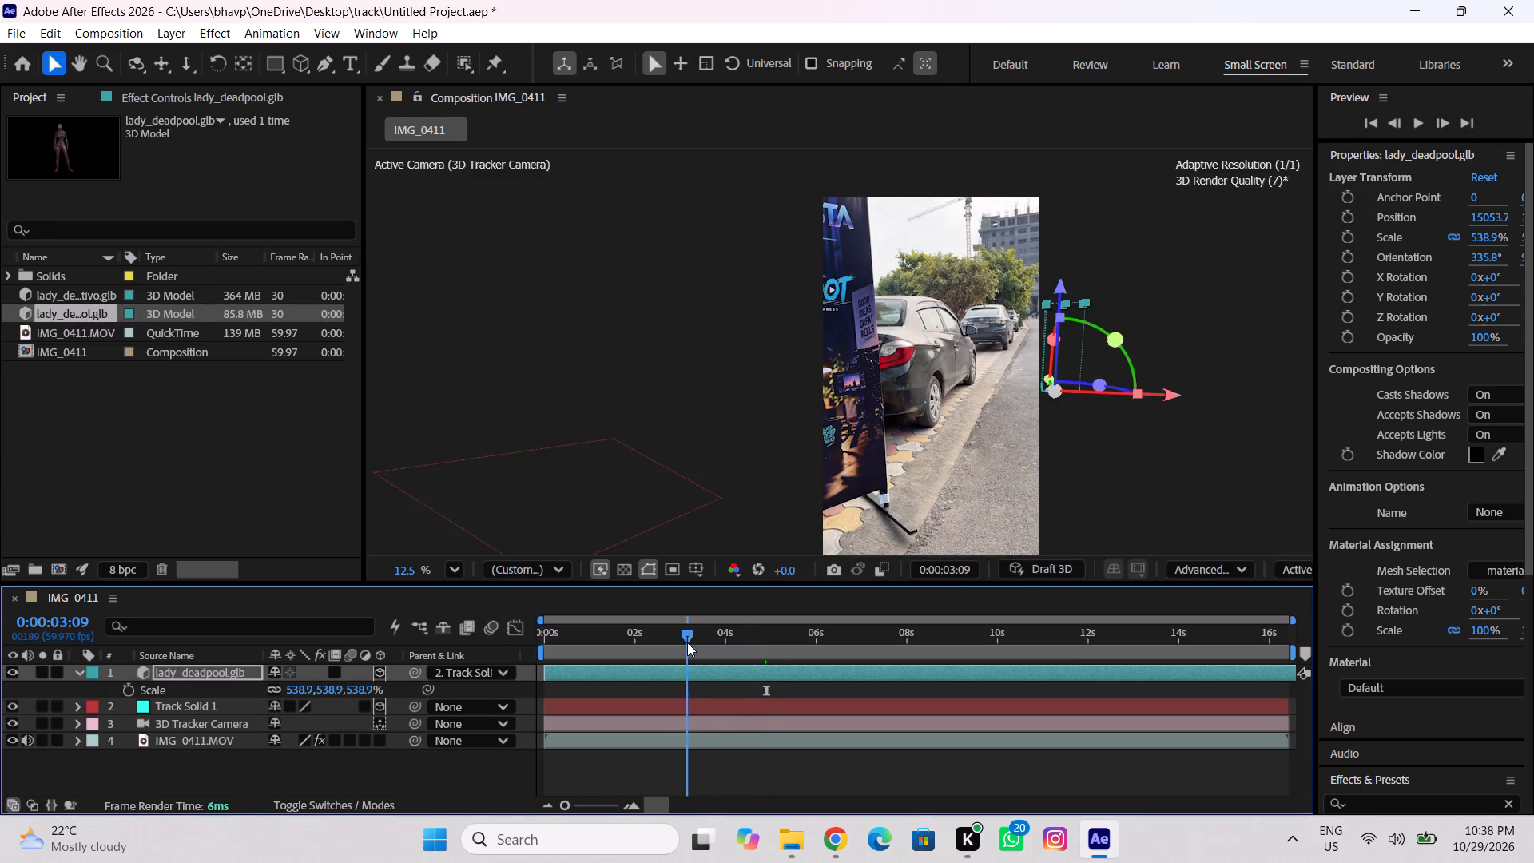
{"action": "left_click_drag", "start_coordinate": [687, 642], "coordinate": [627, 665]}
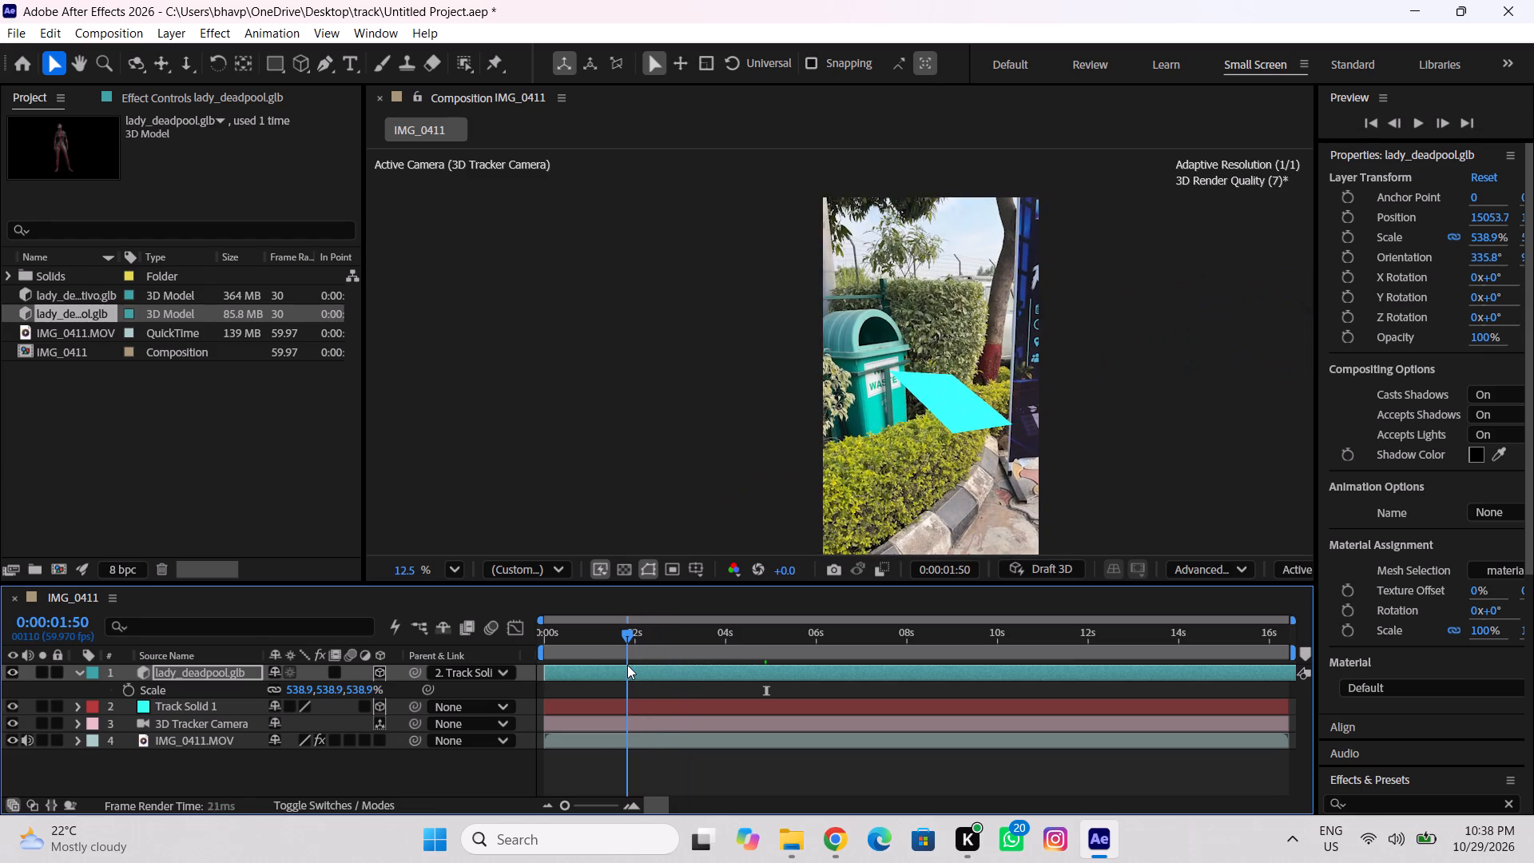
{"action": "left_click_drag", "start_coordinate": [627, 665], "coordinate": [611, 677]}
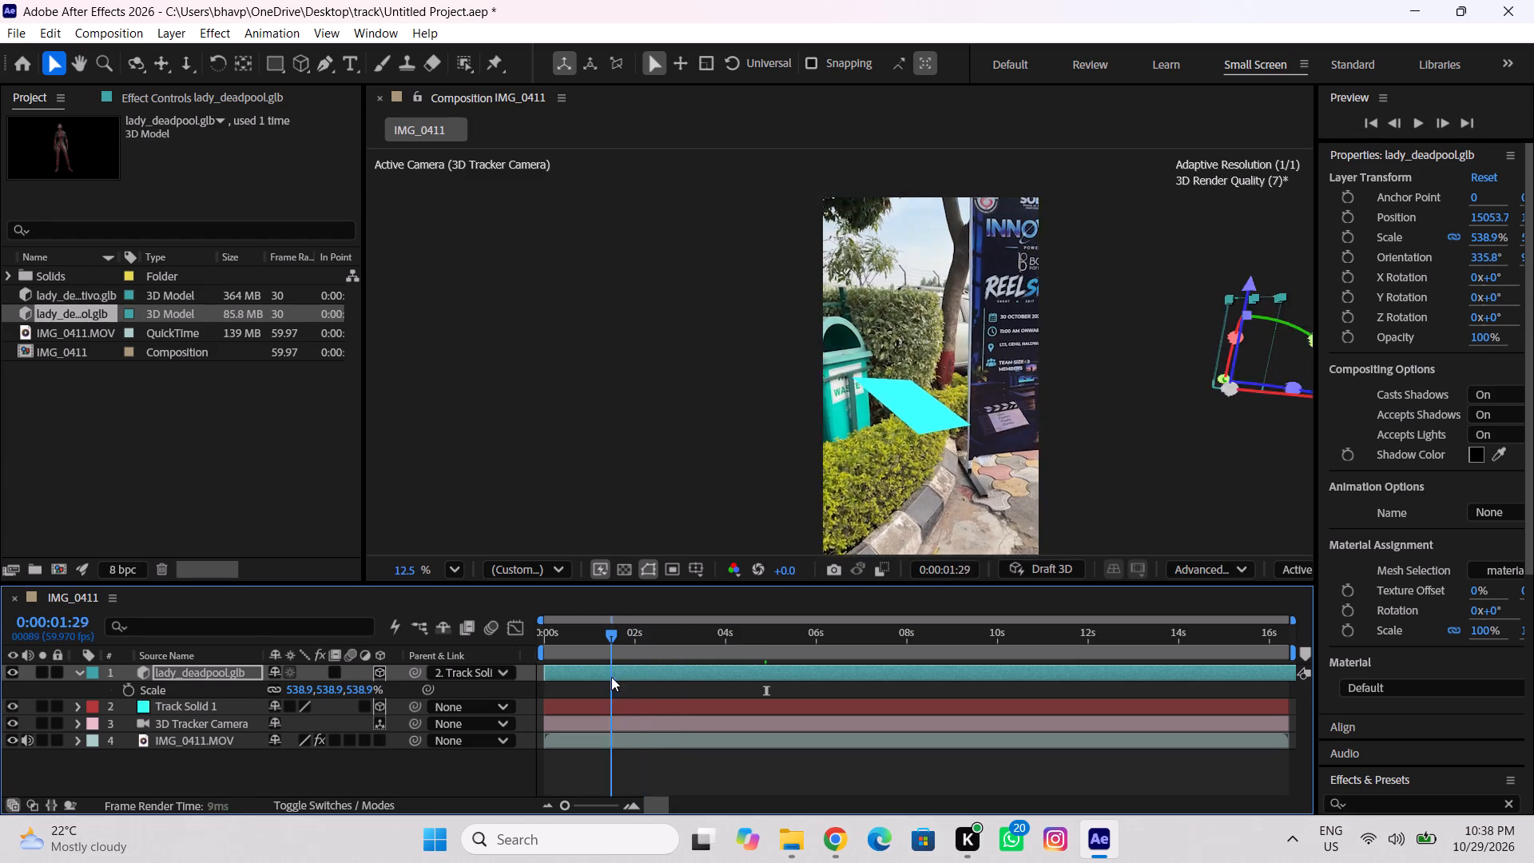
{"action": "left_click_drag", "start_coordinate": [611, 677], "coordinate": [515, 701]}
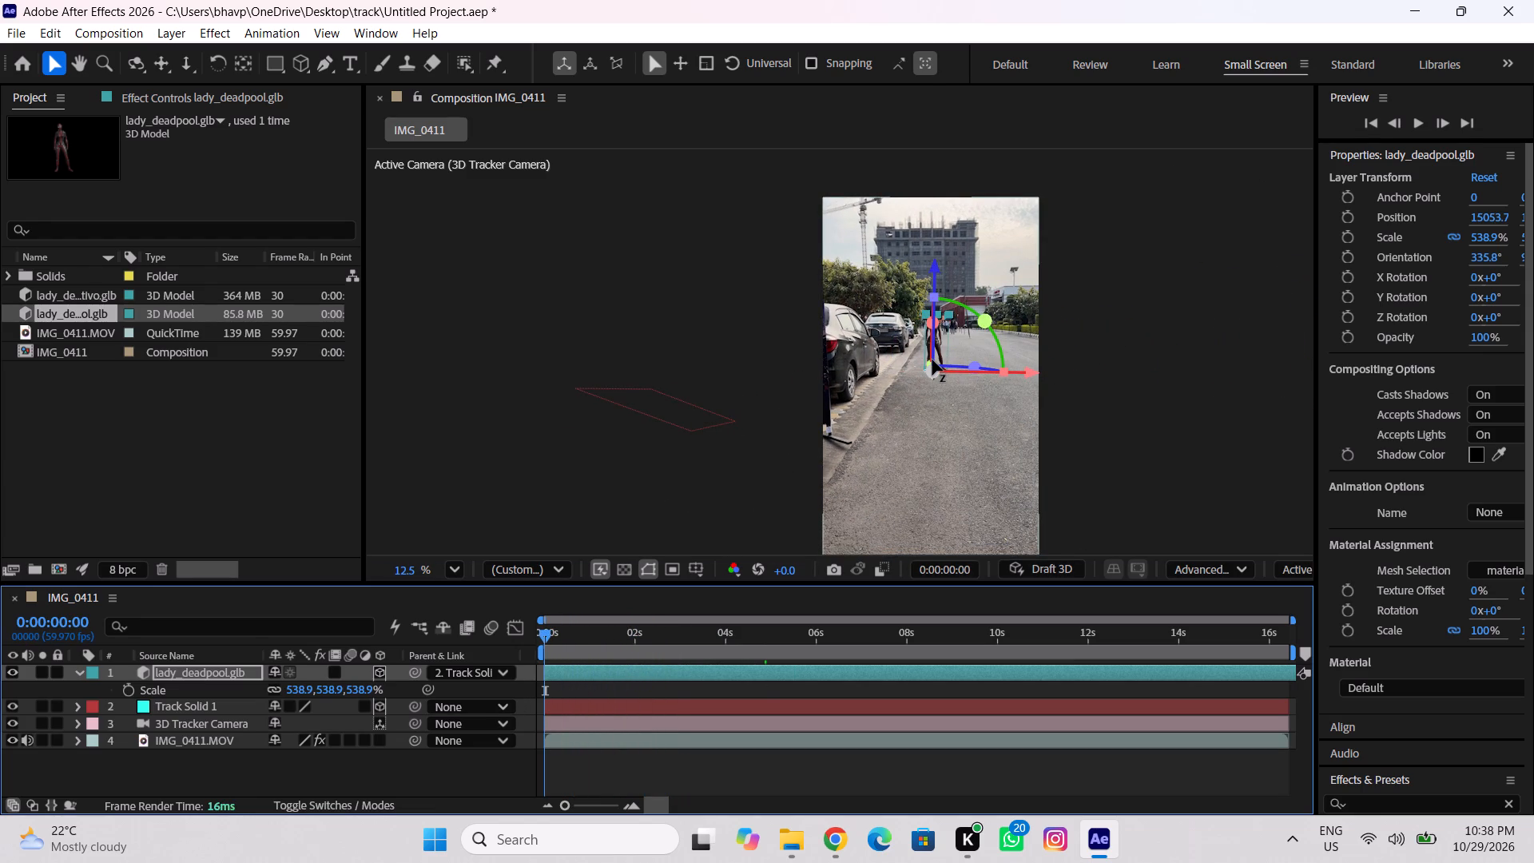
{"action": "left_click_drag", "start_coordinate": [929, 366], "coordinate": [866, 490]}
Undo the edits back past both Deadpool layers, Track Solid 1 and the 3D Tracker Camera, leaving only the IMG_0411.MOV layer.
{"action": "key", "text": "ctrl+z"}
{"action": "key", "text": "ctrl+z"}
{"action": "key", "text": "ctrl+z"}
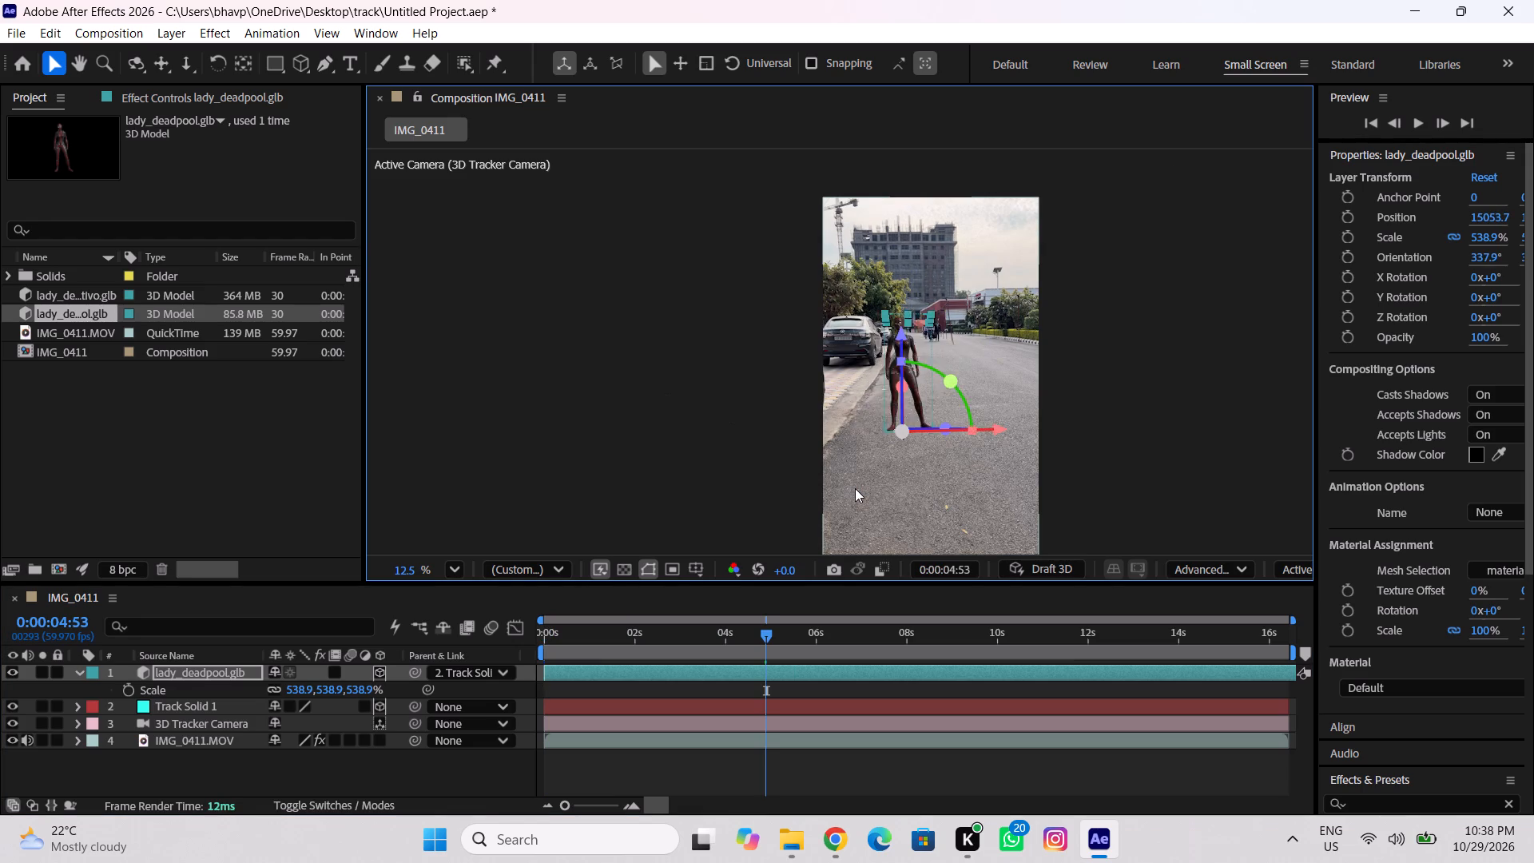
{"action": "key", "text": "ctrl+z"}
{"action": "key", "text": "ctrl+z"}
{"action": "key", "text": "ctrl+z"}
{"action": "key", "text": "ctrl+z"}
{"action": "key", "text": "ctrl+z"}
{"action": "key", "text": "ctrl+z"}
{"action": "key", "text": "ctrl+z"}
{"action": "key", "text": "ctrl+z"}
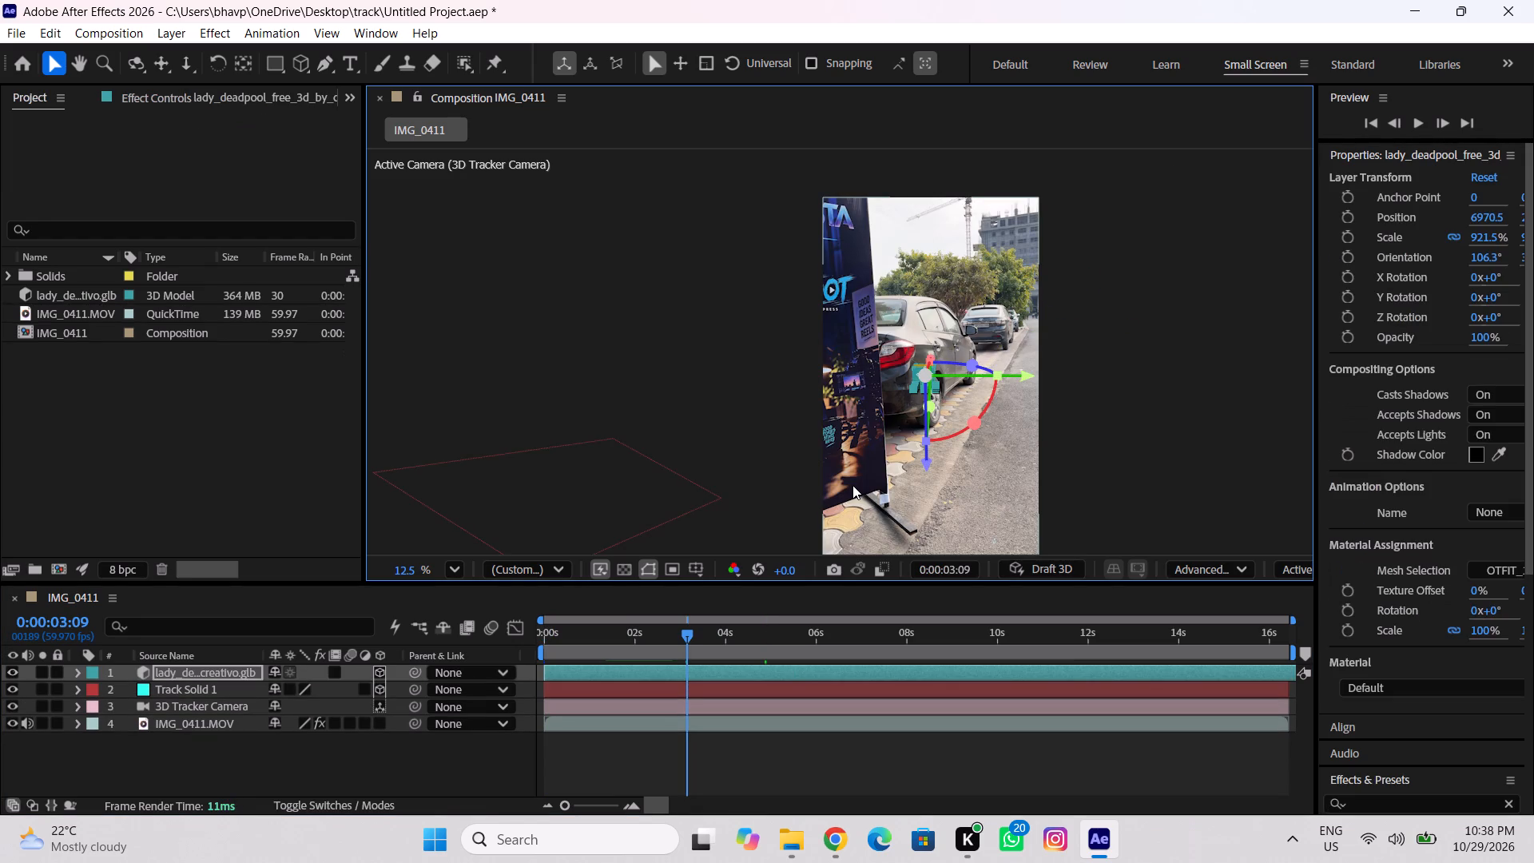
{"action": "key", "text": "ctrl+z"}
{"action": "key", "text": "ctrl+z"}
{"action": "key", "text": "ctrl+z"}
{"action": "key", "text": "ctrl+z"}
{"action": "key", "text": "ctrl+z"}
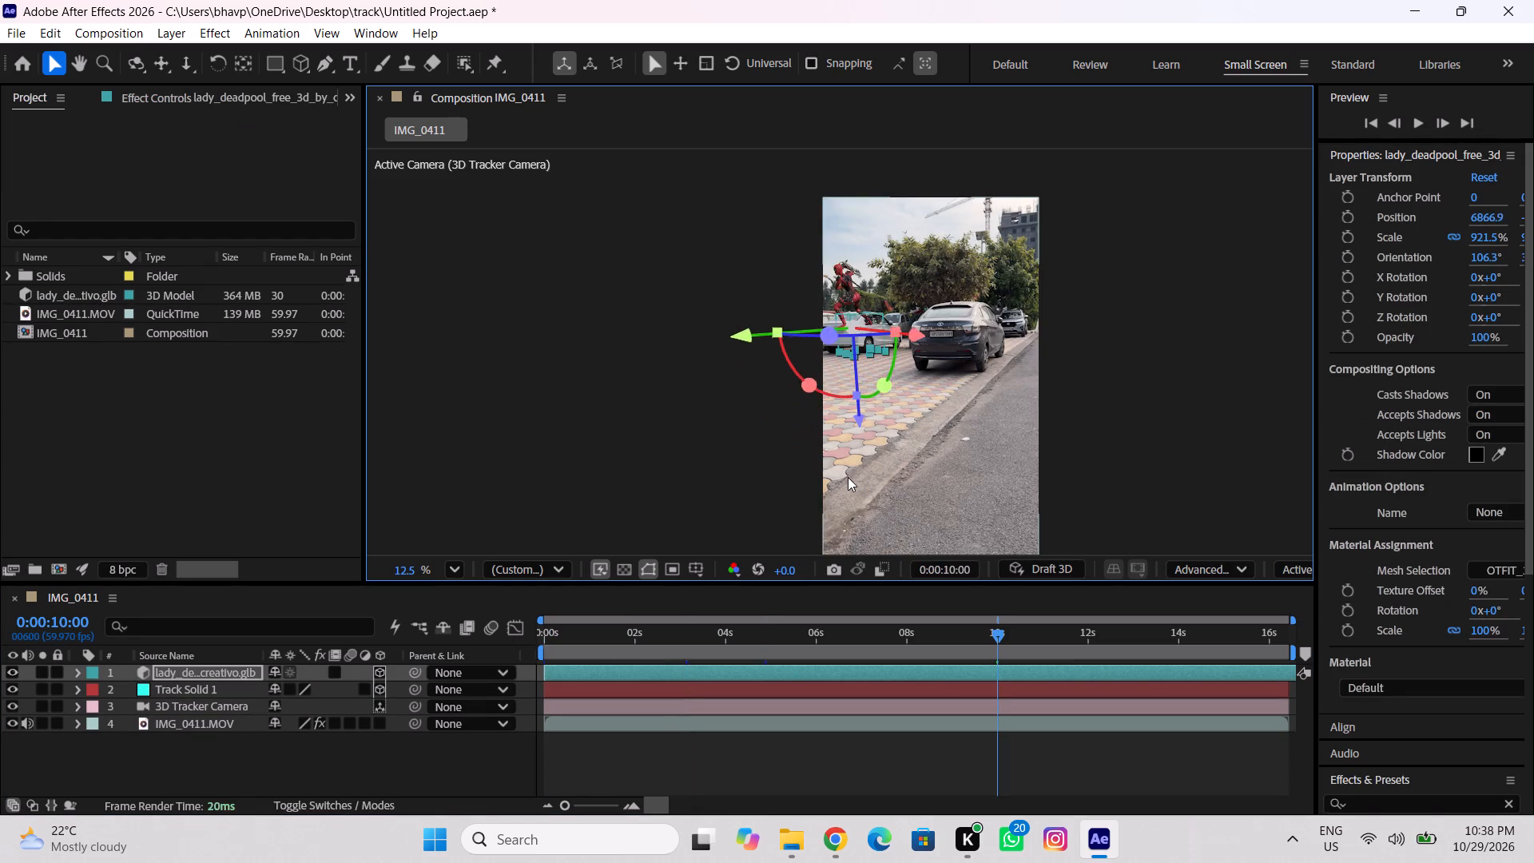
{"action": "key", "text": "ctrl+z"}
{"action": "key", "text": "ctrl+z"}
{"action": "key", "text": "ctrl+z"}
{"action": "key", "text": "ctrl+z"}
{"action": "key", "text": "ctrl+z"}
{"action": "key", "text": "ctrl+z"}
{"action": "key", "text": "ctrl+z"}
{"action": "key", "text": "ctrl+z"}
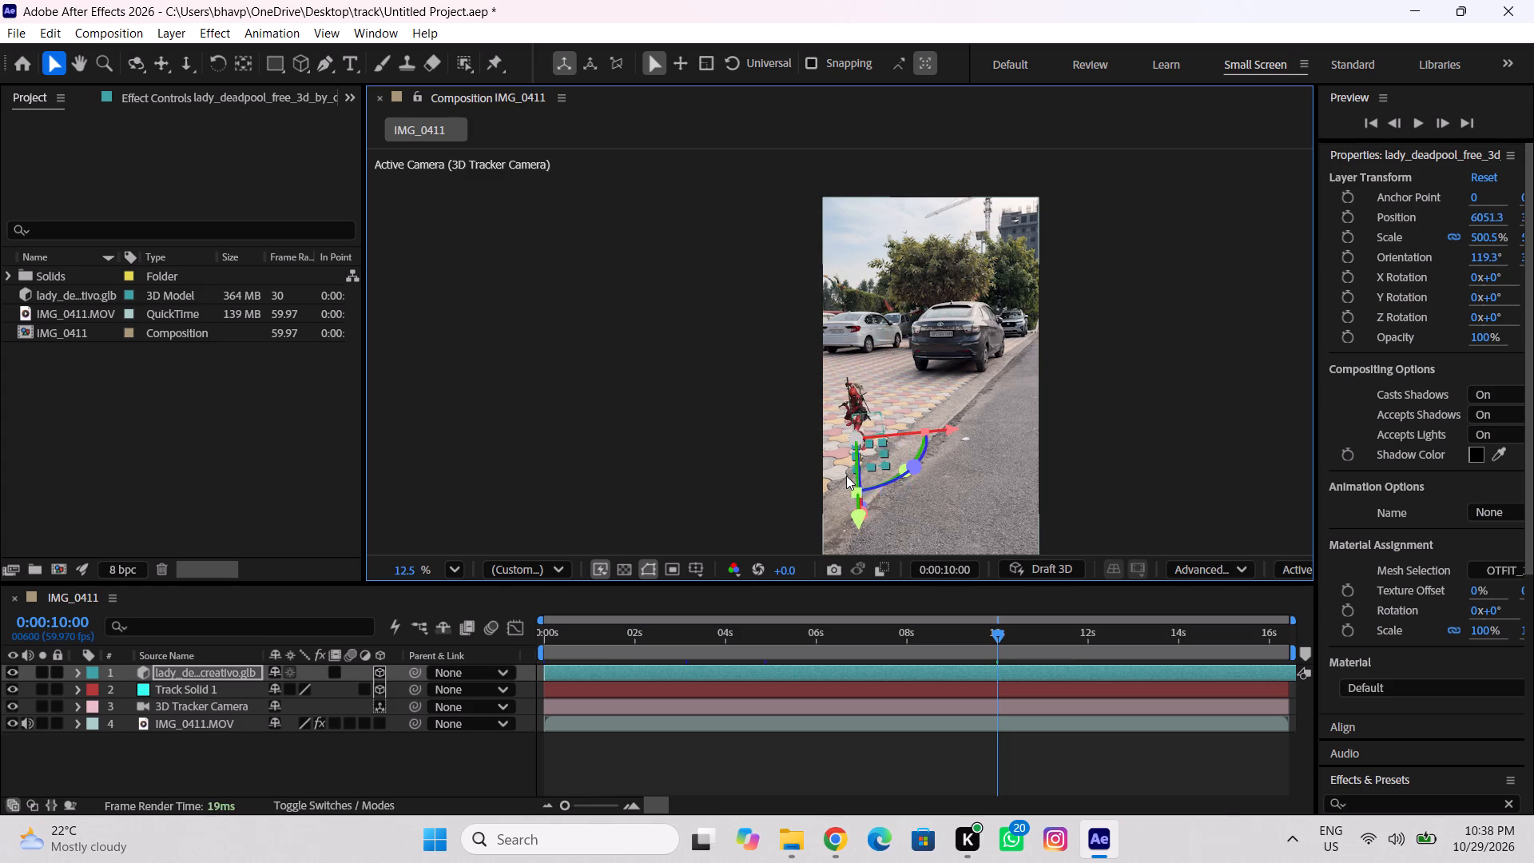
{"action": "key", "text": "ctrl+z"}
{"action": "key", "text": "ctrl+z"}
{"action": "key", "text": "ctrl+z"}
{"action": "key", "text": "ctrl+z"}
{"action": "key", "text": "ctrl+z"}
{"action": "key", "text": "ctrl+z"}
{"action": "key", "text": "ctrl+z"}
{"action": "key", "text": "ctrl+z"}
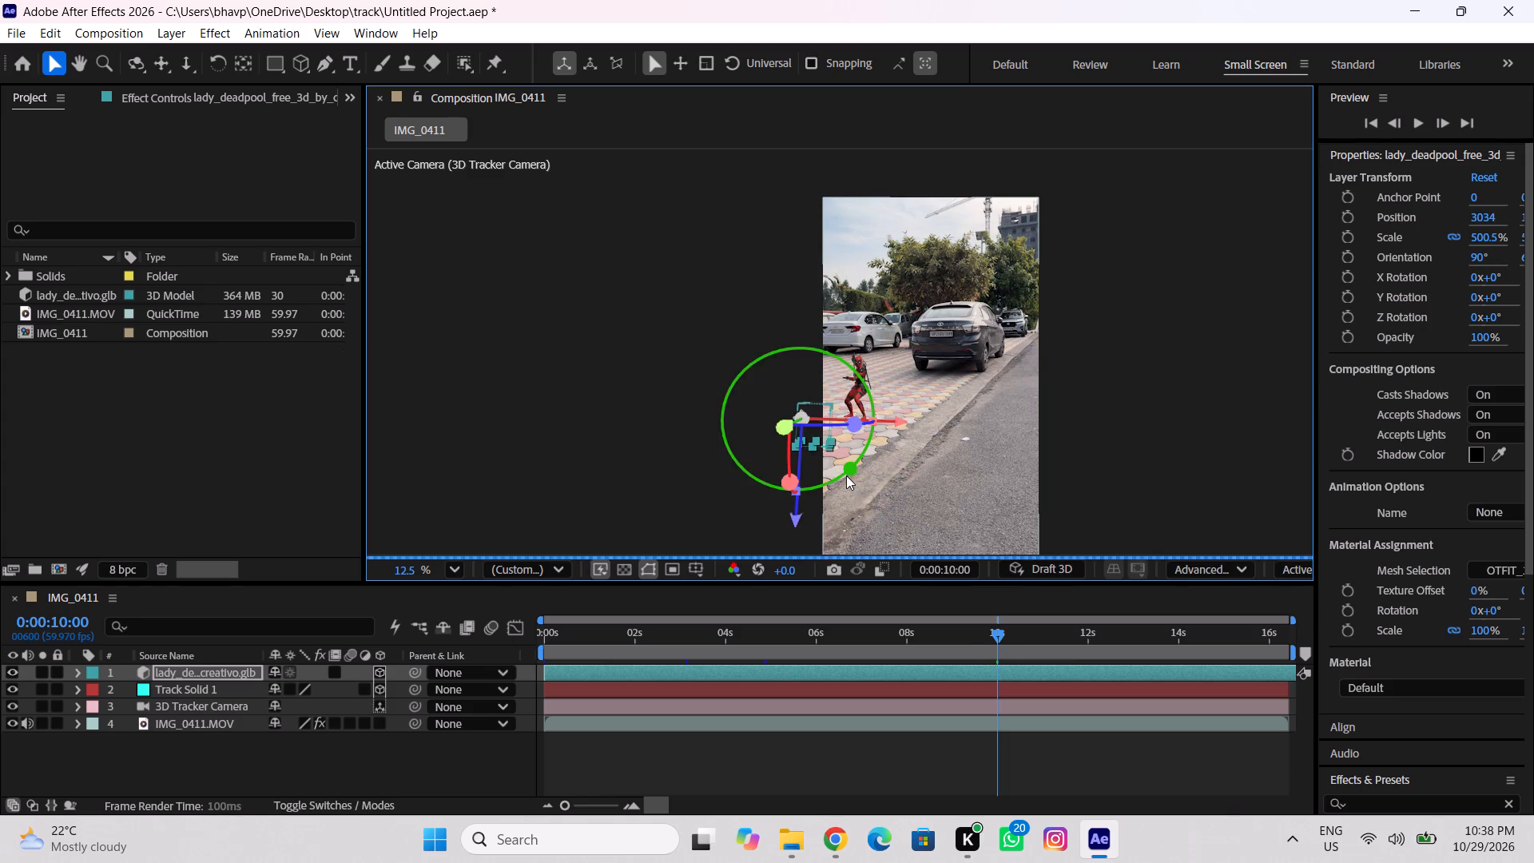
{"action": "key", "text": "ctrl+z"}
{"action": "key", "text": "ctrl+z"}
{"action": "key", "text": "ctrl+z"}
{"action": "key", "text": "ctrl+z"}
{"action": "key", "text": "ctrl+z"}
{"action": "key", "text": "ctrl+z"}
{"action": "key", "text": "ctrl+z"}
{"action": "key", "text": "ctrl+z"}
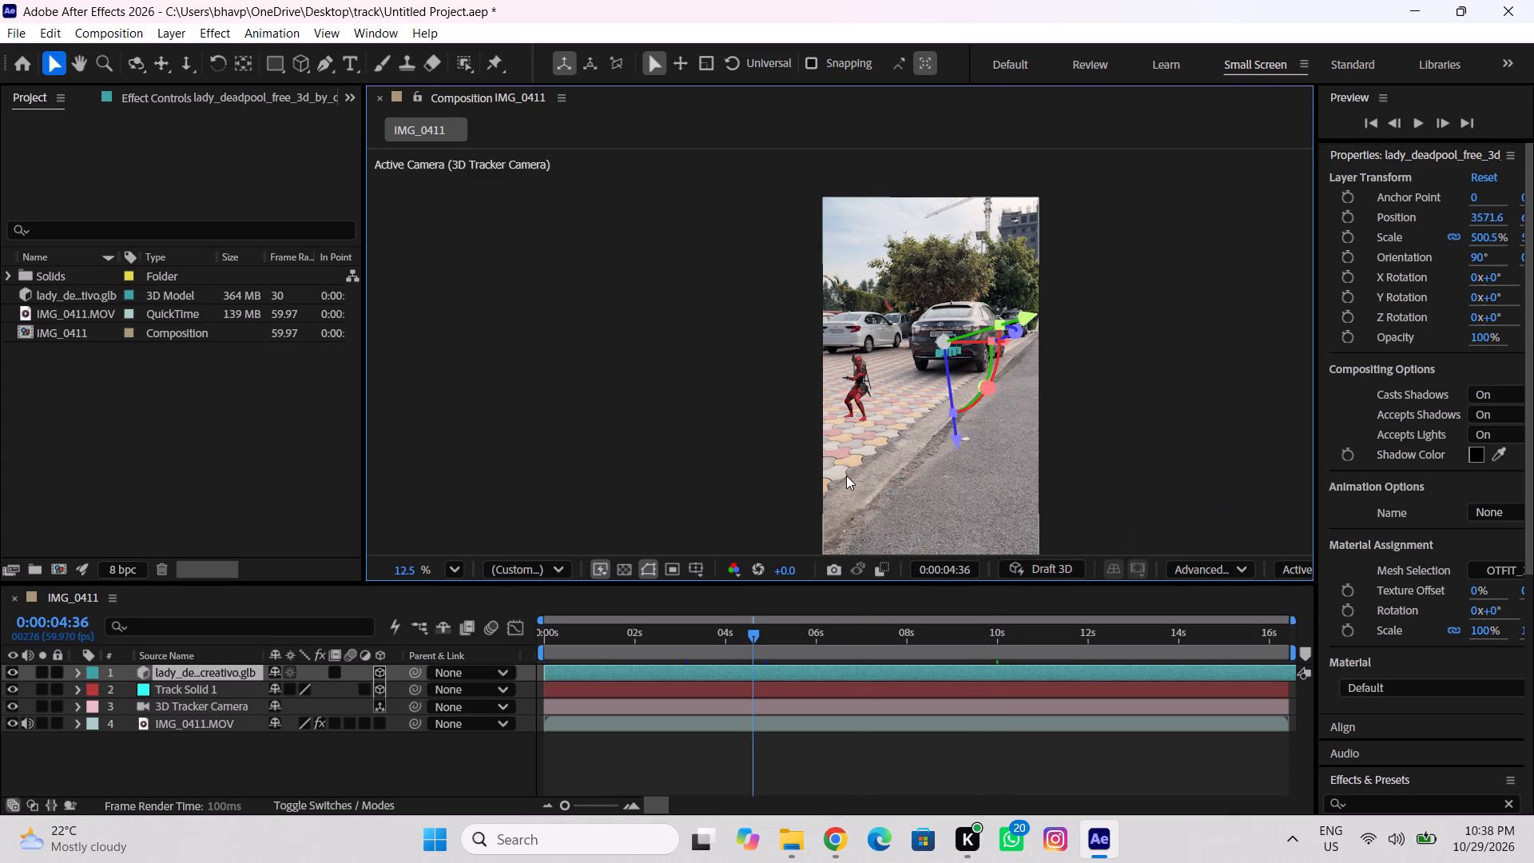
{"action": "key", "text": "ctrl+z"}
{"action": "key", "text": "ctrl+z"}
{"action": "key", "text": "ctrl+z"}
{"action": "key", "text": "ctrl+z"}
{"action": "key", "text": "ctrl+z"}
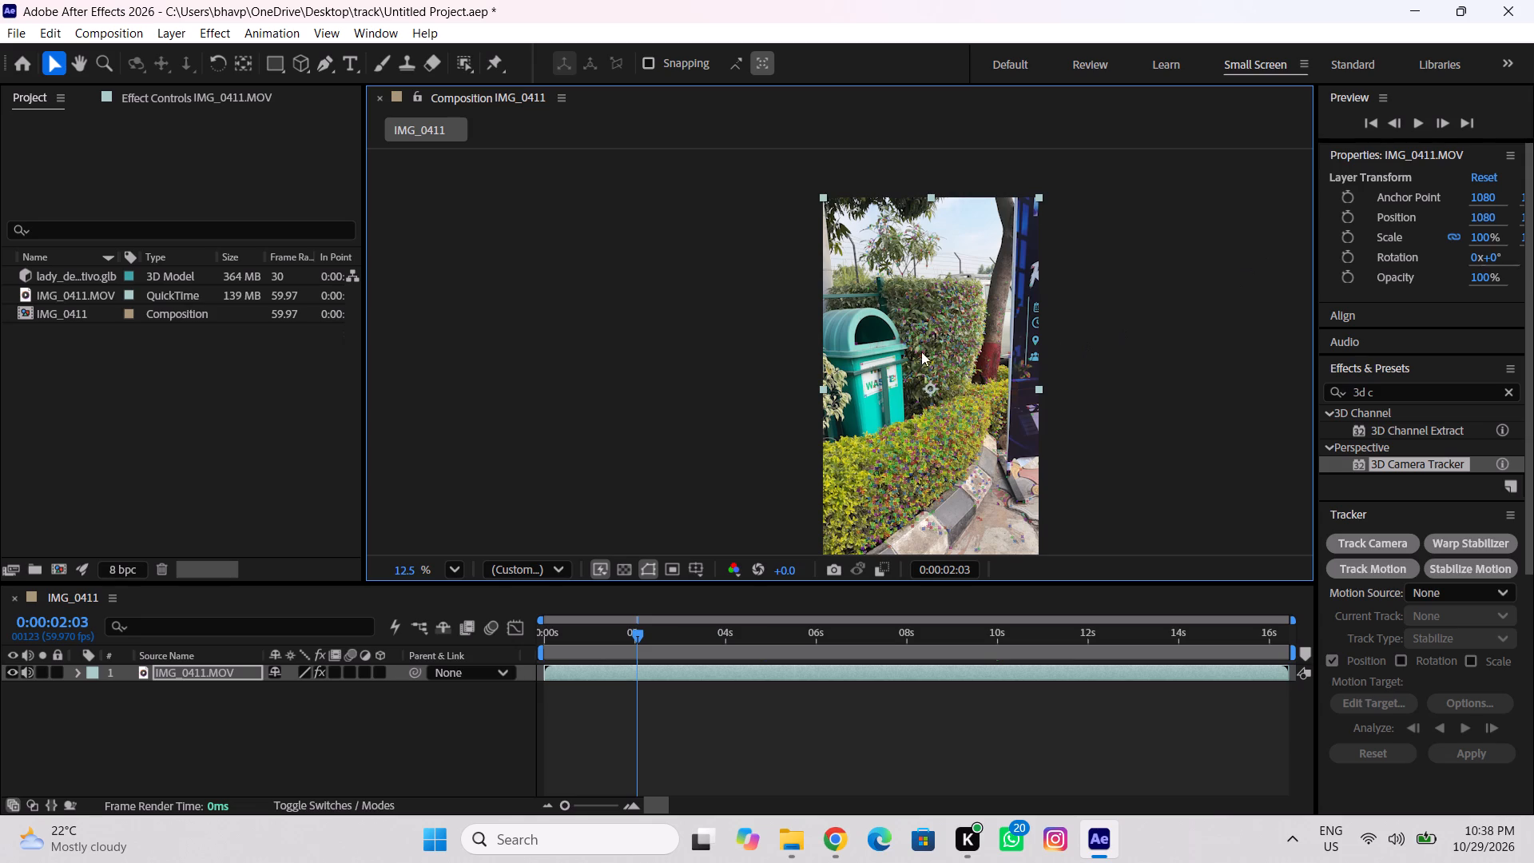
At 0:00:10:03, select track points on the tiled paving near the parked cars and create a solid and camera from them.
{"action": "scroll", "coordinate": [958, 383], "scroll_direction": "down", "scroll_amount": 5}
{"action": "scroll", "coordinate": [966, 381], "scroll_direction": "up", "scroll_amount": 4}
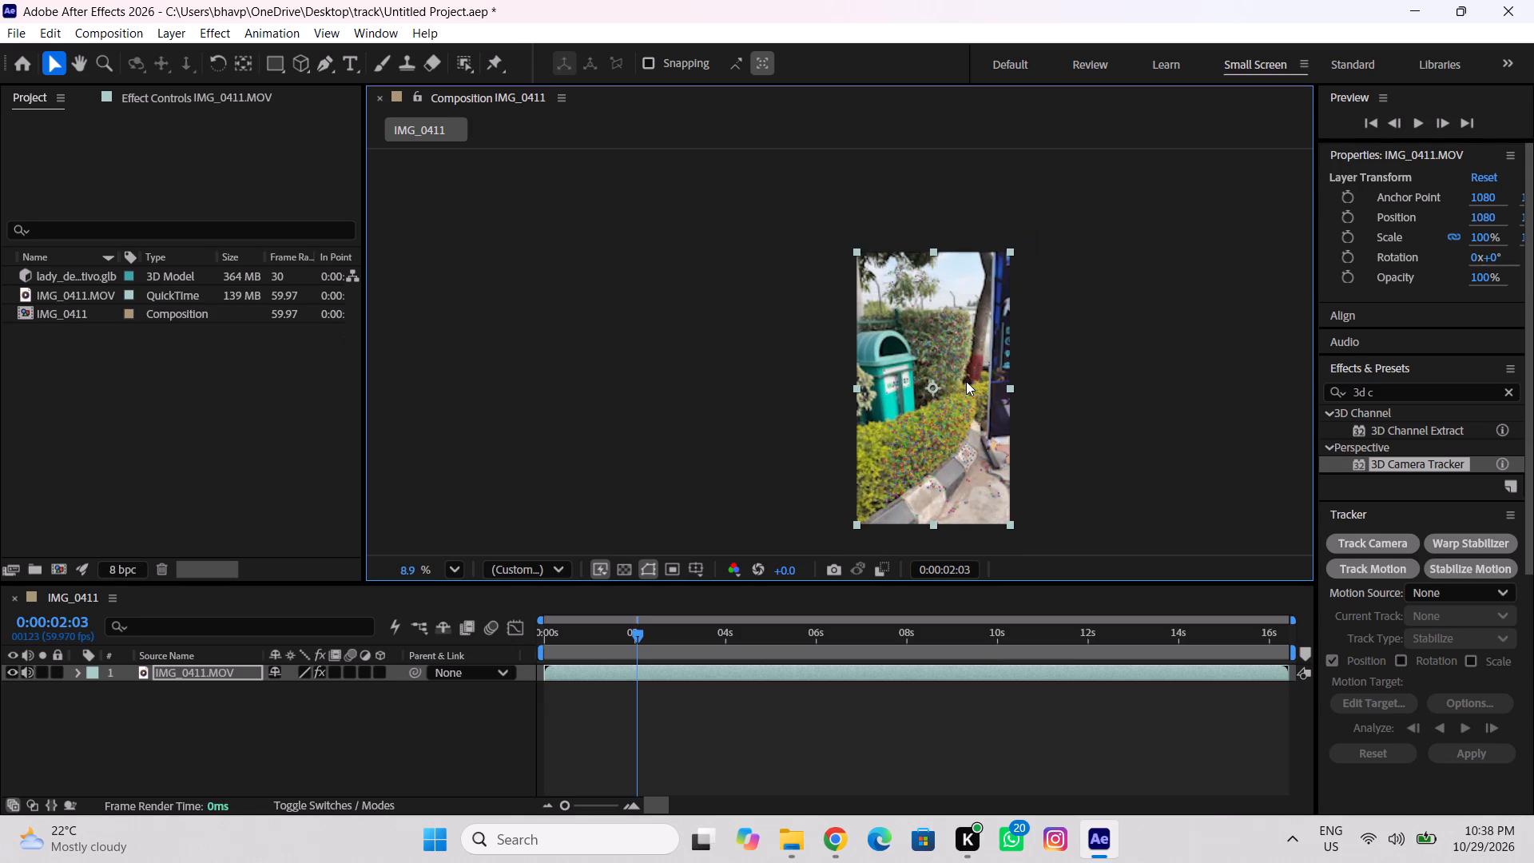
{"action": "left_click_drag", "start_coordinate": [645, 639], "coordinate": [773, 655]}
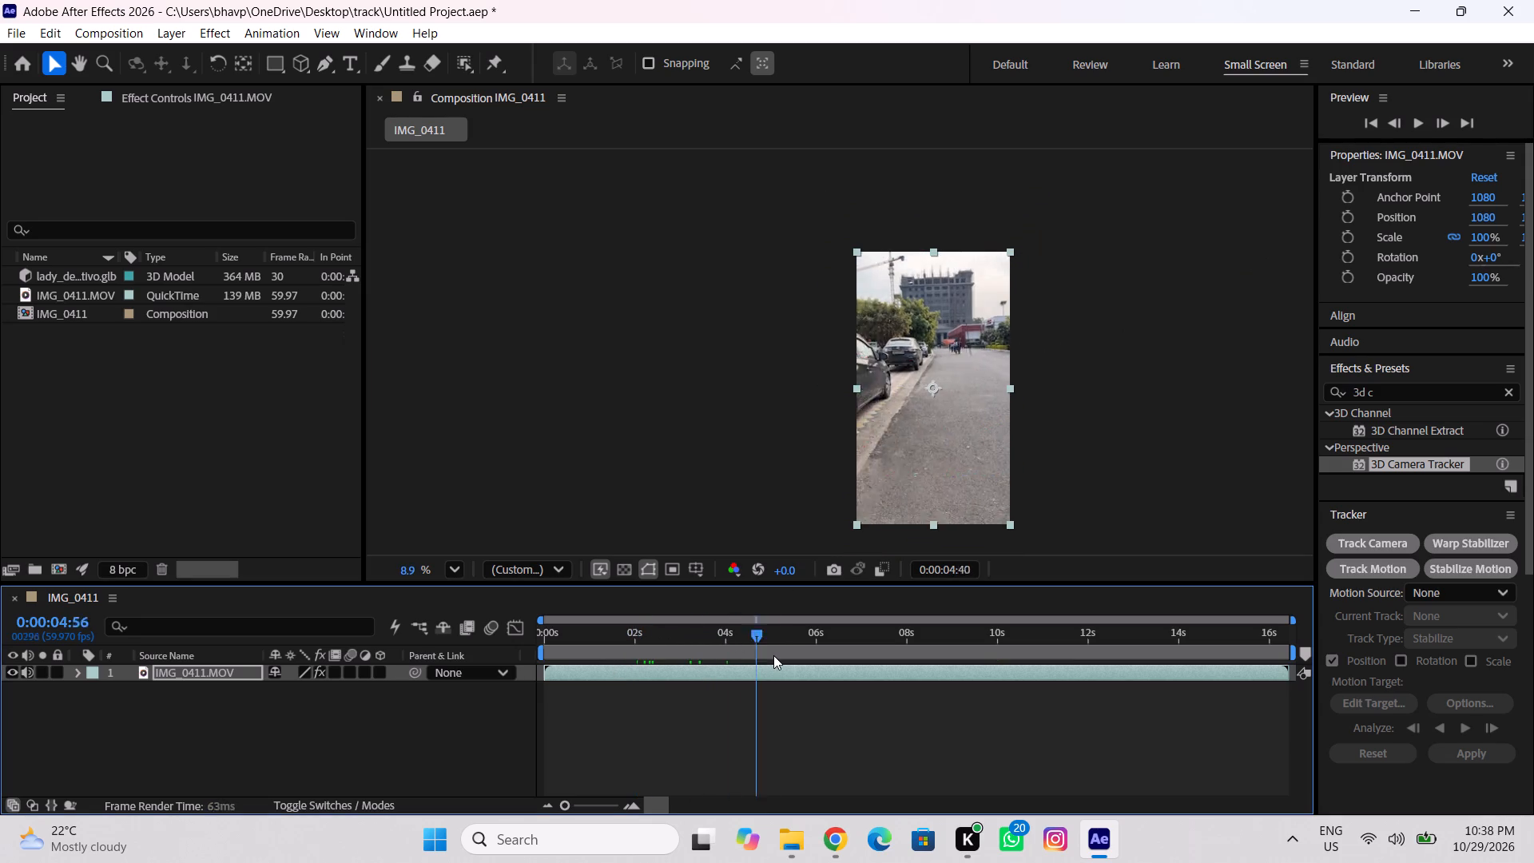
{"action": "left_click_drag", "start_coordinate": [773, 655], "coordinate": [990, 694]}
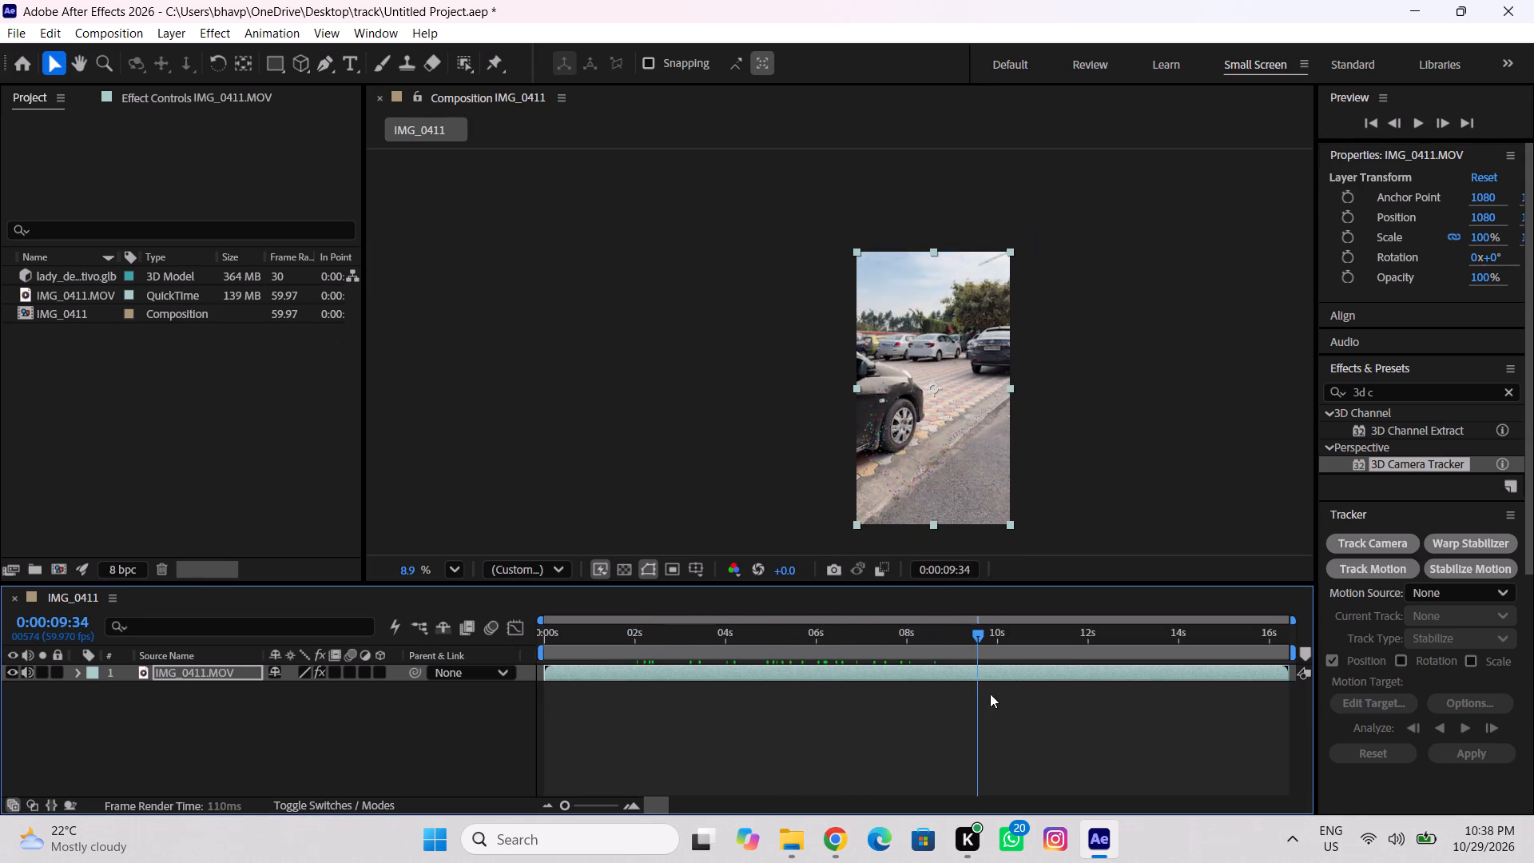
{"action": "left_click_drag", "start_coordinate": [990, 694], "coordinate": [1183, 711]}
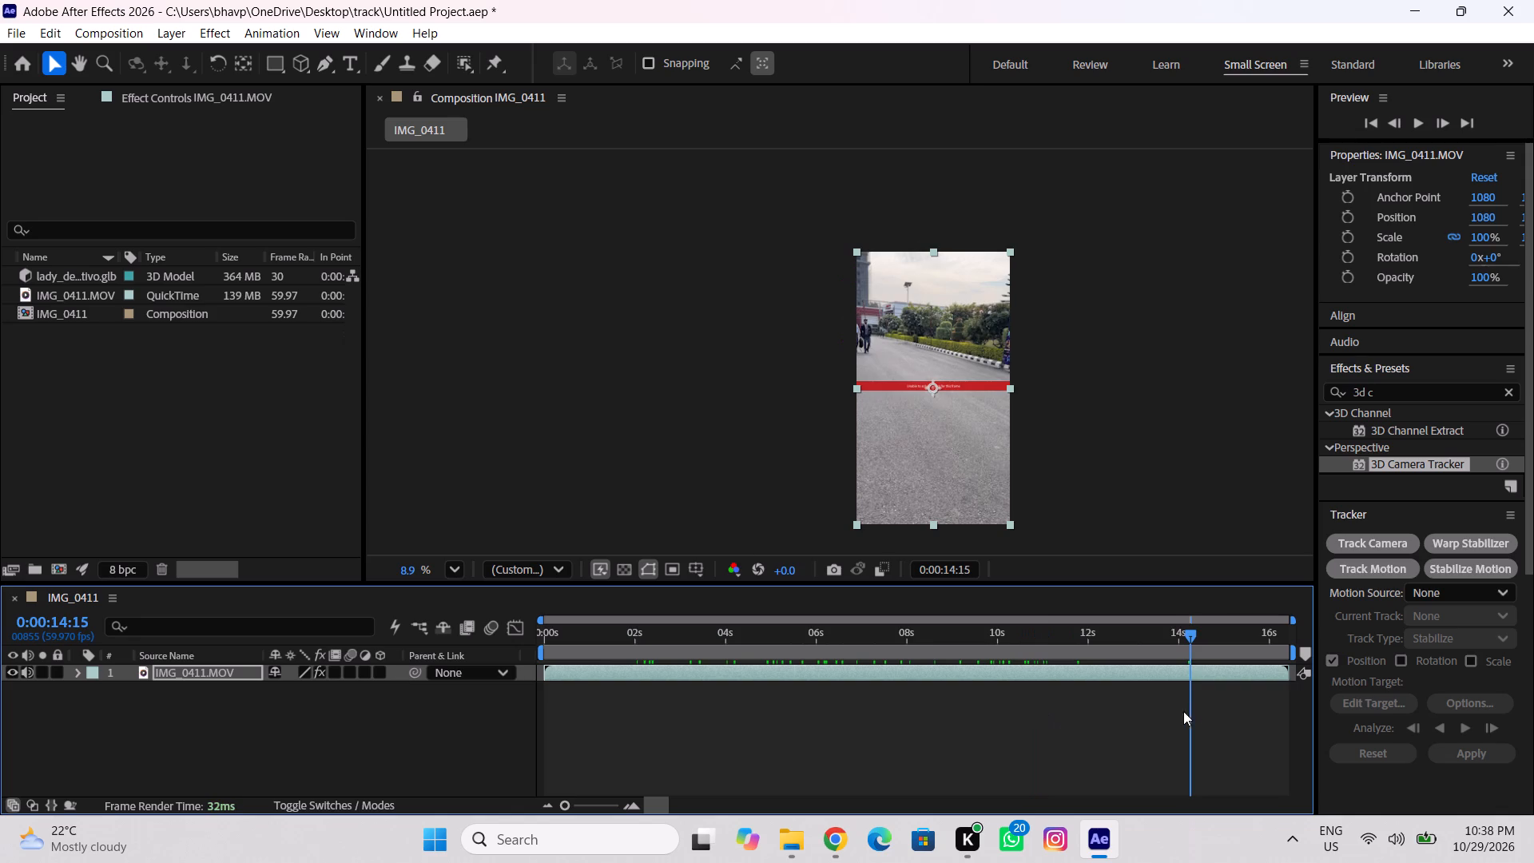
{"action": "left_click_drag", "start_coordinate": [1183, 711], "coordinate": [1037, 683]}
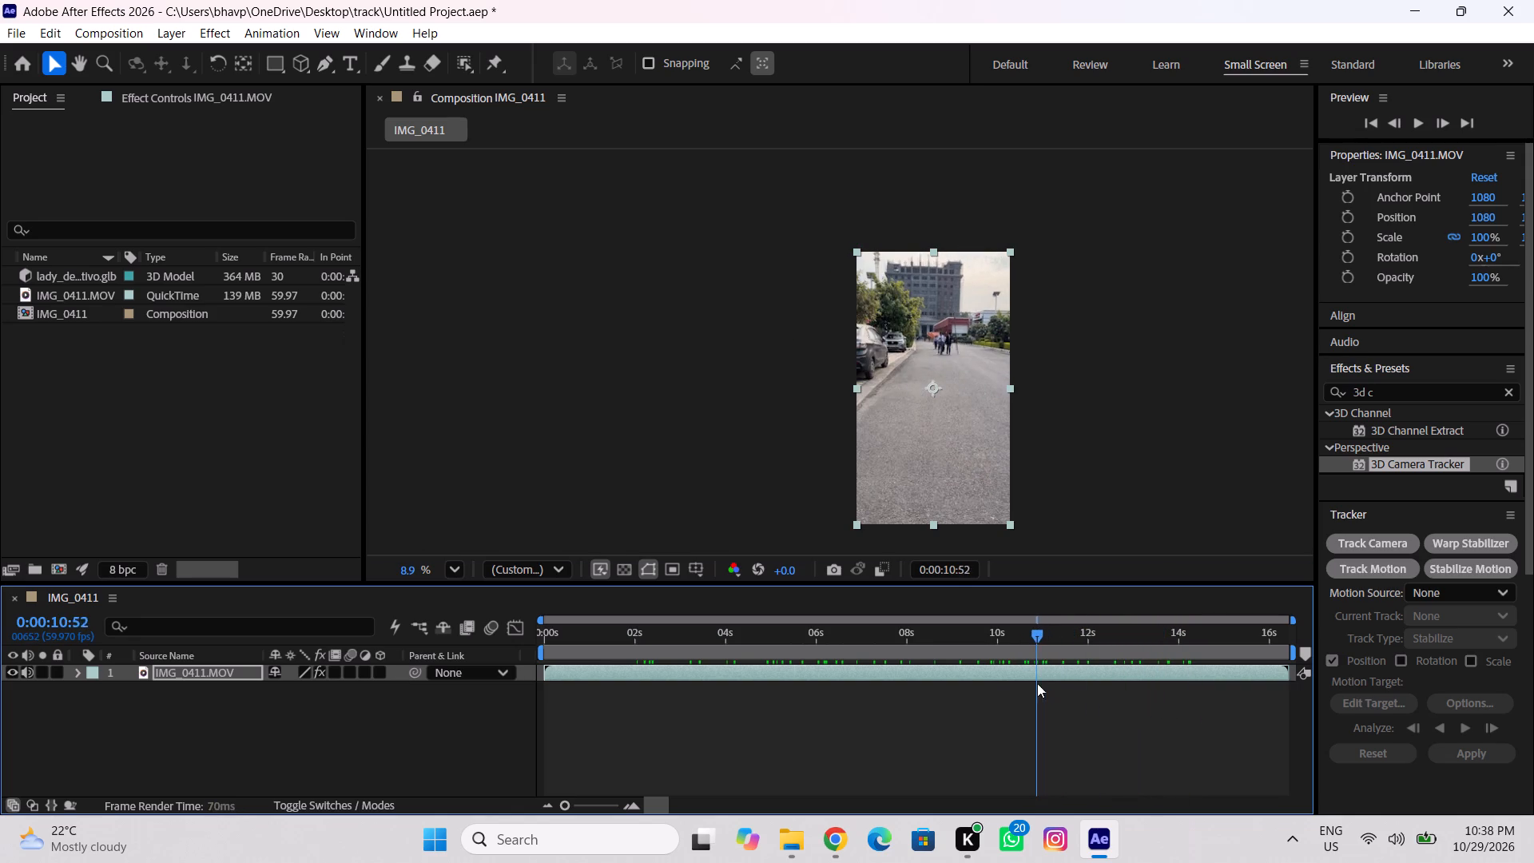
{"action": "left_click_drag", "start_coordinate": [1037, 683], "coordinate": [999, 675]}
{"action": "left_click_drag", "start_coordinate": [907, 352], "coordinate": [892, 358]}
{"action": "left_click_drag", "start_coordinate": [892, 358], "coordinate": [859, 390]}
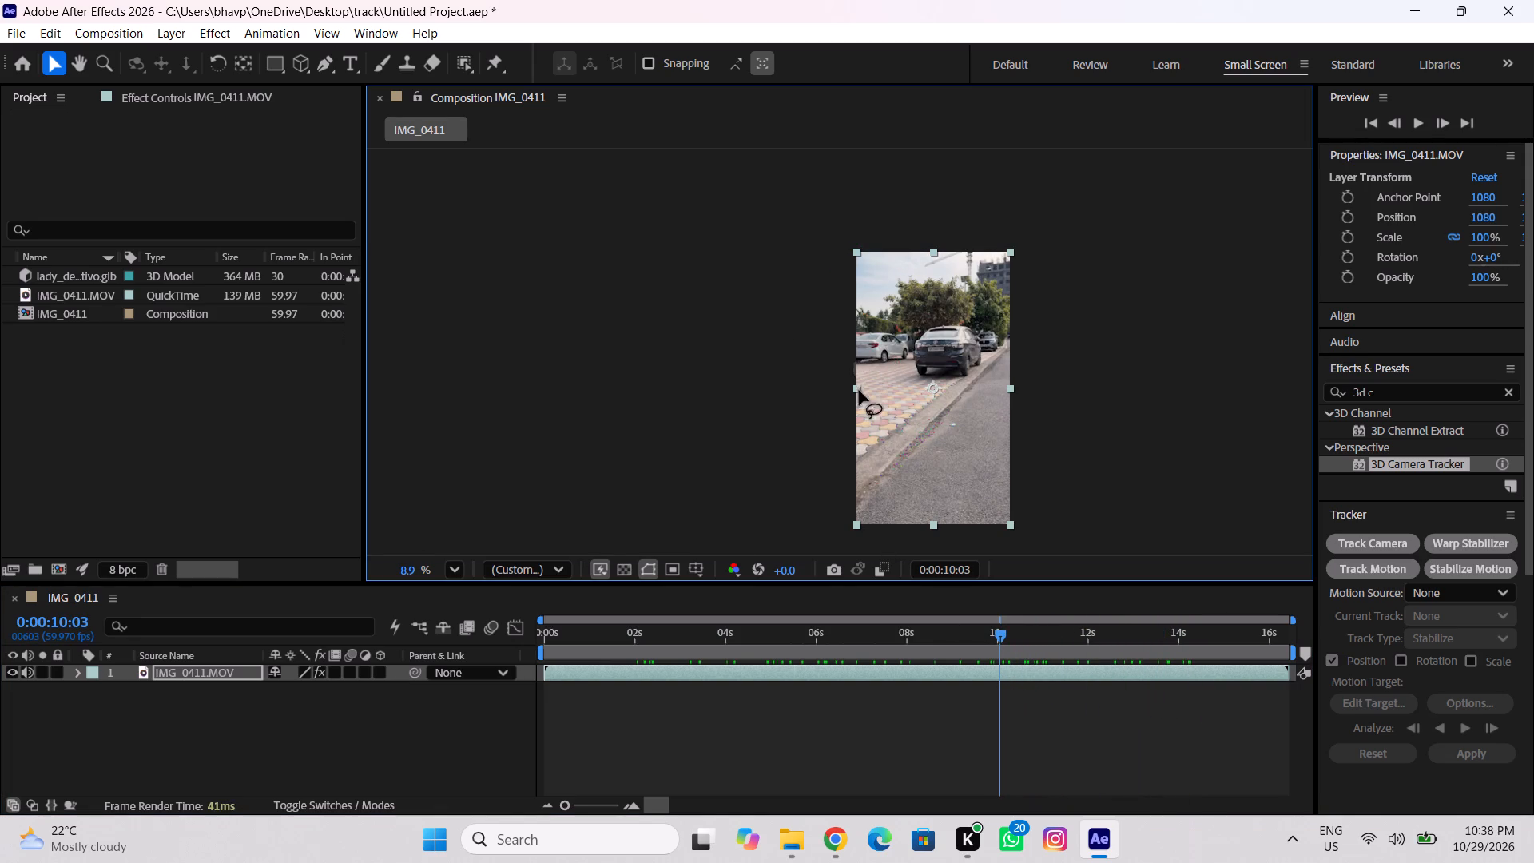
{"action": "left_click_drag", "start_coordinate": [859, 390], "coordinate": [898, 358]}
{"action": "left_click_drag", "start_coordinate": [898, 358], "coordinate": [874, 356]}
{"action": "right_click", "coordinate": [893, 380]}
{"action": "left_click", "coordinate": [953, 408]}
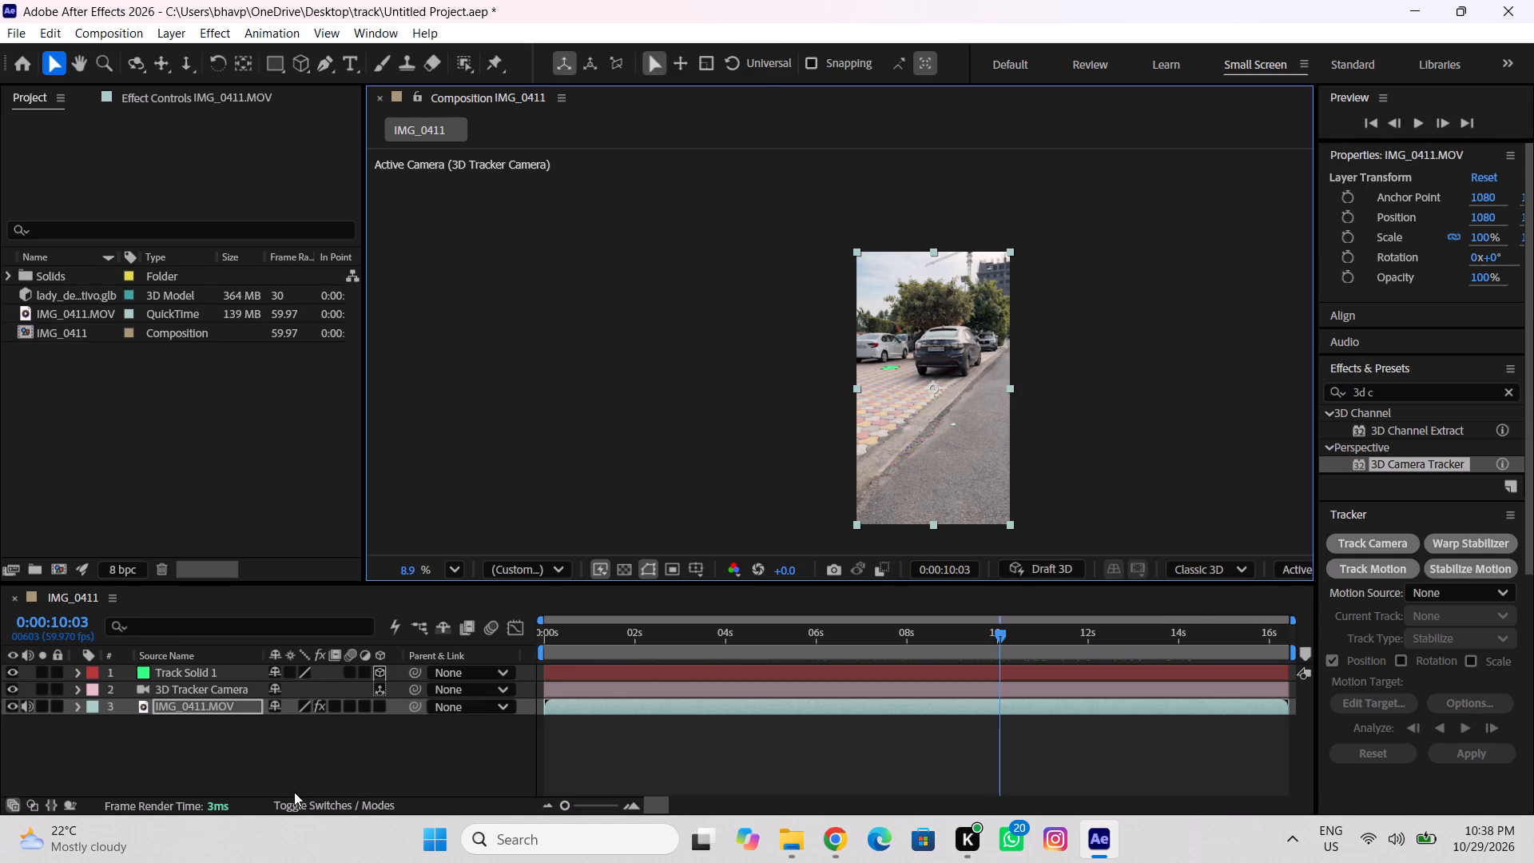
Import lady_deadpool.glb from the Downloads folder as footage.
{"action": "double_click", "coordinate": [115, 369]}
{"action": "left_click", "coordinate": [209, 191]}
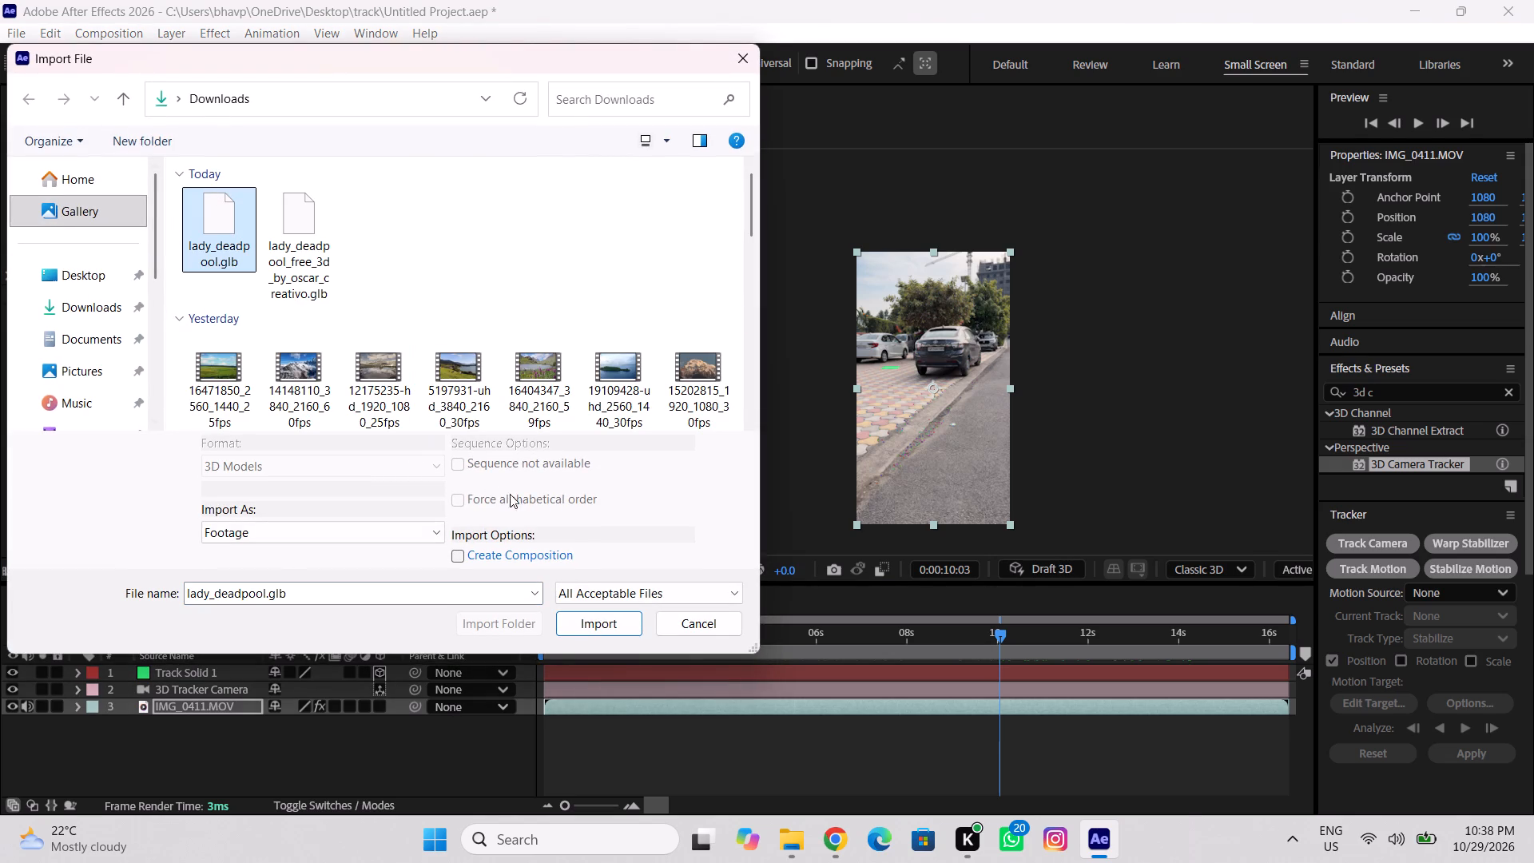
{"action": "left_click", "coordinate": [605, 631]}
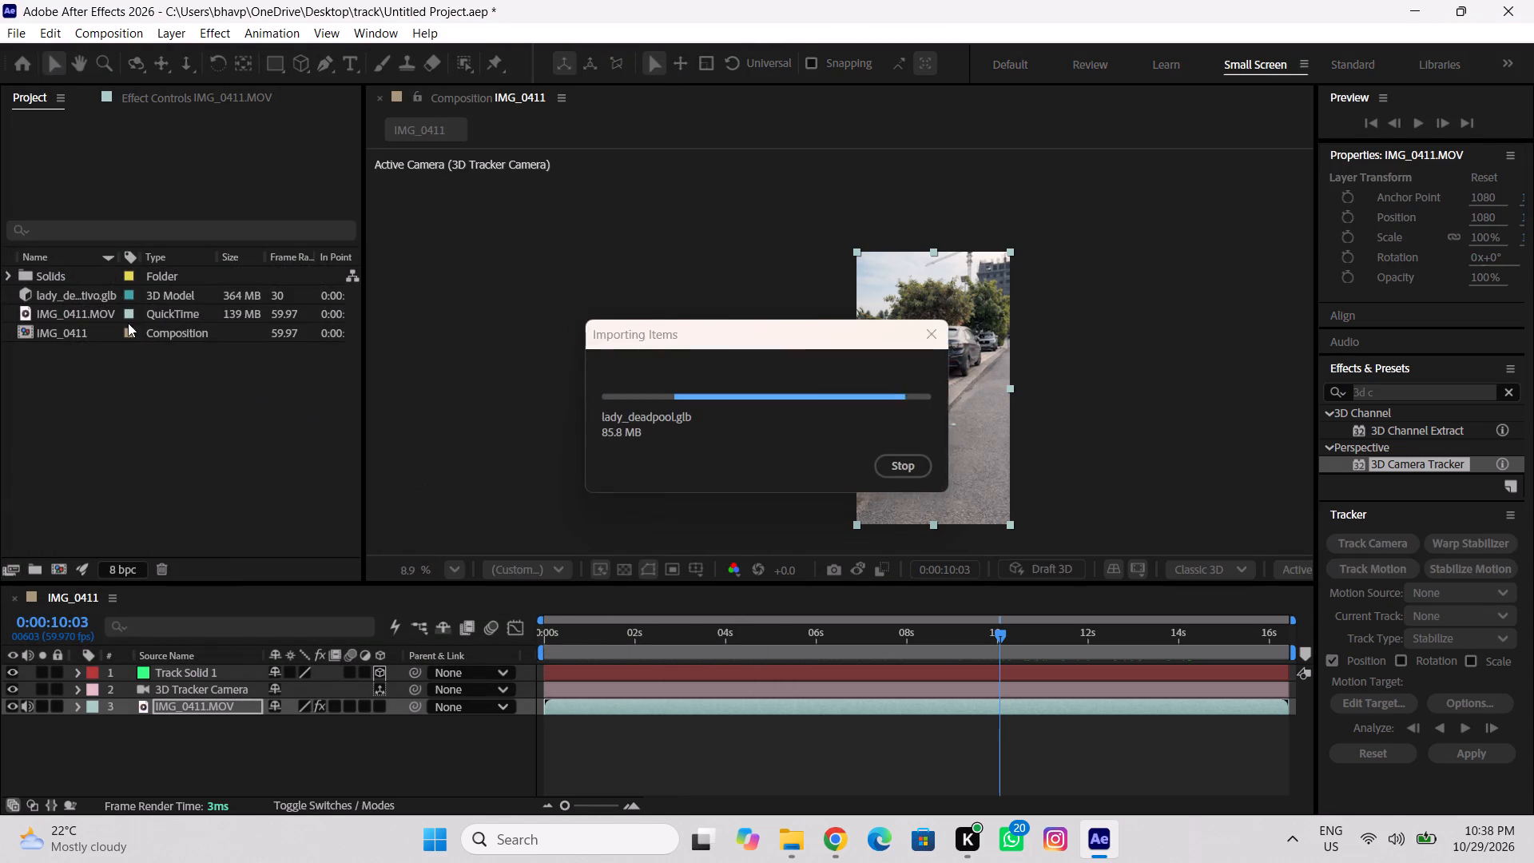
Add lady_deadpool.glb to the composition above Track Solid 1, accepting the Advanced 3D renderer and the model settings at 100% object scale.
{"action": "left_click_drag", "start_coordinate": [104, 305], "coordinate": [305, 670]}
{"action": "left_click", "coordinate": [936, 495]}
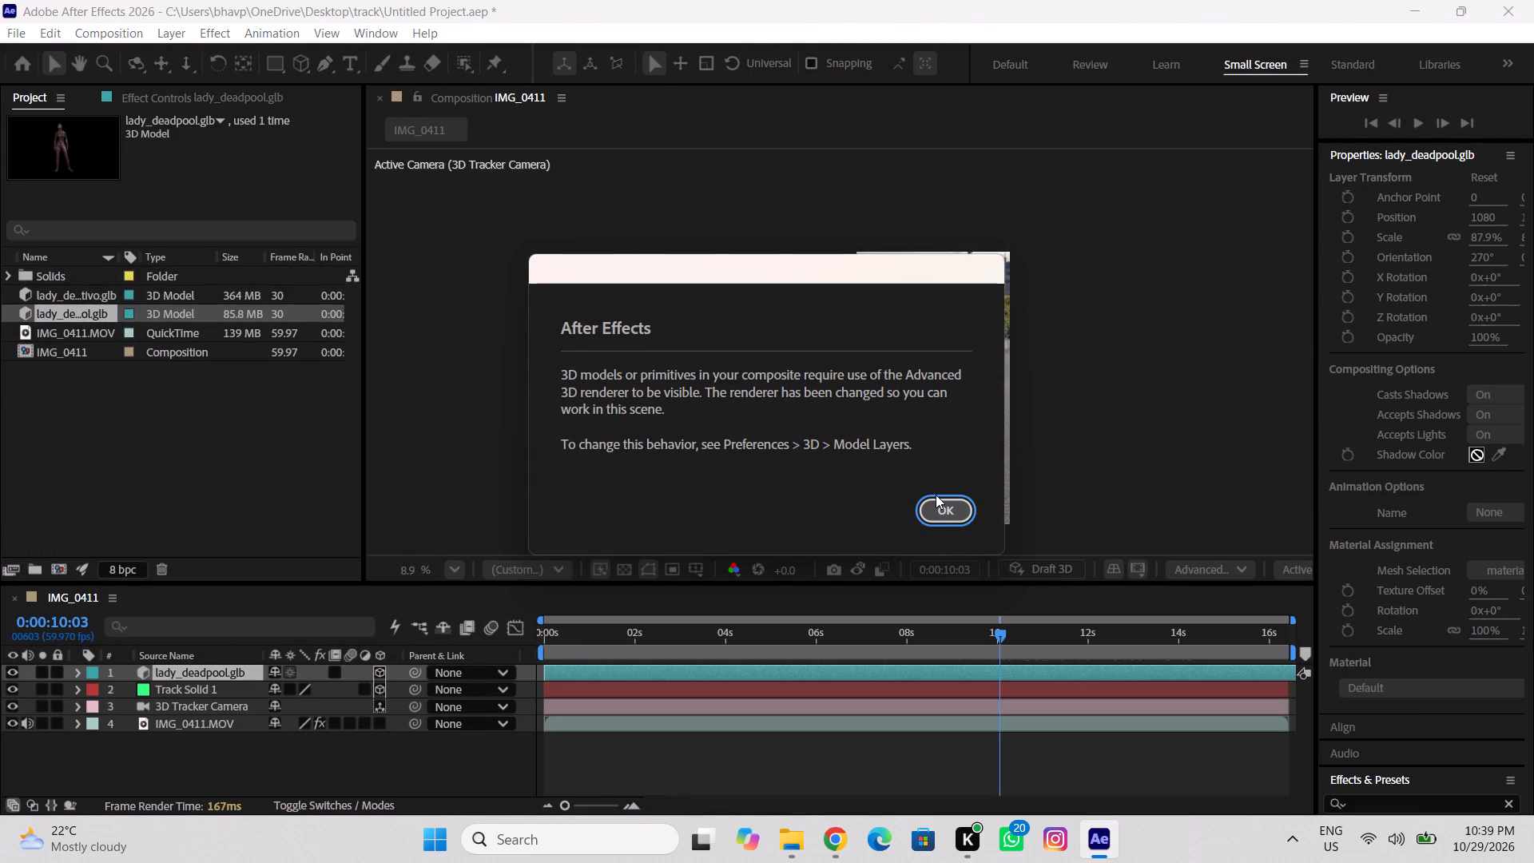
{"action": "left_click", "coordinate": [938, 495]}
{"action": "left_click", "coordinate": [940, 497]}
{"action": "left_click", "coordinate": [943, 505]}
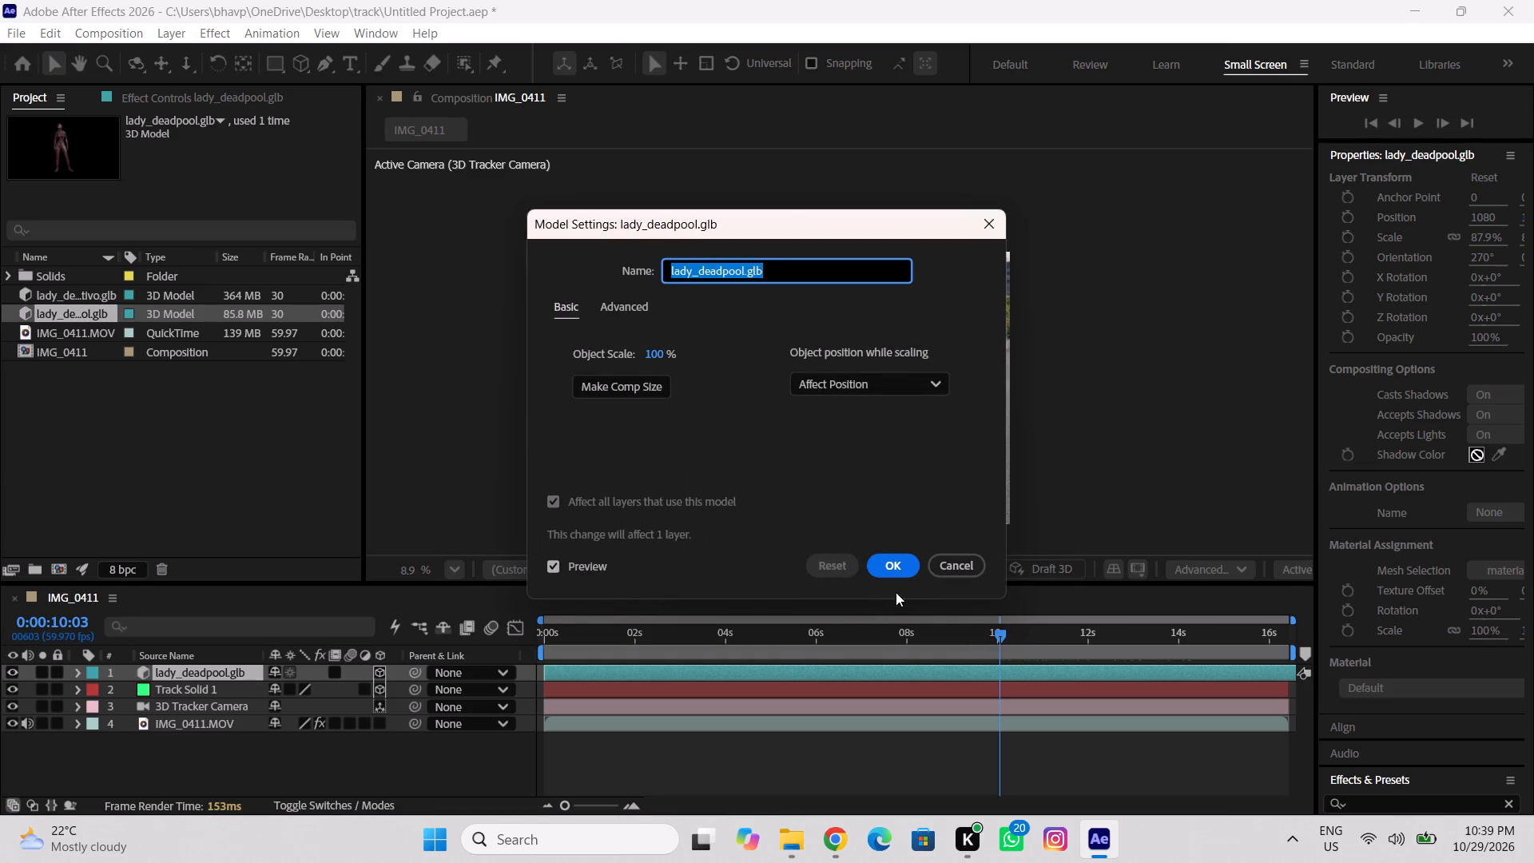
{"action": "left_click", "coordinate": [903, 579]}
{"action": "left_click", "coordinate": [895, 571]}
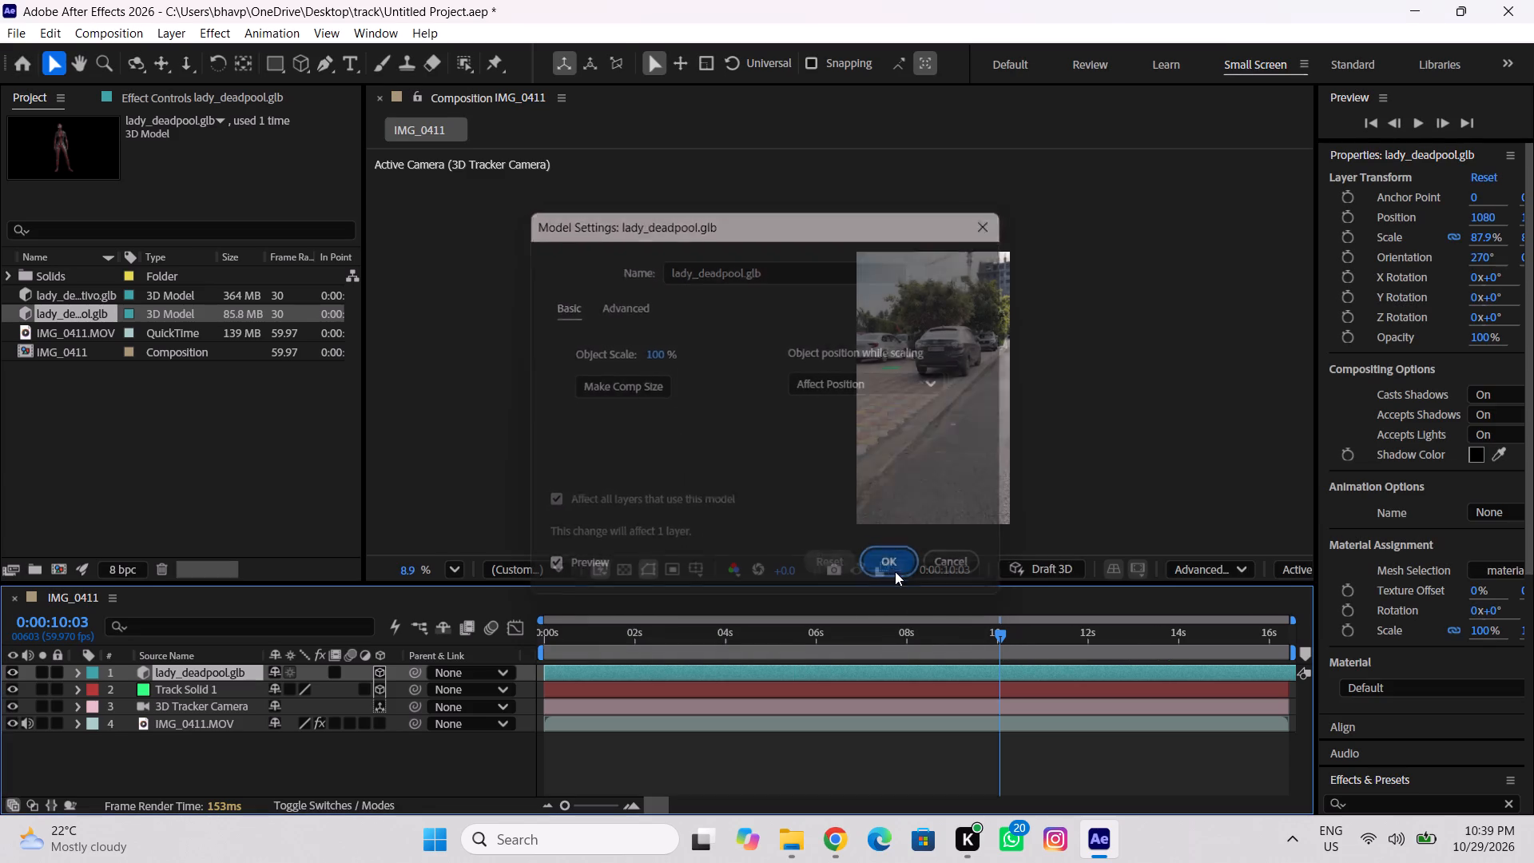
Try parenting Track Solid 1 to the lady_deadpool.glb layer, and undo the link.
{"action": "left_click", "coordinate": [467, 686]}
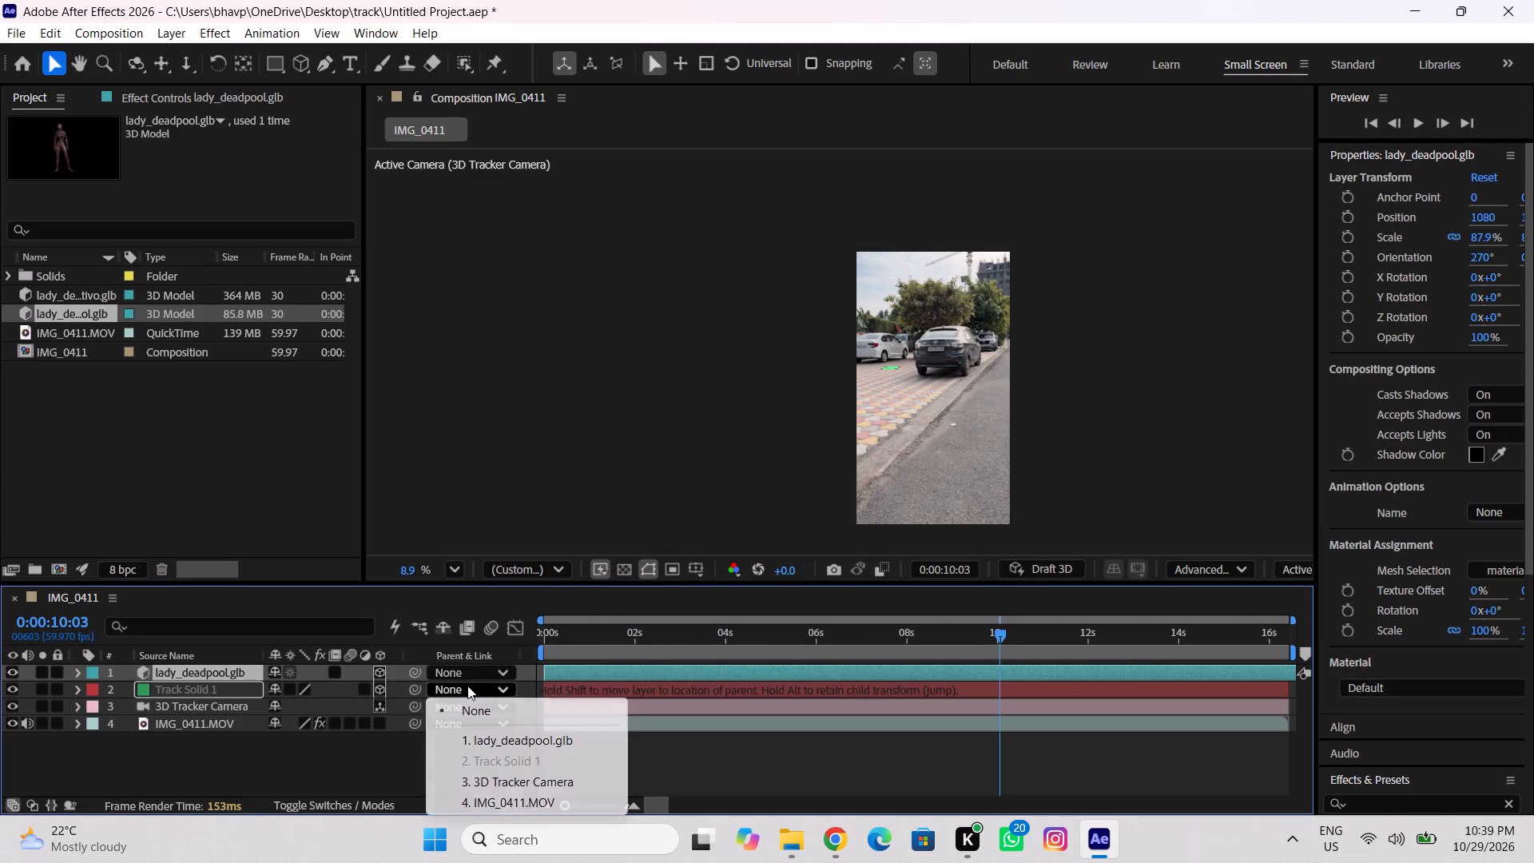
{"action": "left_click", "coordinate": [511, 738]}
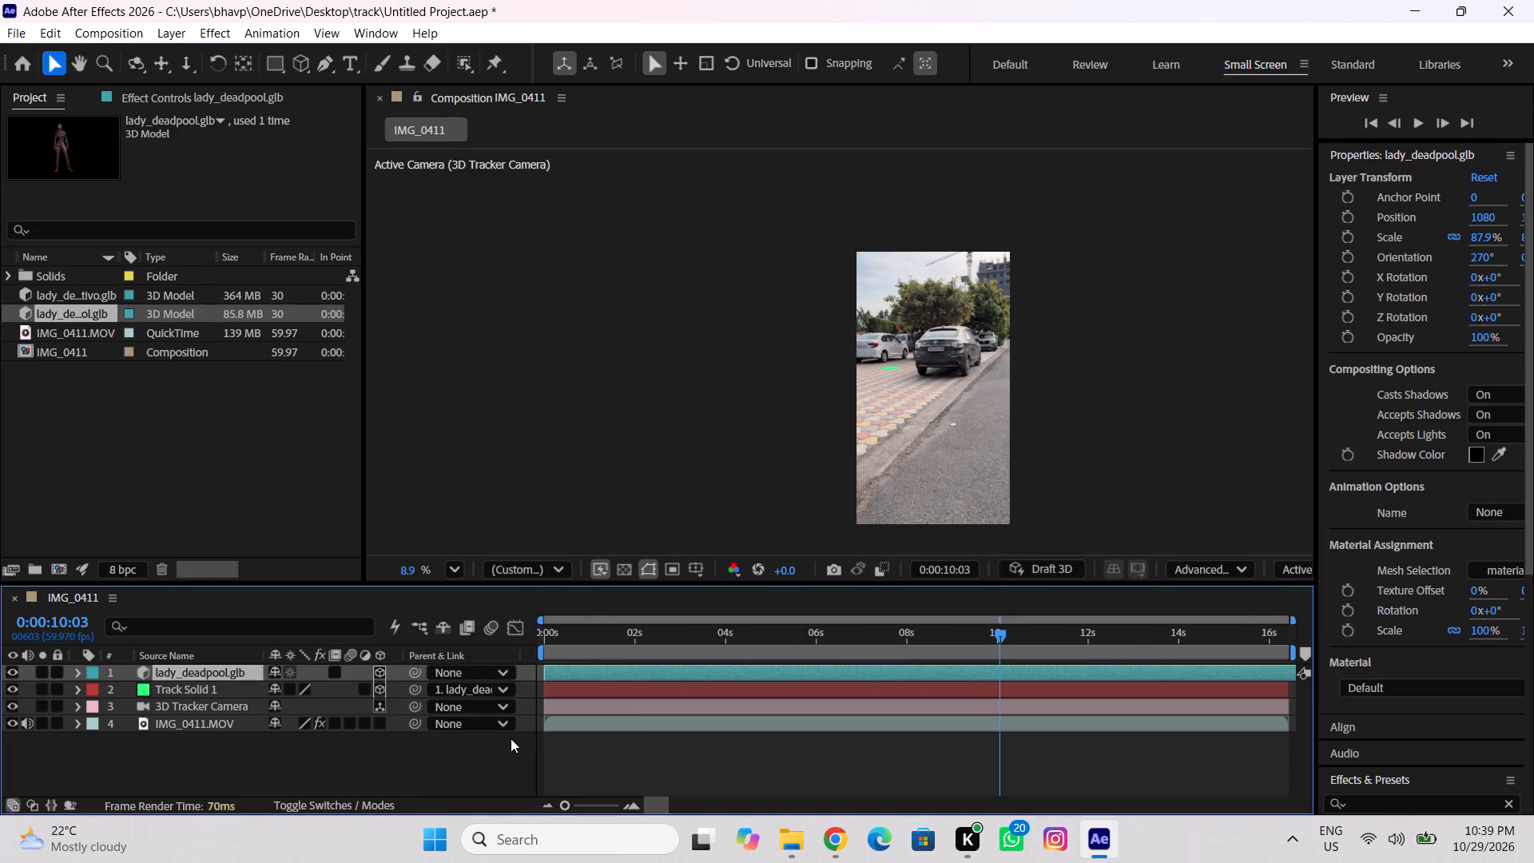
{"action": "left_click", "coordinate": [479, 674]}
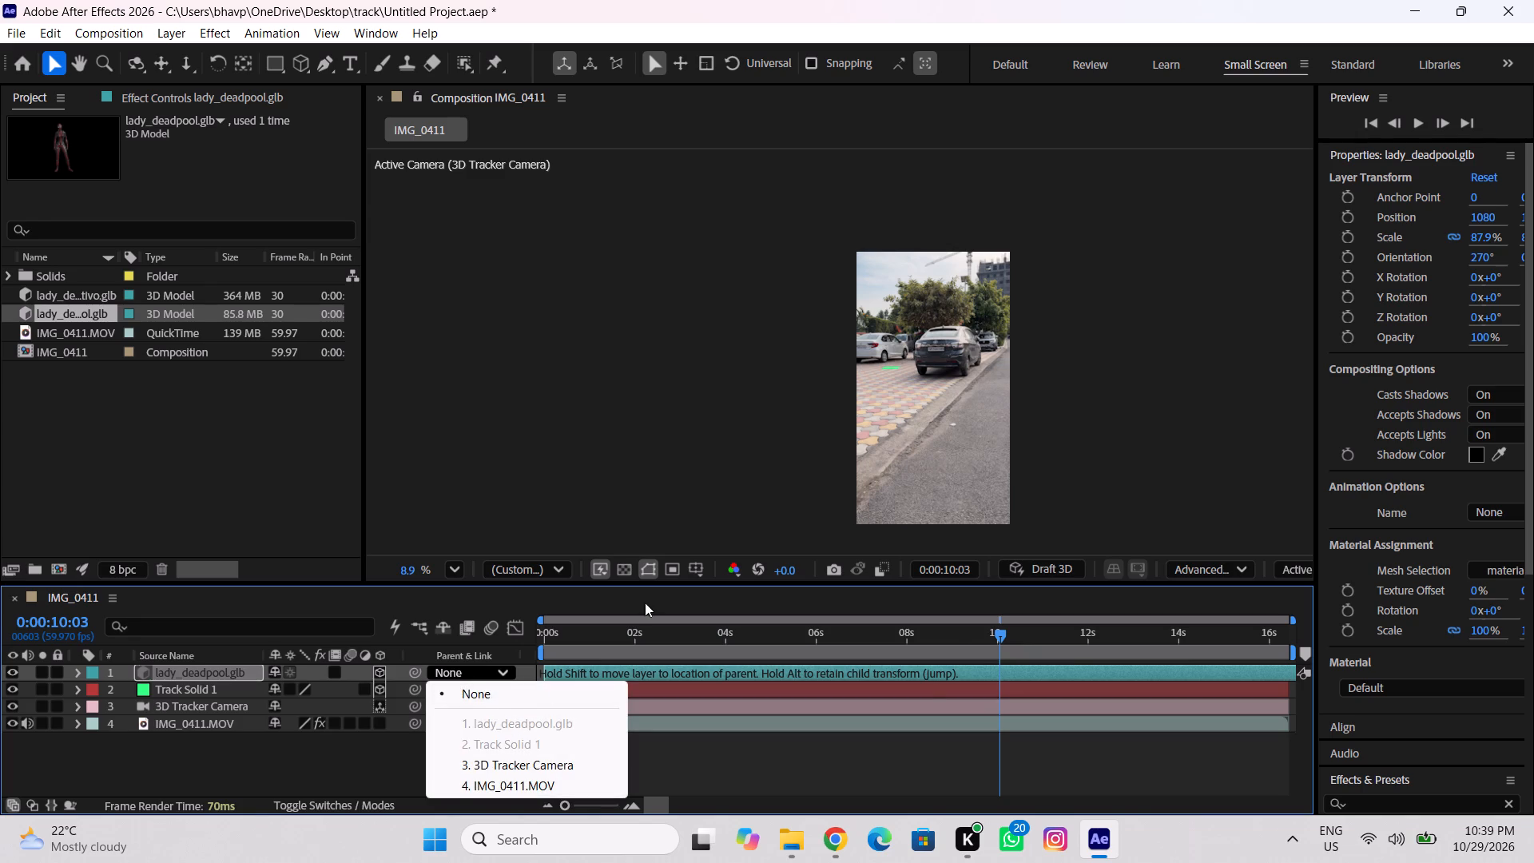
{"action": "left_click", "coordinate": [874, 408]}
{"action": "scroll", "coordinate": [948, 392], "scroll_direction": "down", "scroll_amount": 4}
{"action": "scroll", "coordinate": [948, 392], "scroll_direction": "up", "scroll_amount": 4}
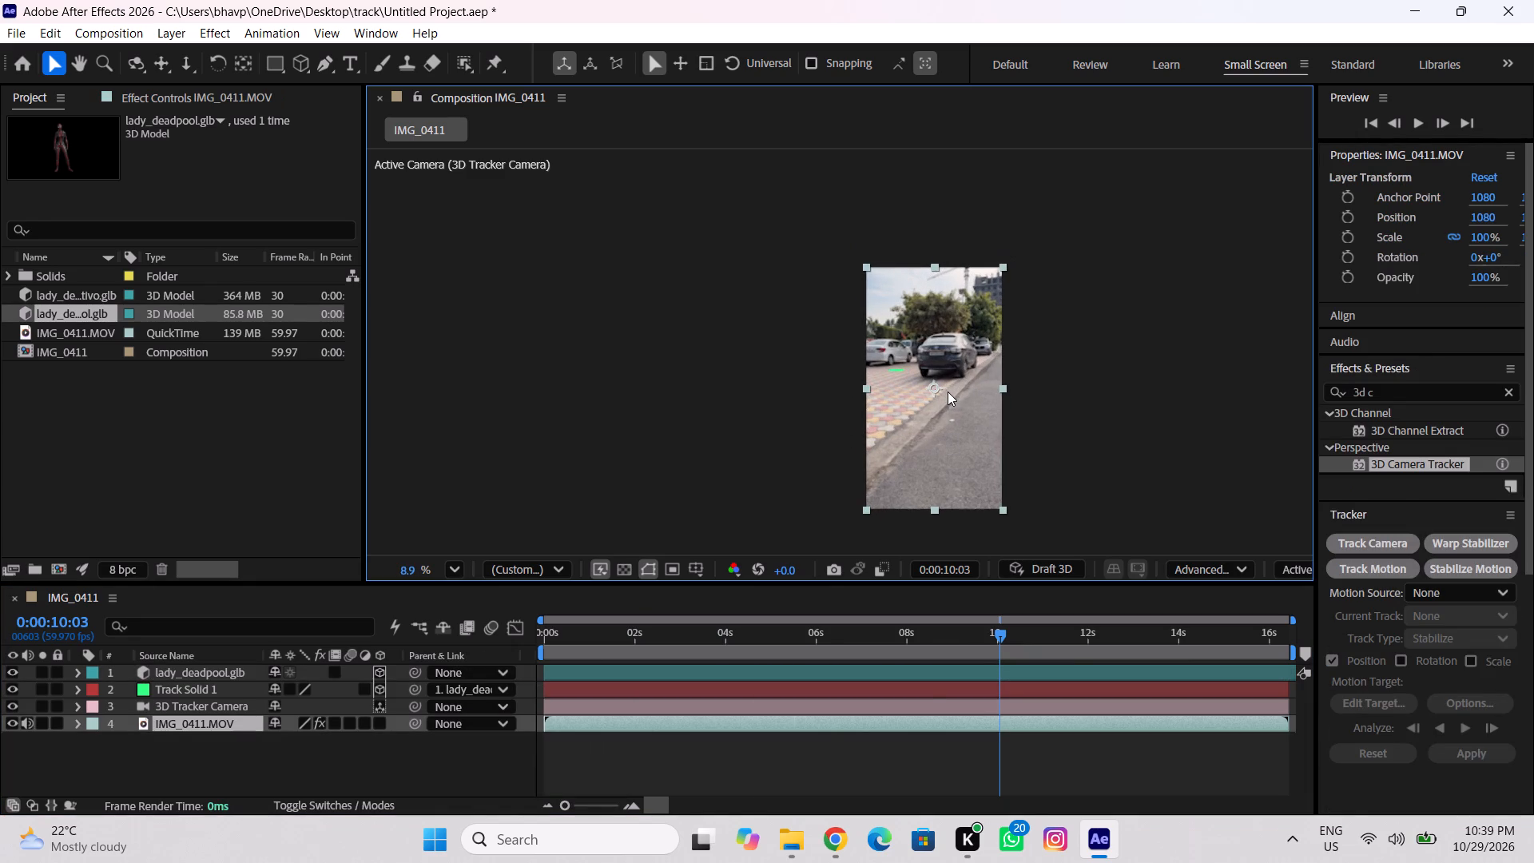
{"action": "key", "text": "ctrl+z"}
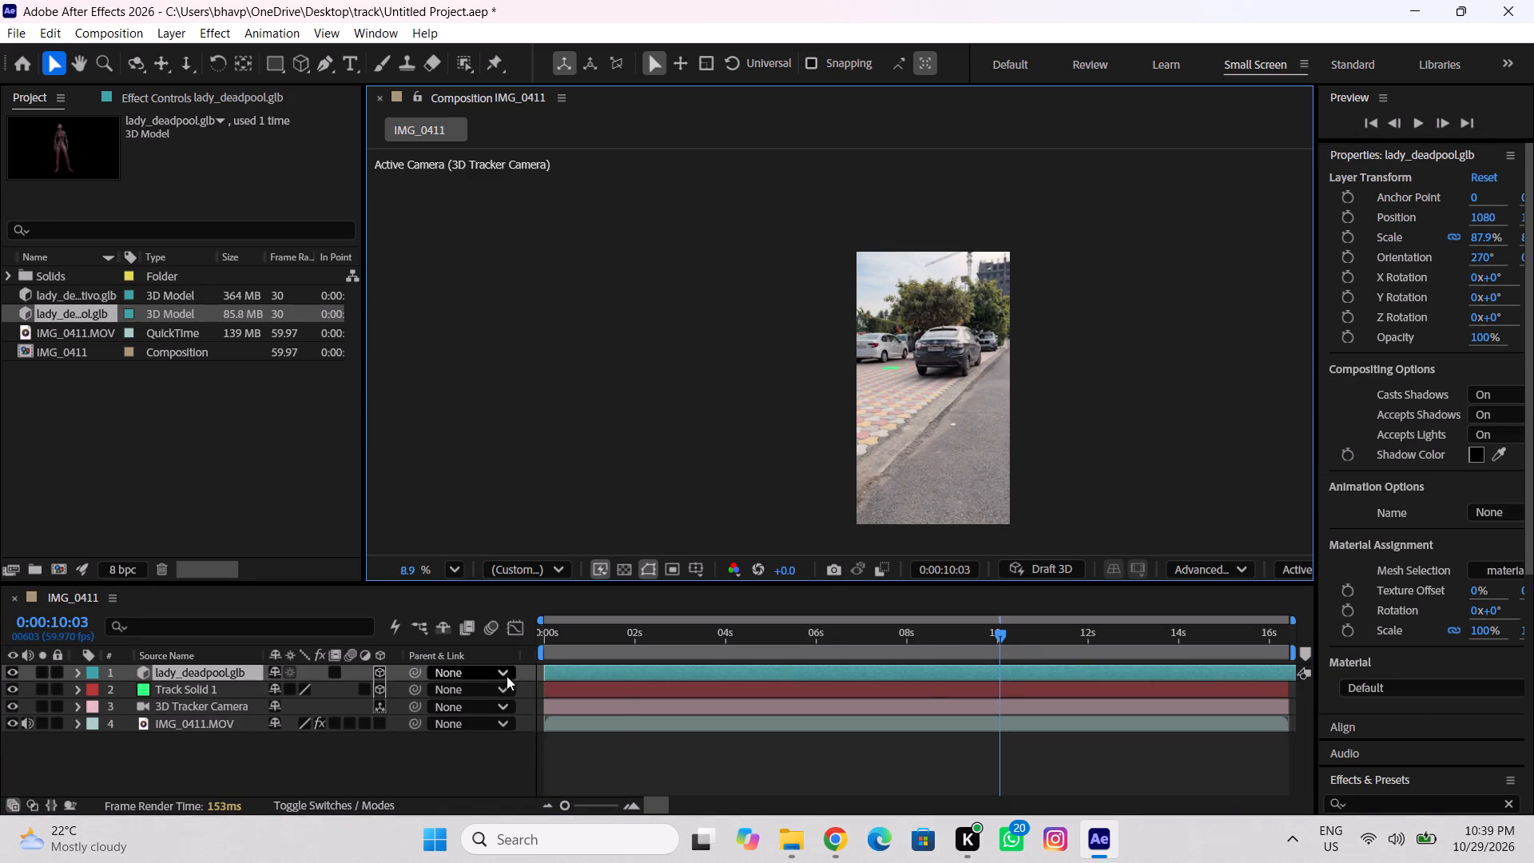
Parent the lady_deadpool.glb layer to Track Solid 1.
{"action": "left_click", "coordinate": [486, 676]}
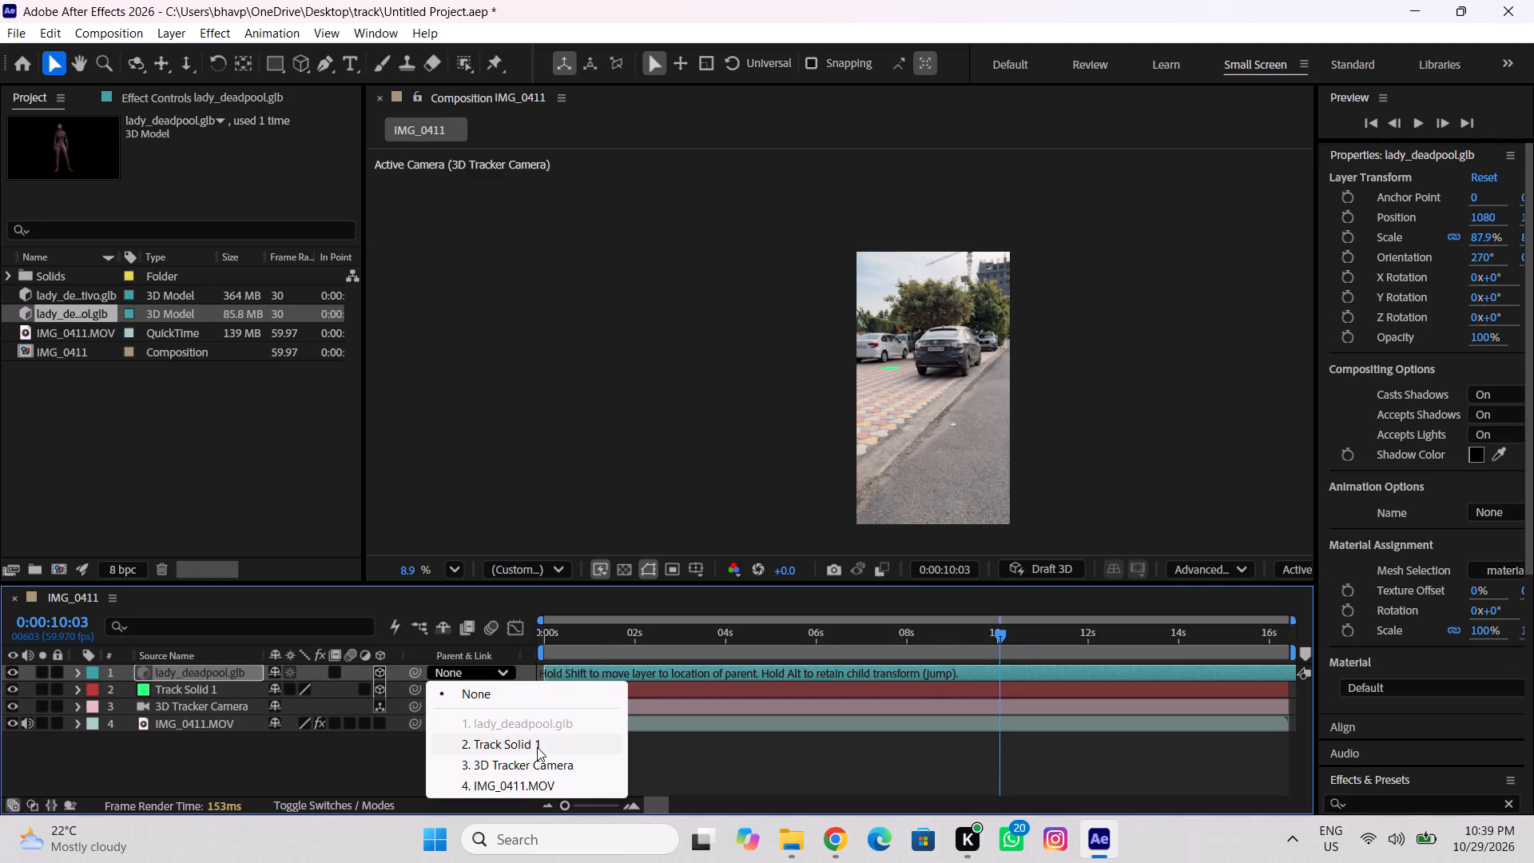
{"action": "left_click", "coordinate": [537, 747]}
Scale the lady_deadpool.glb layer up to about 337.9% on all axes.
{"action": "scroll", "coordinate": [872, 469], "scroll_direction": "down", "scroll_amount": 5}
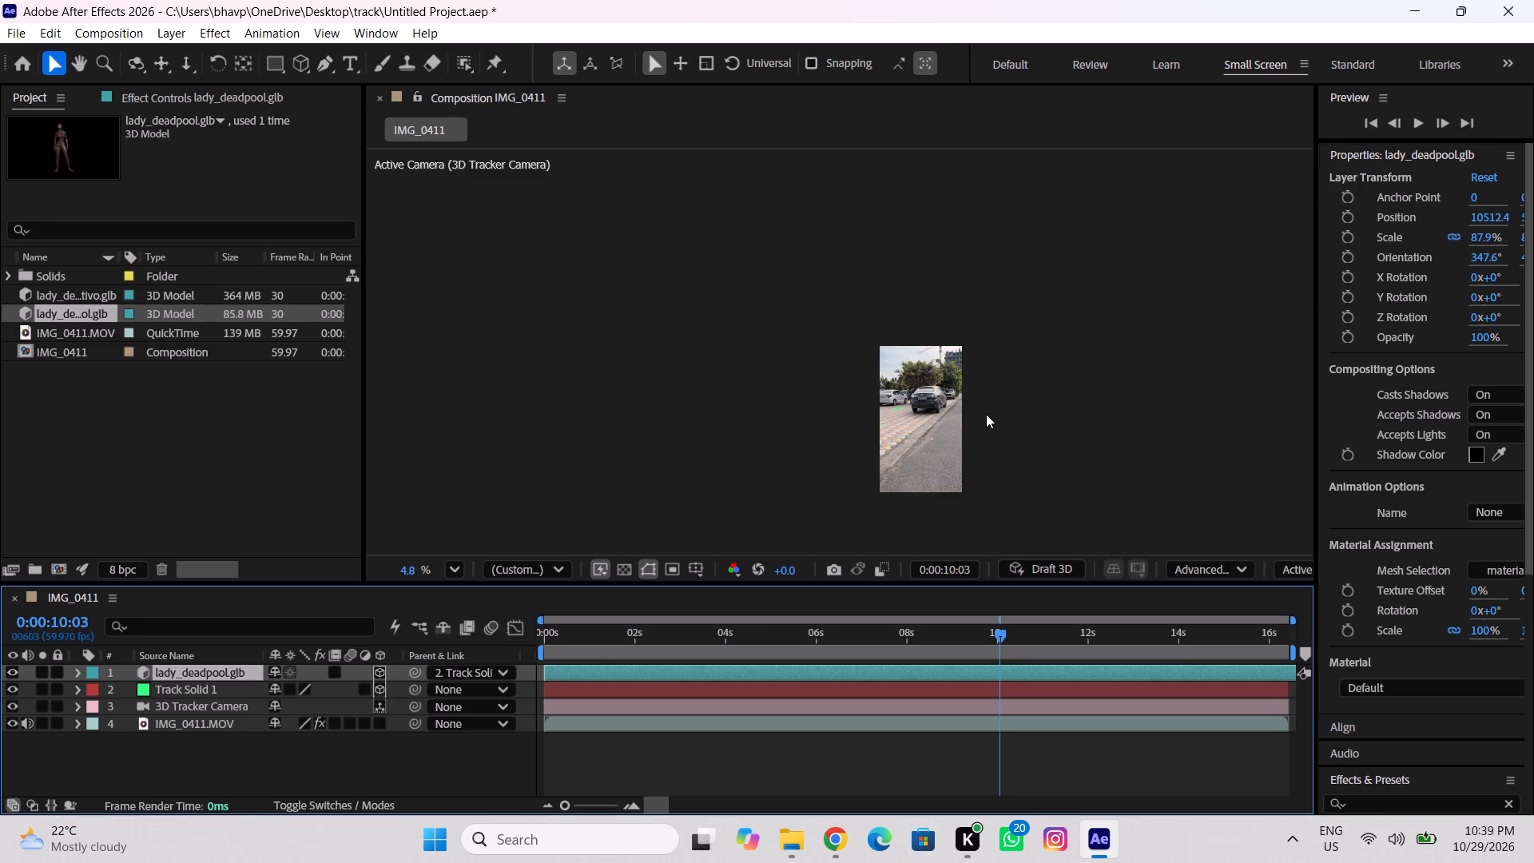
{"action": "scroll", "coordinate": [936, 397], "scroll_direction": "up", "scroll_amount": 5}
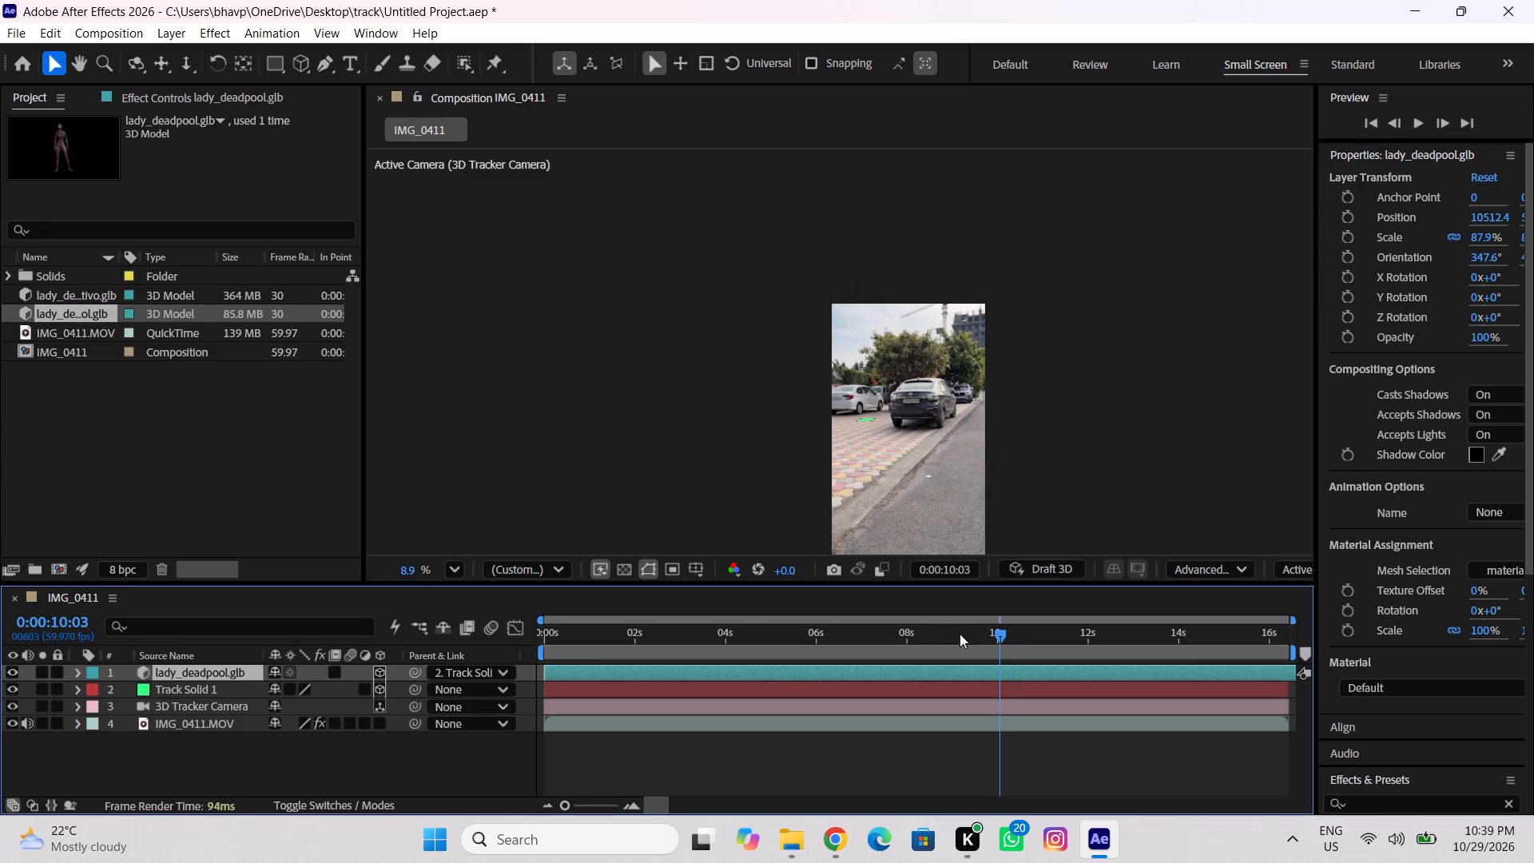
{"action": "left_click_drag", "start_coordinate": [980, 638], "coordinate": [980, 648]}
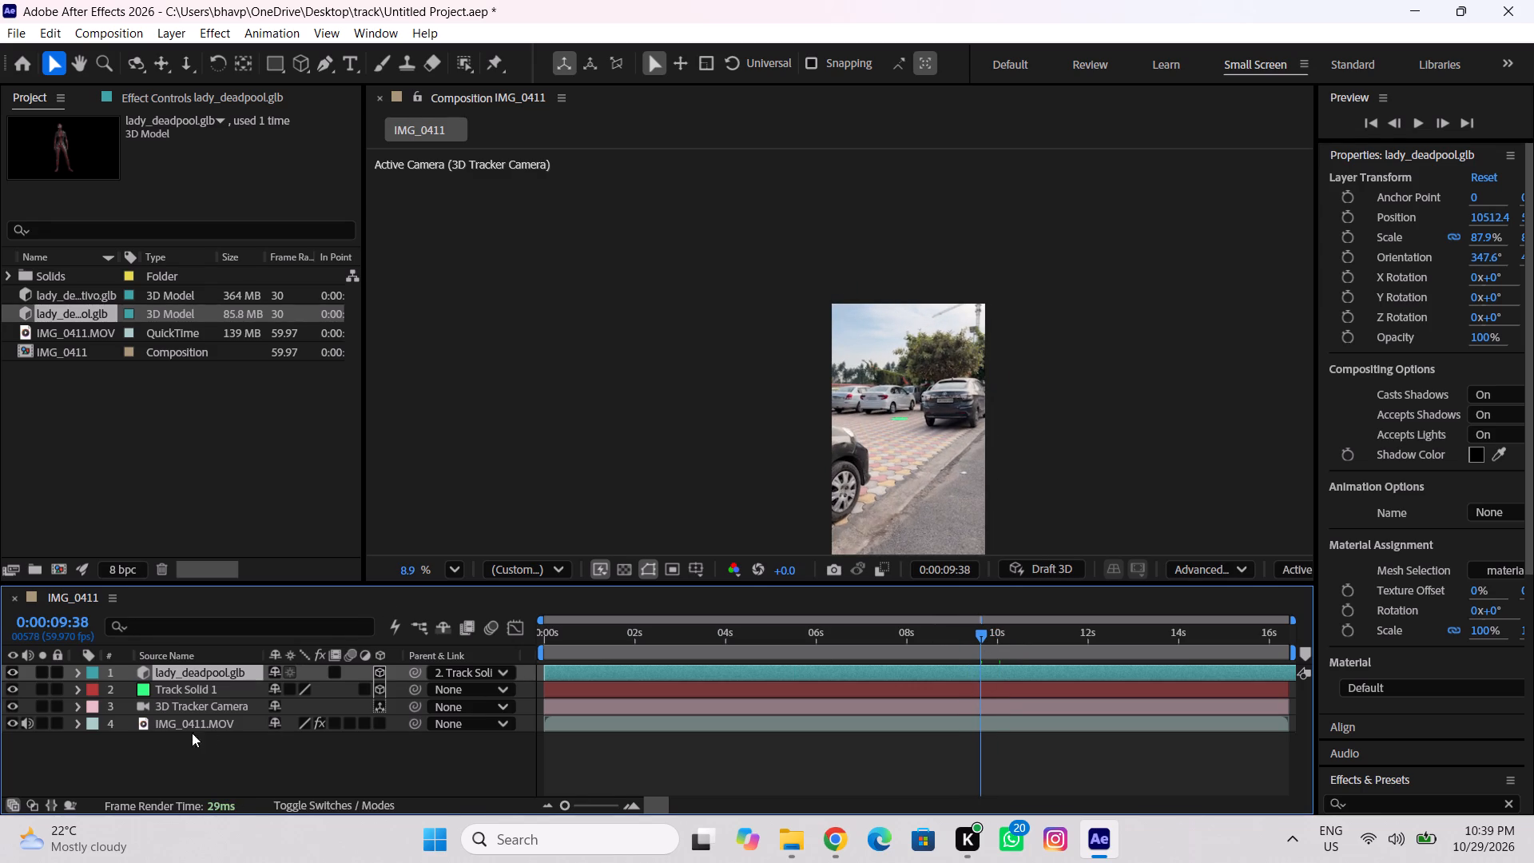
{"action": "left_click", "coordinate": [225, 674]}
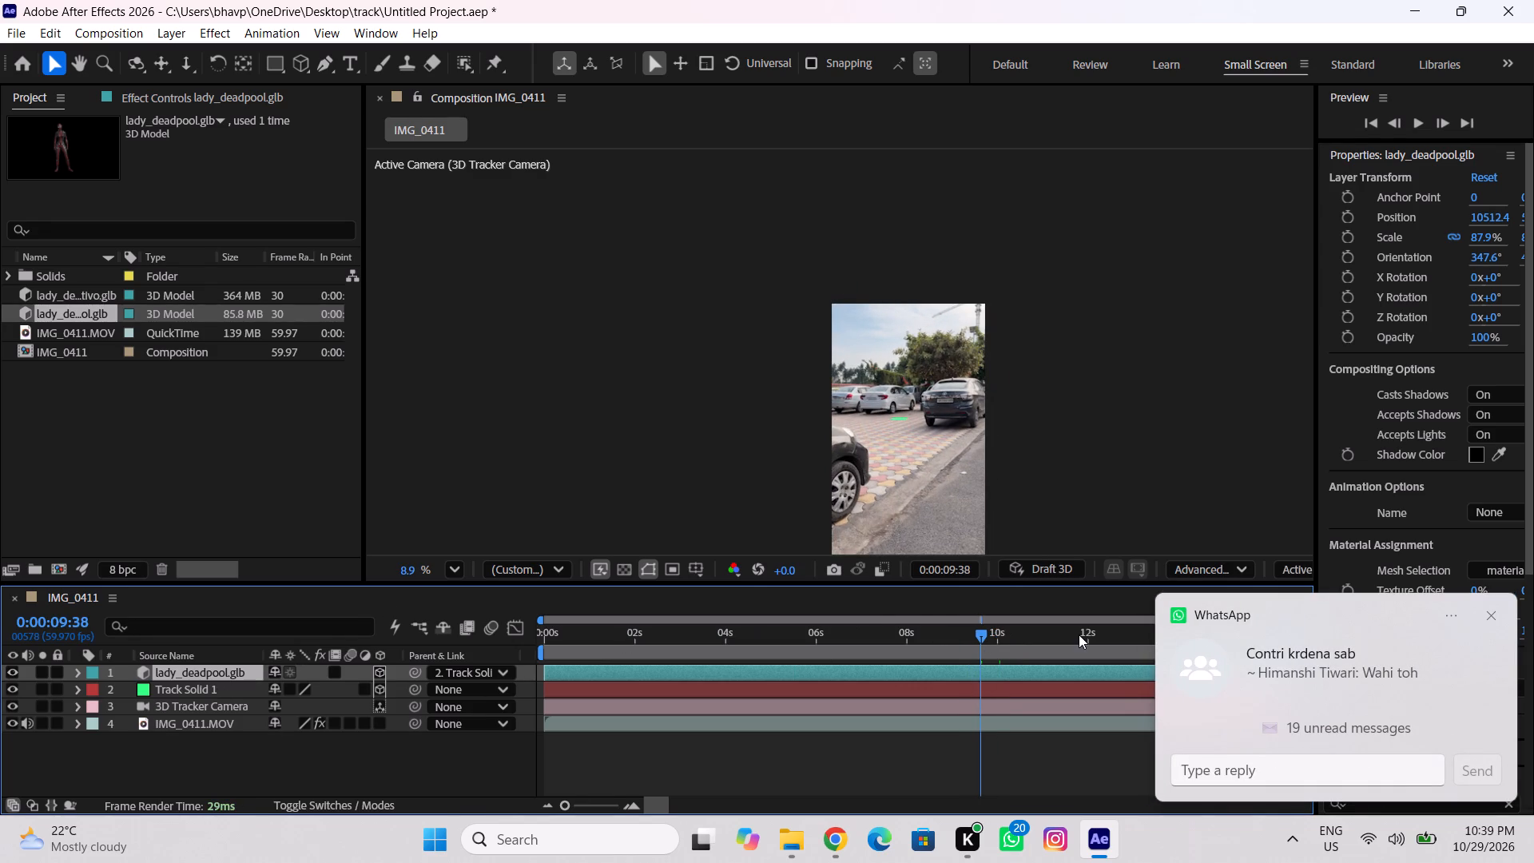
{"action": "left_click_drag", "start_coordinate": [991, 635], "coordinate": [1055, 653]}
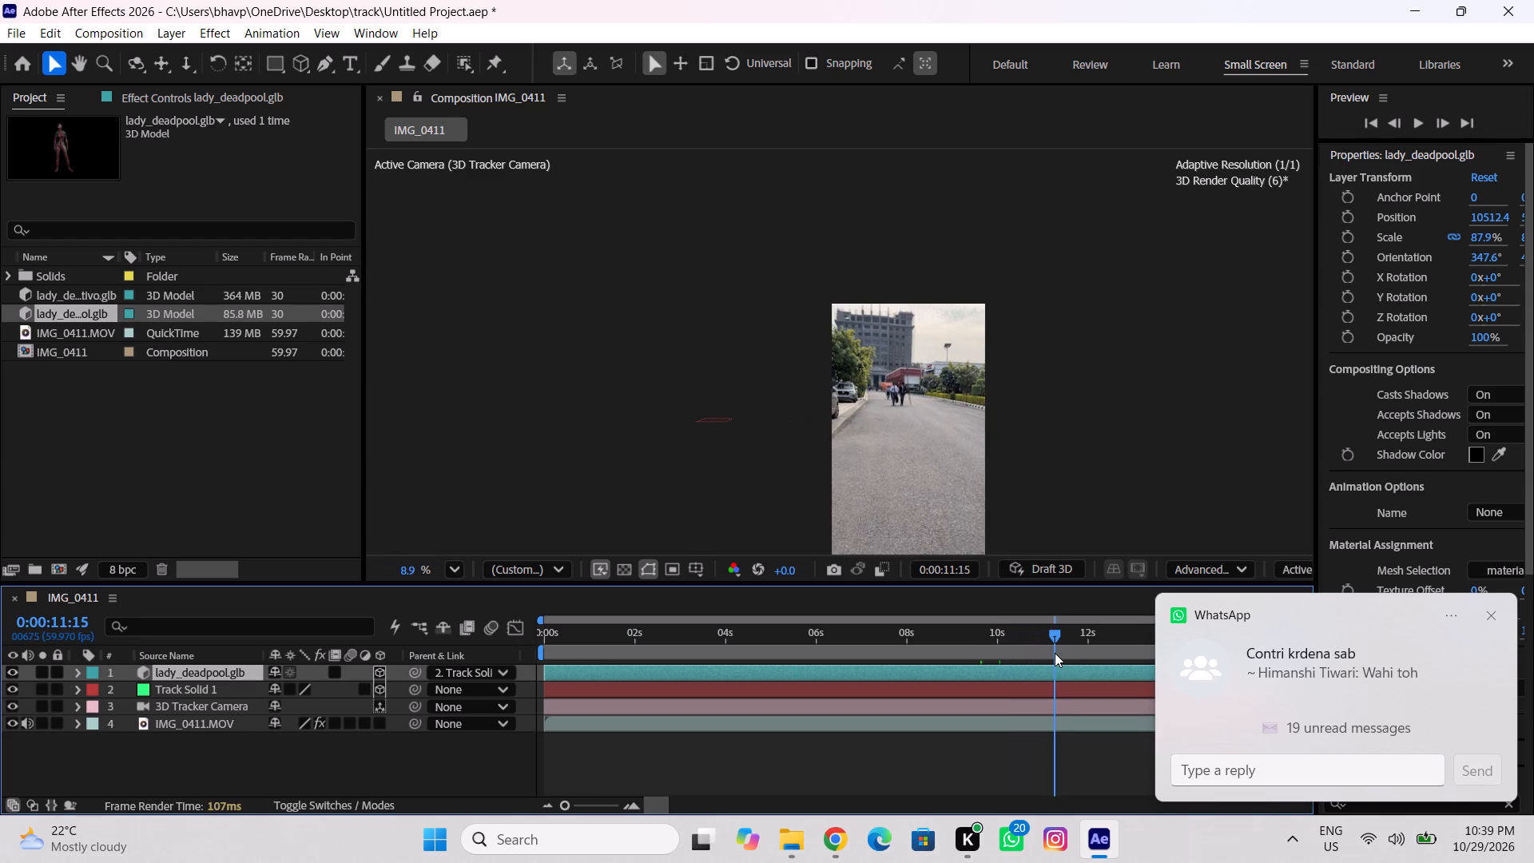
{"action": "left_click_drag", "start_coordinate": [1055, 653], "coordinate": [973, 647]}
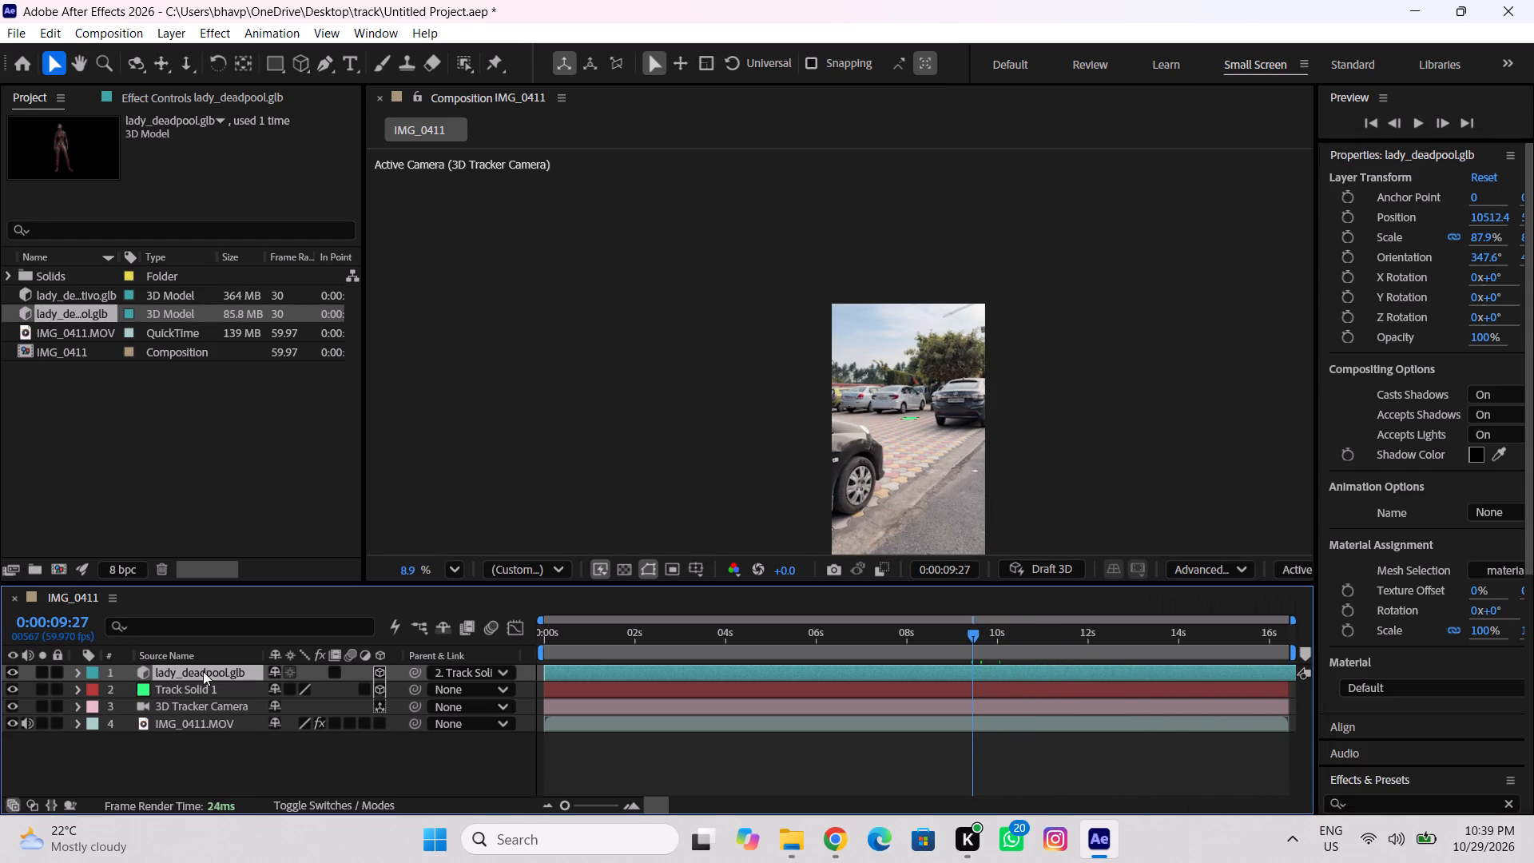
{"action": "key", "text": "s"}
{"action": "left_click_drag", "start_coordinate": [304, 690], "coordinate": [474, 729]}
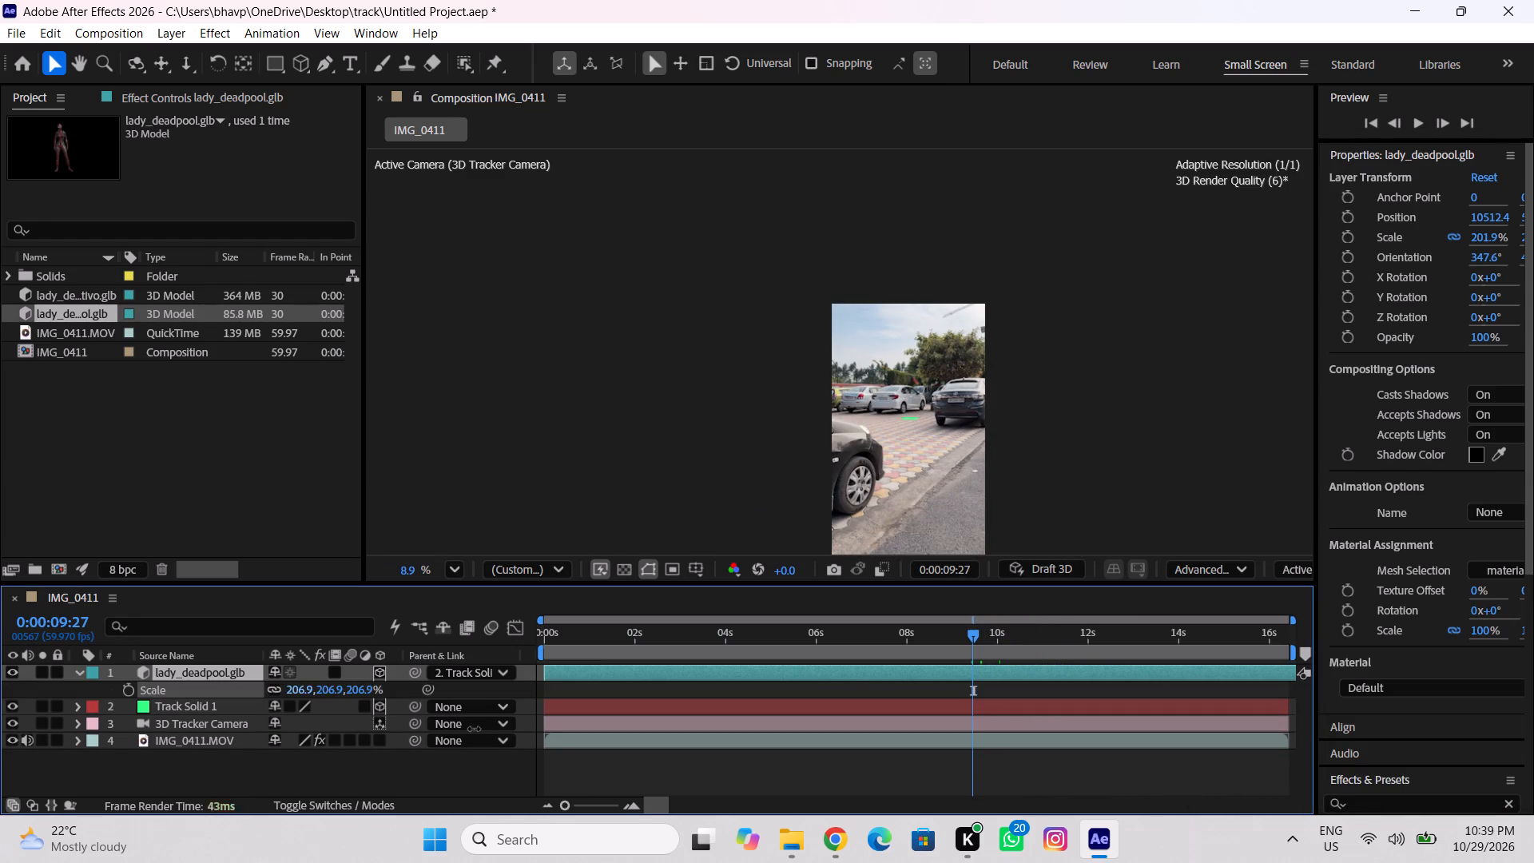
{"action": "left_click_drag", "start_coordinate": [474, 729], "coordinate": [615, 751]}
At 0:00:08:08, move the Deadpool model down towards the ground by the black car and push it farther back into the scene.
{"action": "left_click_drag", "start_coordinate": [931, 619], "coordinate": [1146, 648]}
{"action": "left_click_drag", "start_coordinate": [1055, 633], "coordinate": [1090, 666]}
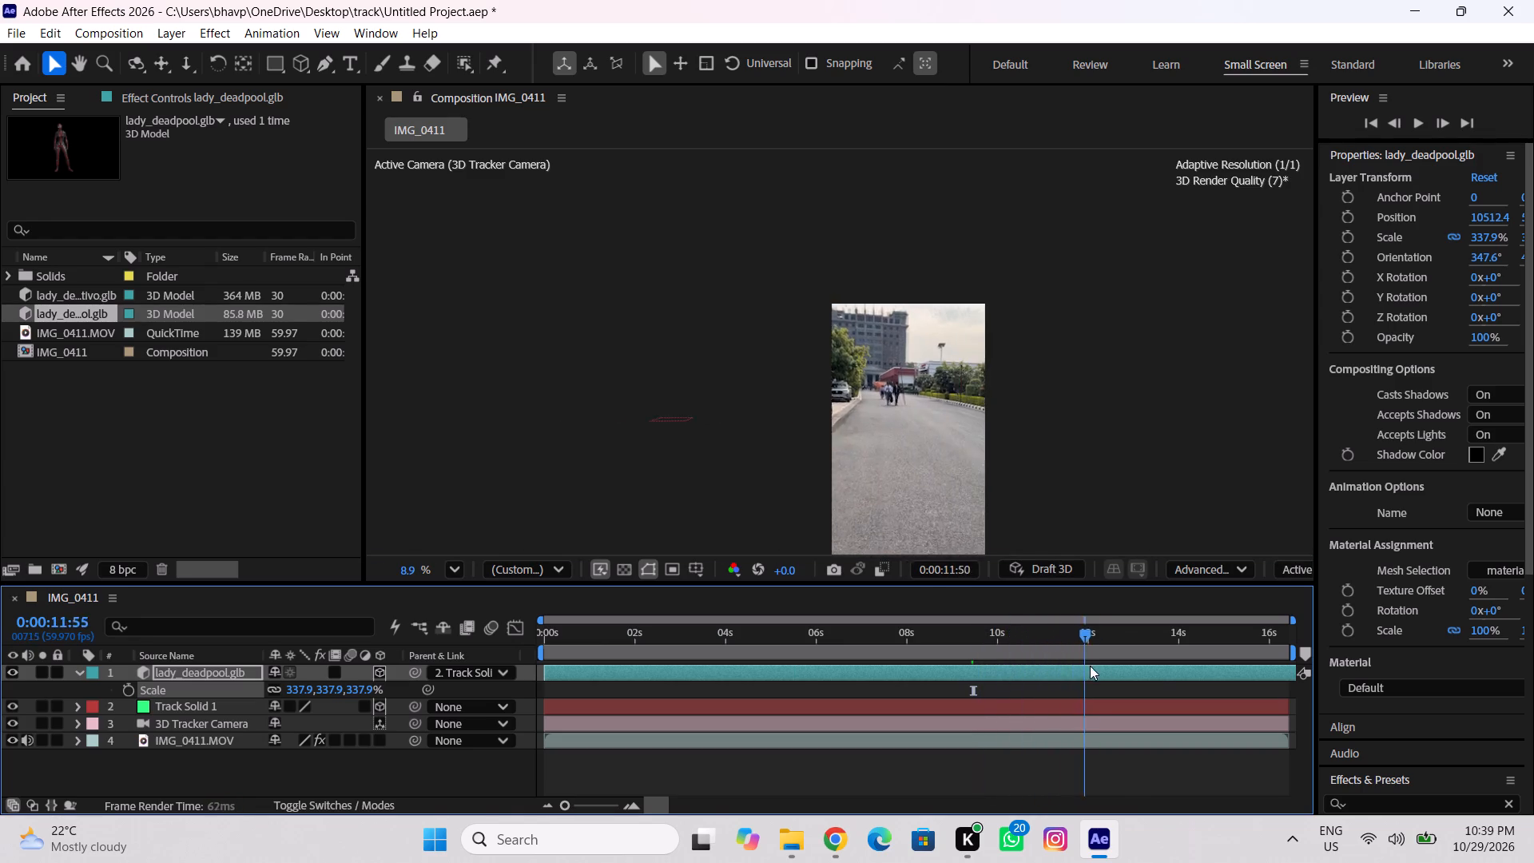
{"action": "left_click_drag", "start_coordinate": [1090, 666], "coordinate": [977, 641]}
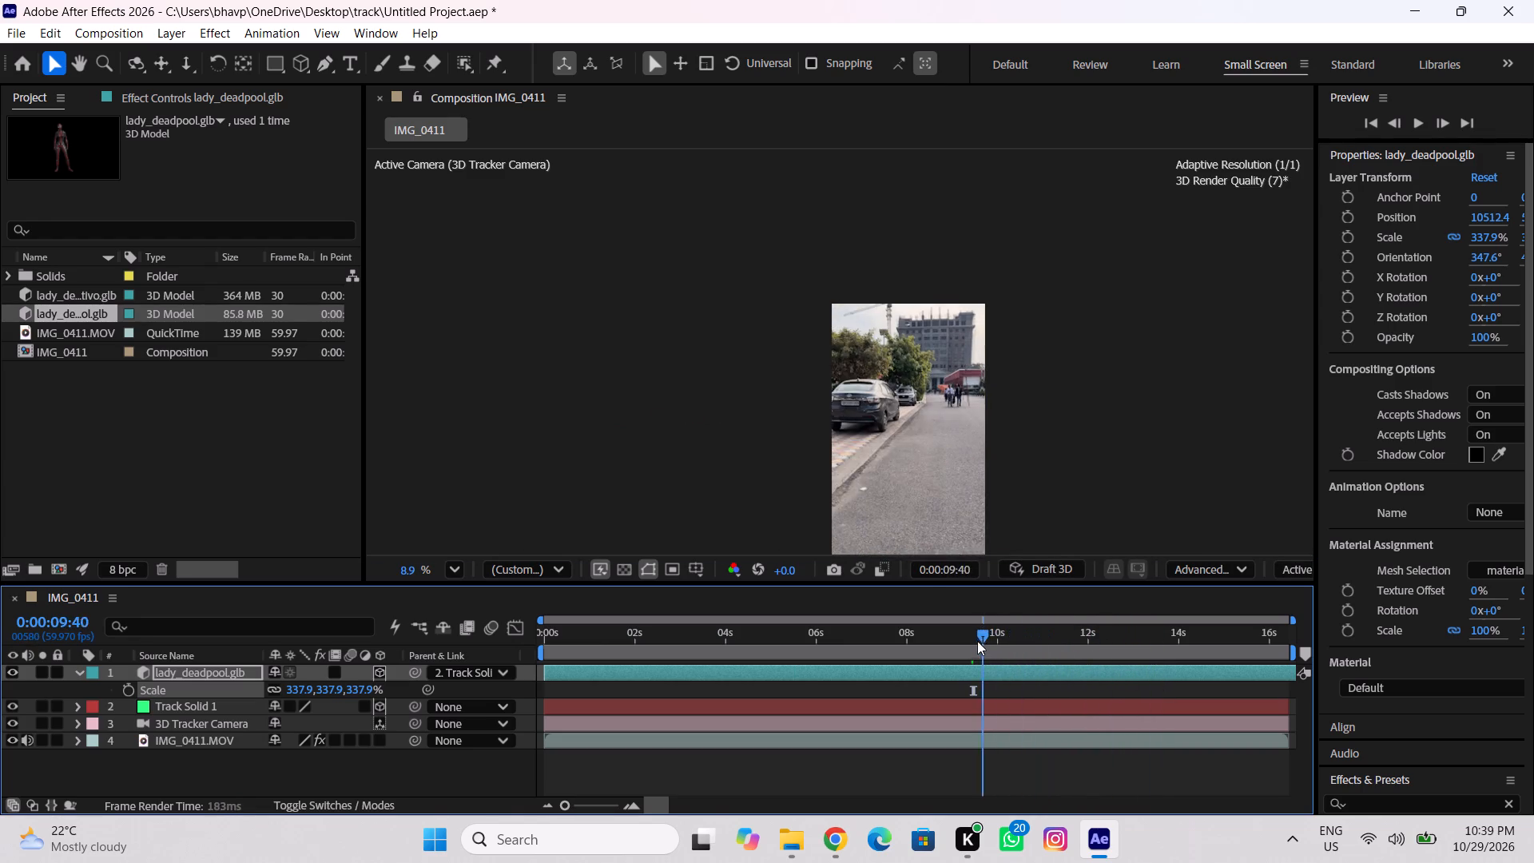
{"action": "left_click_drag", "start_coordinate": [977, 641], "coordinate": [912, 628]}
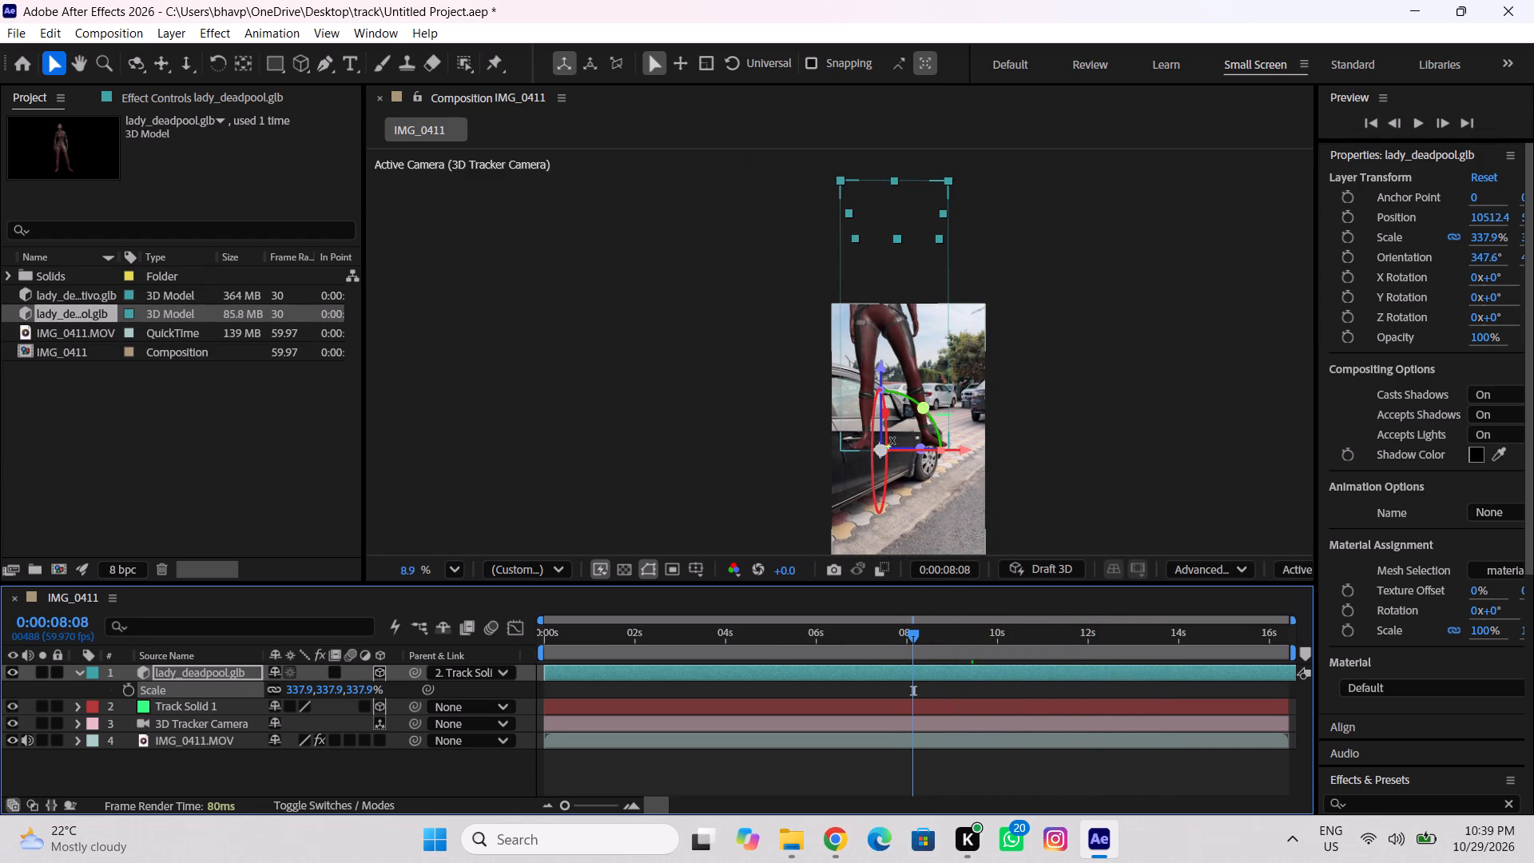
{"action": "left_click_drag", "start_coordinate": [879, 368], "coordinate": [896, 447]}
{"action": "left_click_drag", "start_coordinate": [888, 523], "coordinate": [887, 519]}
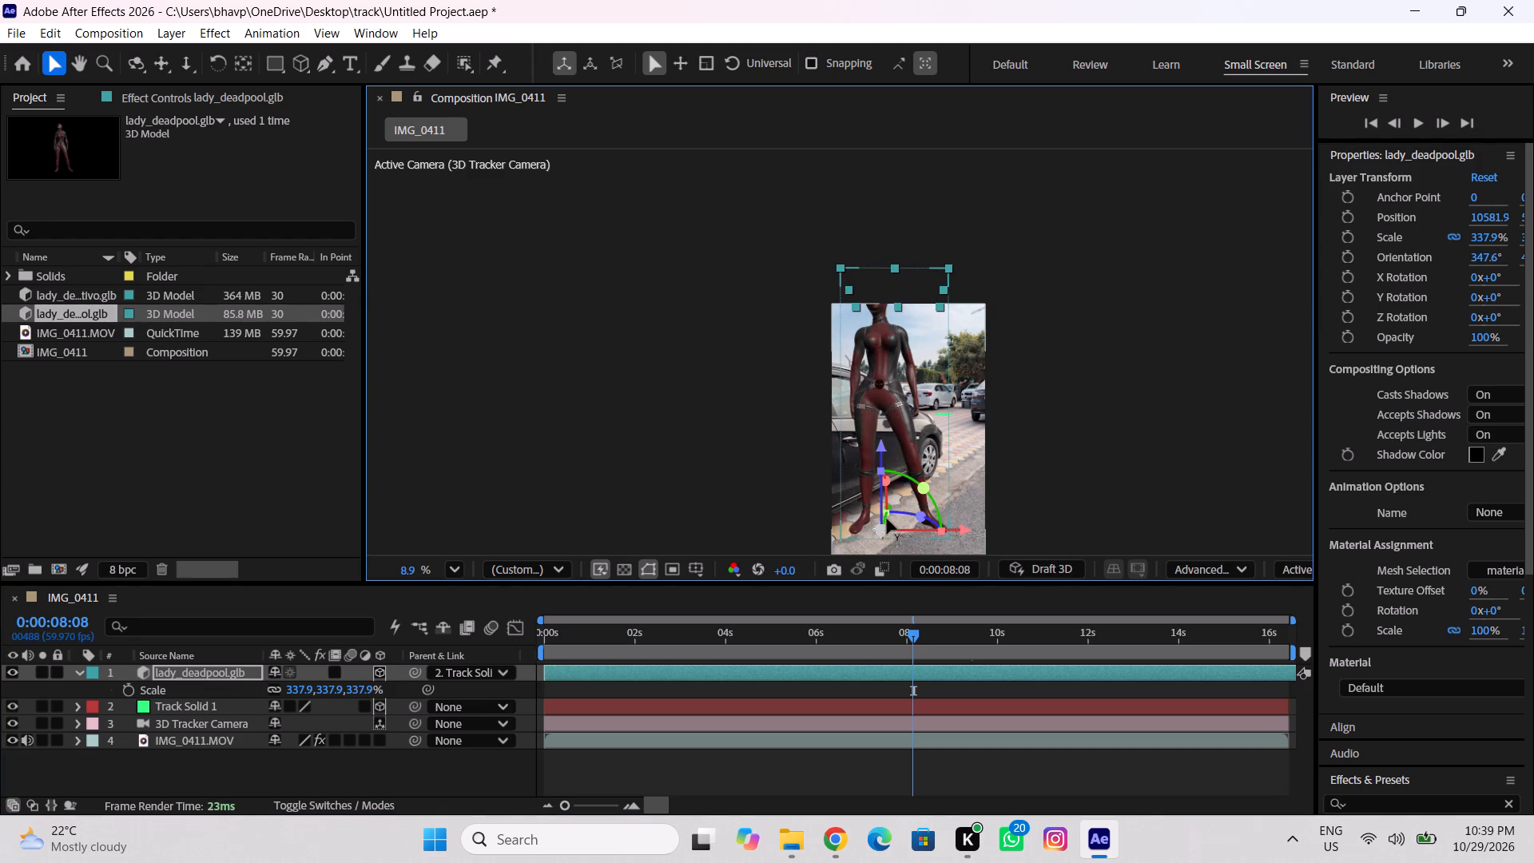
{"action": "left_click_drag", "start_coordinate": [887, 519], "coordinate": [317, 862]}
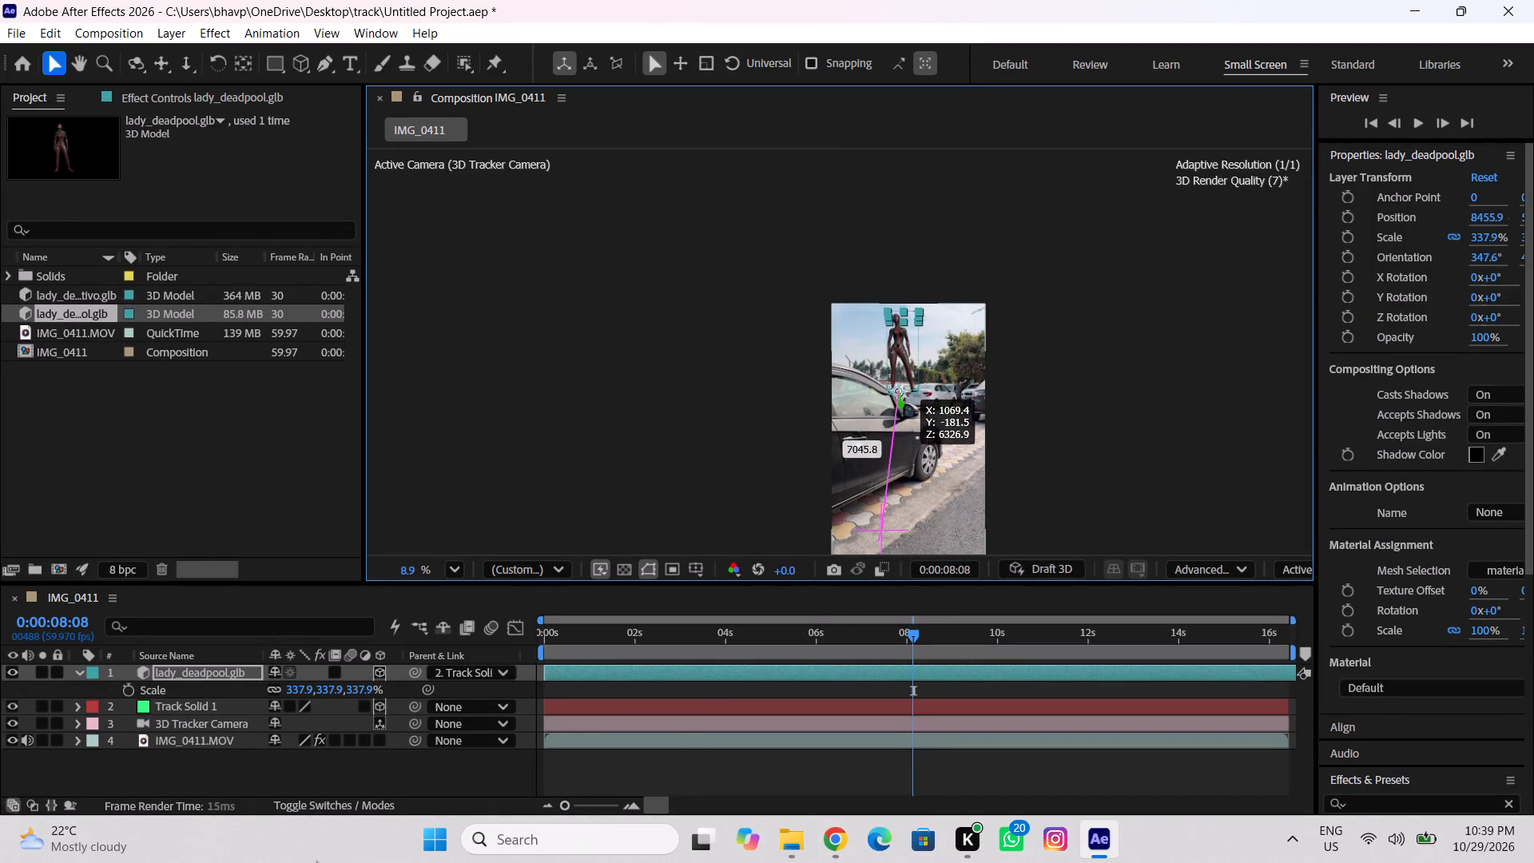
{"action": "left_click_drag", "start_coordinate": [317, 862], "coordinate": [70, 862]}
Move the Deadpool model down from the sky onto the green track solid on the paving, at an X position of about 9383.
{"action": "scroll", "coordinate": [920, 262], "scroll_direction": "up", "scroll_amount": 5}
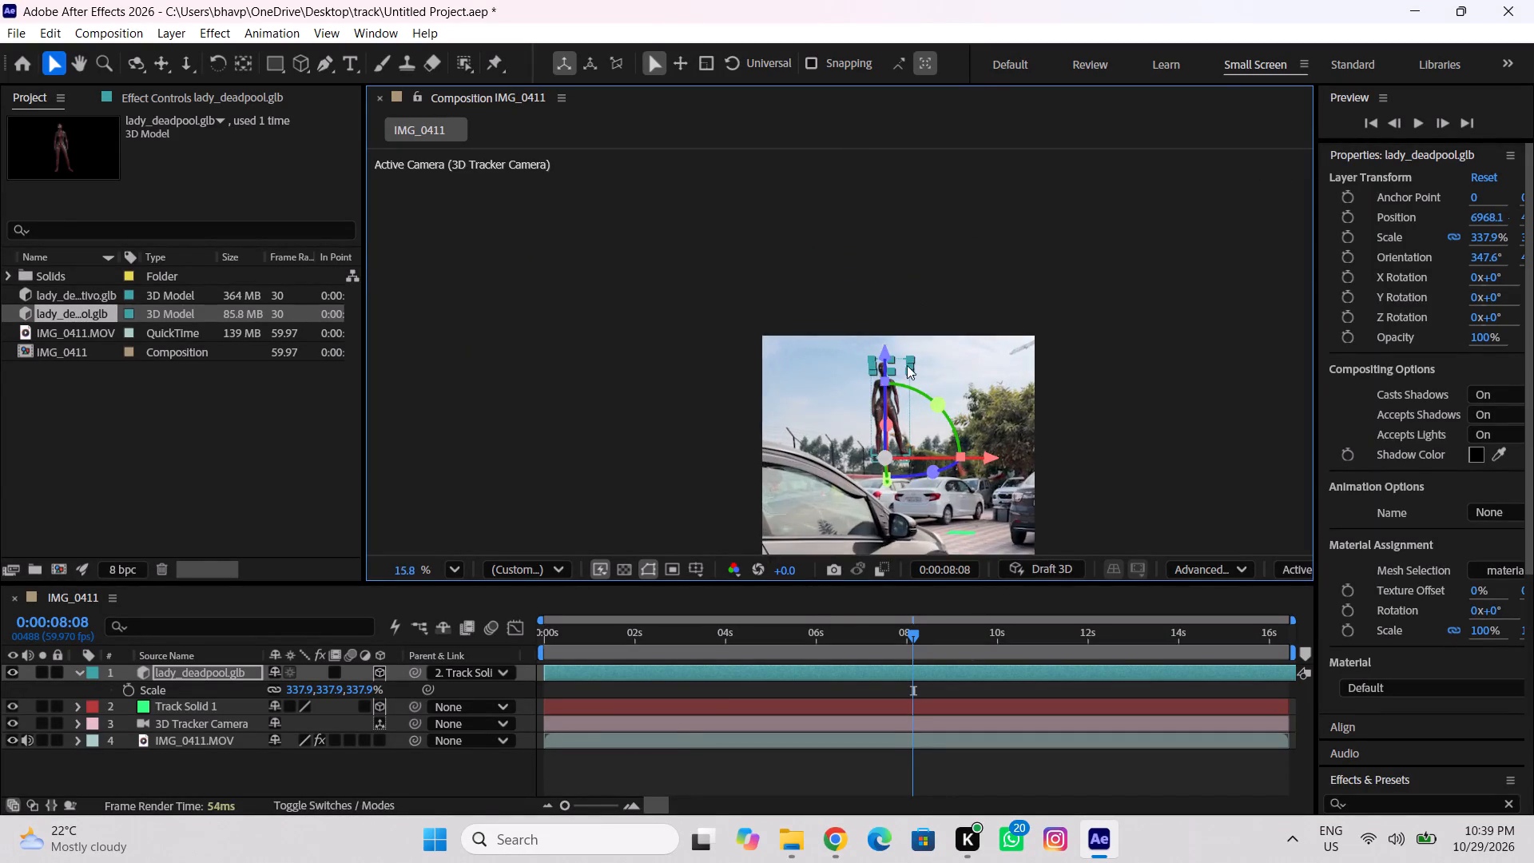
{"action": "scroll", "coordinate": [914, 388], "scroll_direction": "up", "scroll_amount": 5}
{"action": "scroll", "coordinate": [948, 524], "scroll_direction": "down", "scroll_amount": 16}
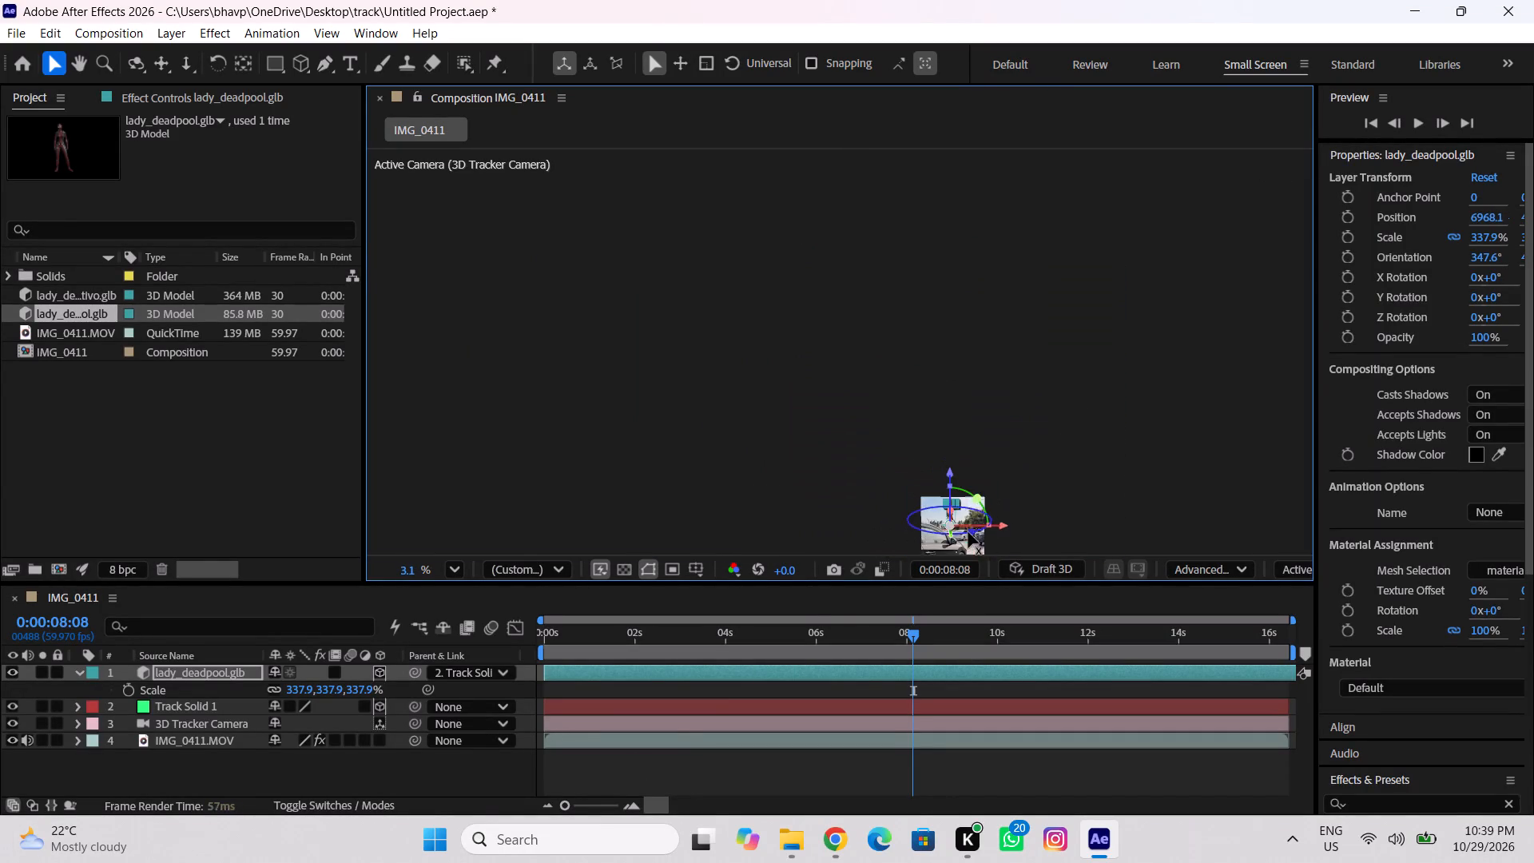
{"action": "left_click", "coordinate": [457, 575]}
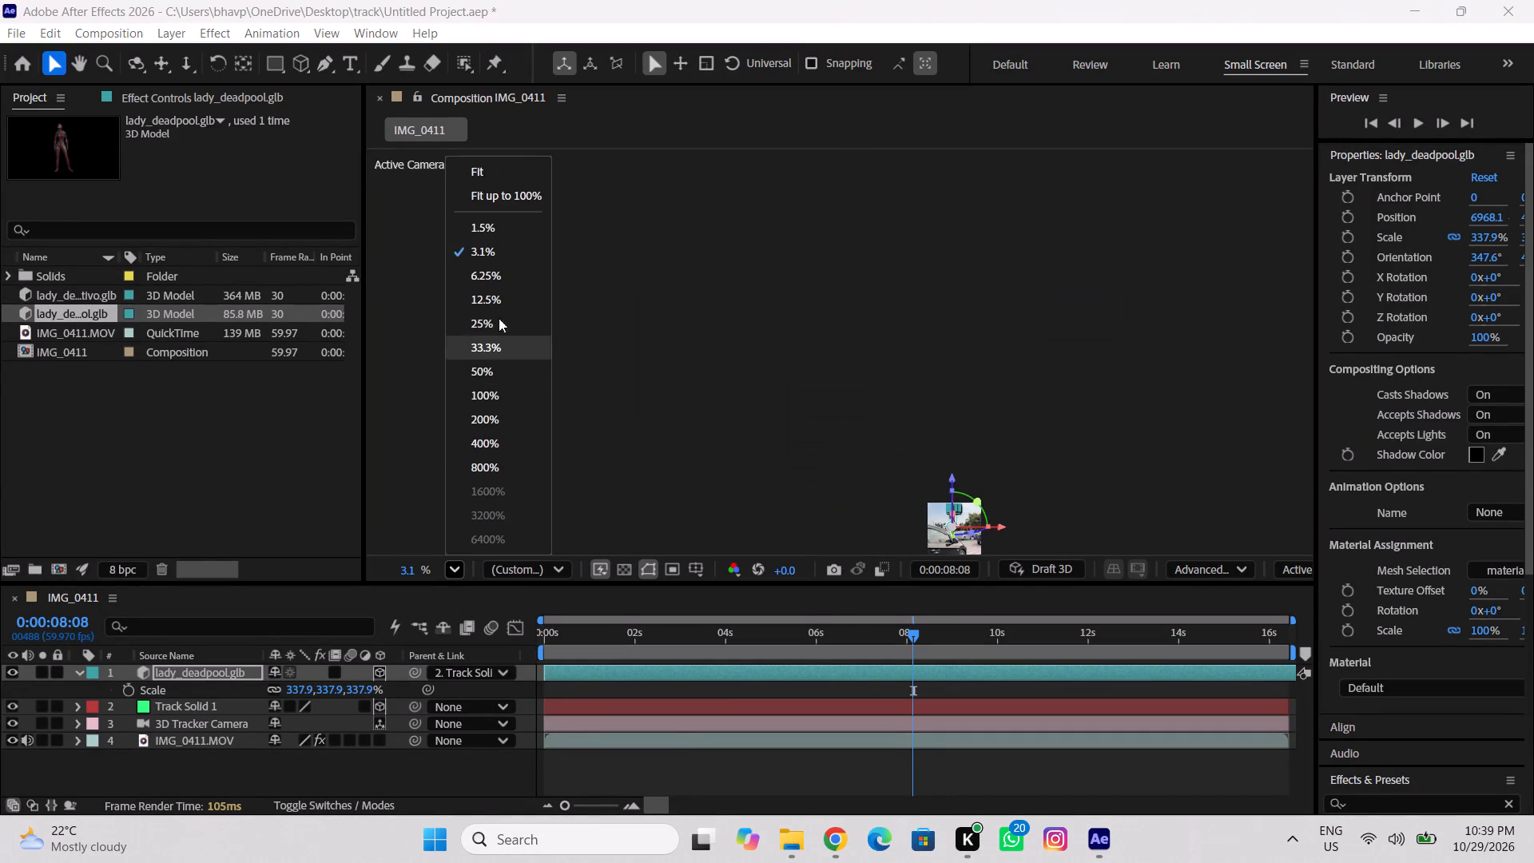
{"action": "left_click", "coordinate": [523, 164]}
{"action": "scroll", "coordinate": [855, 303], "scroll_direction": "up", "scroll_amount": 4}
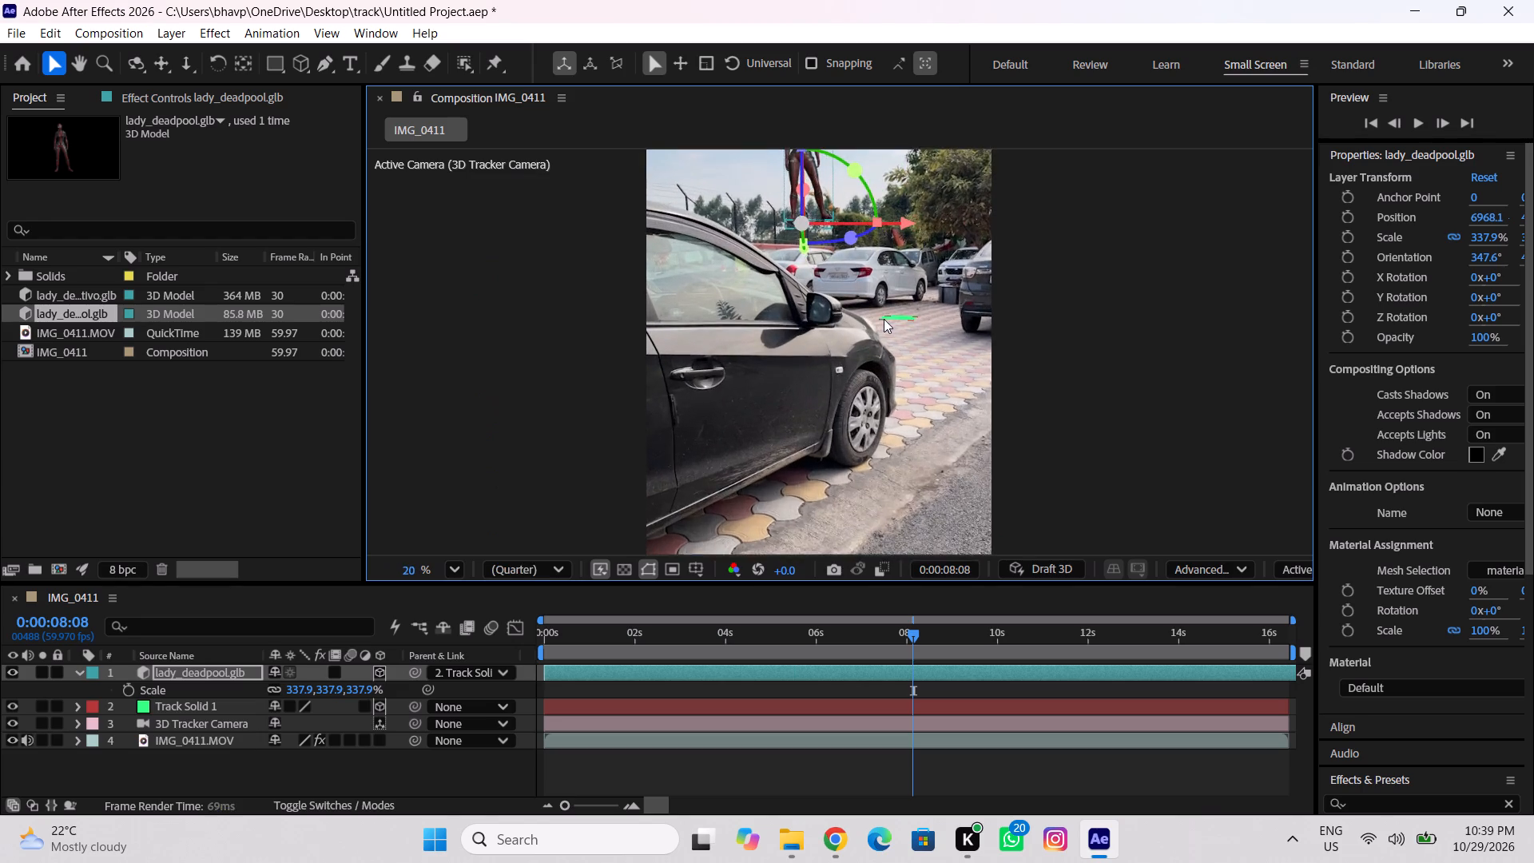
{"action": "scroll", "coordinate": [884, 319], "scroll_direction": "up", "scroll_amount": 4}
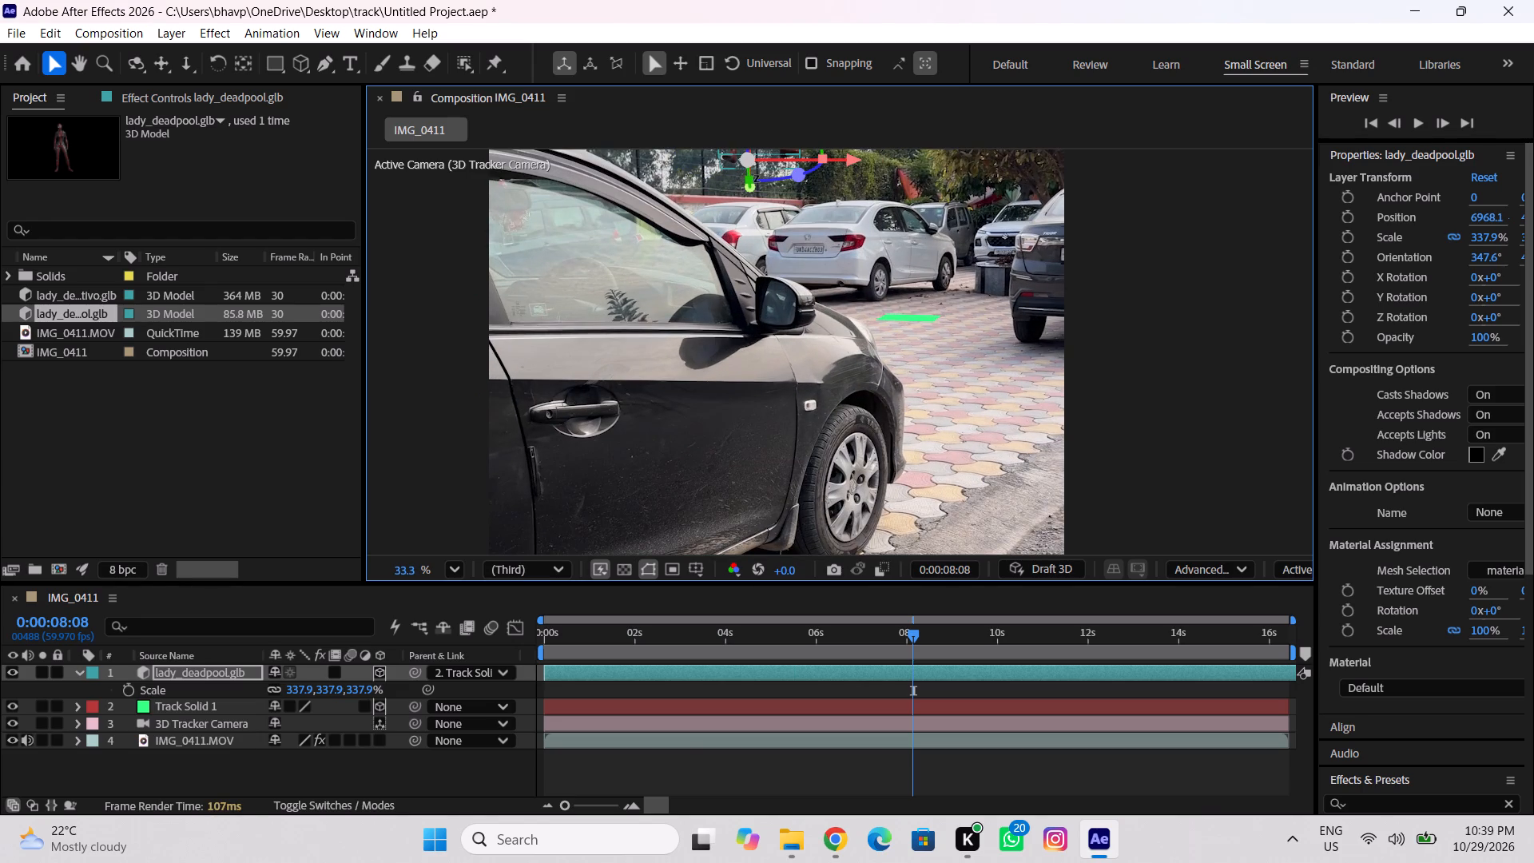
{"action": "left_click_drag", "start_coordinate": [741, 157], "coordinate": [740, 157]}
{"action": "left_click_drag", "start_coordinate": [740, 157], "coordinate": [892, 304]}
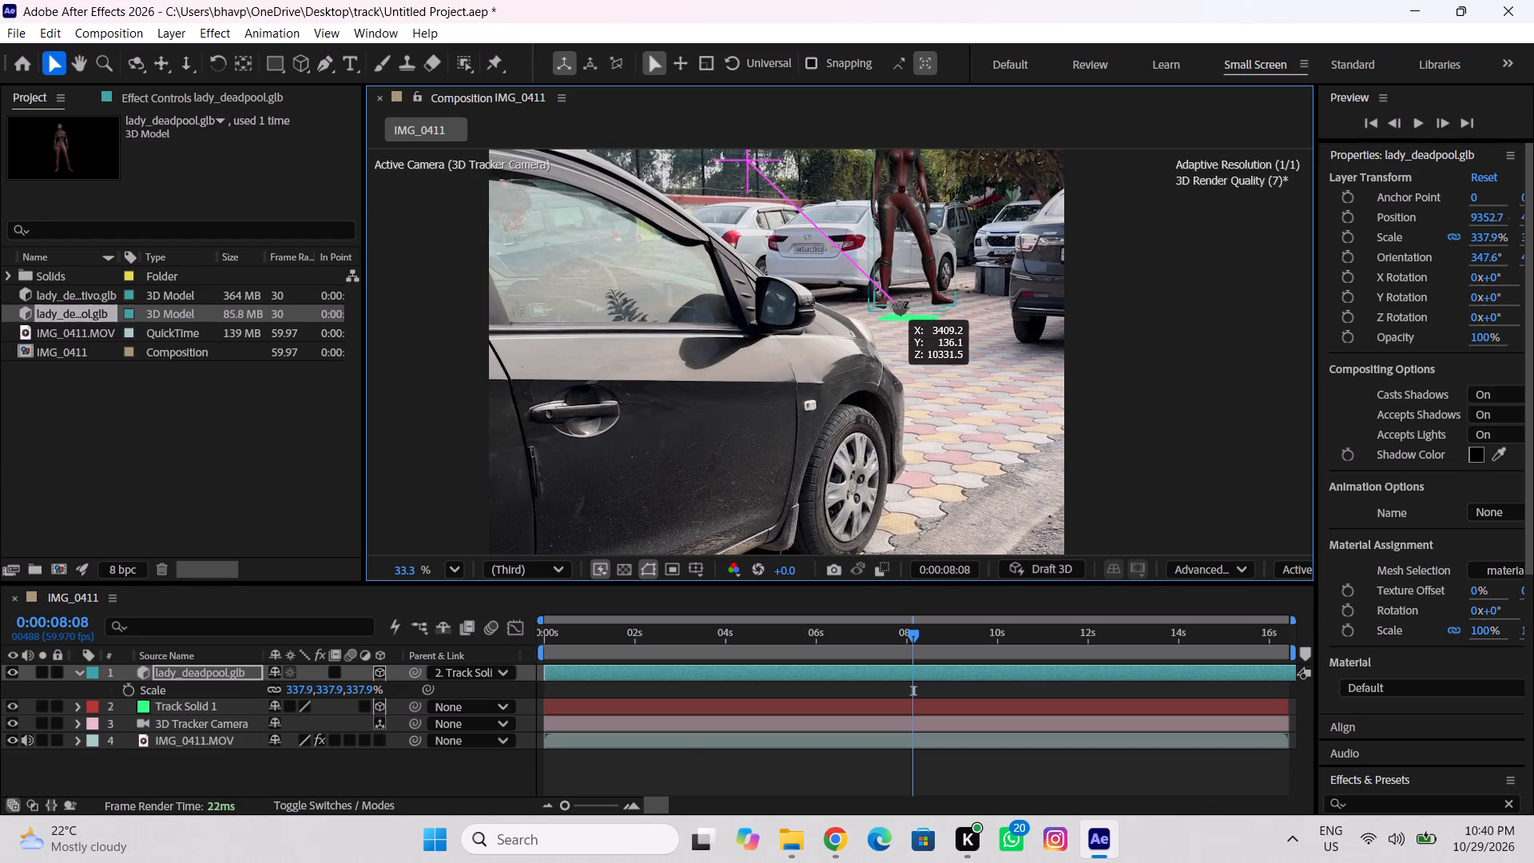
{"action": "left_click_drag", "start_coordinate": [892, 304], "coordinate": [894, 312]}
Fine-tune the Deadpool model's position so its feet rest on the green track solid, at an X position of about 9485.
{"action": "scroll", "coordinate": [894, 312], "scroll_direction": "up", "scroll_amount": 6}
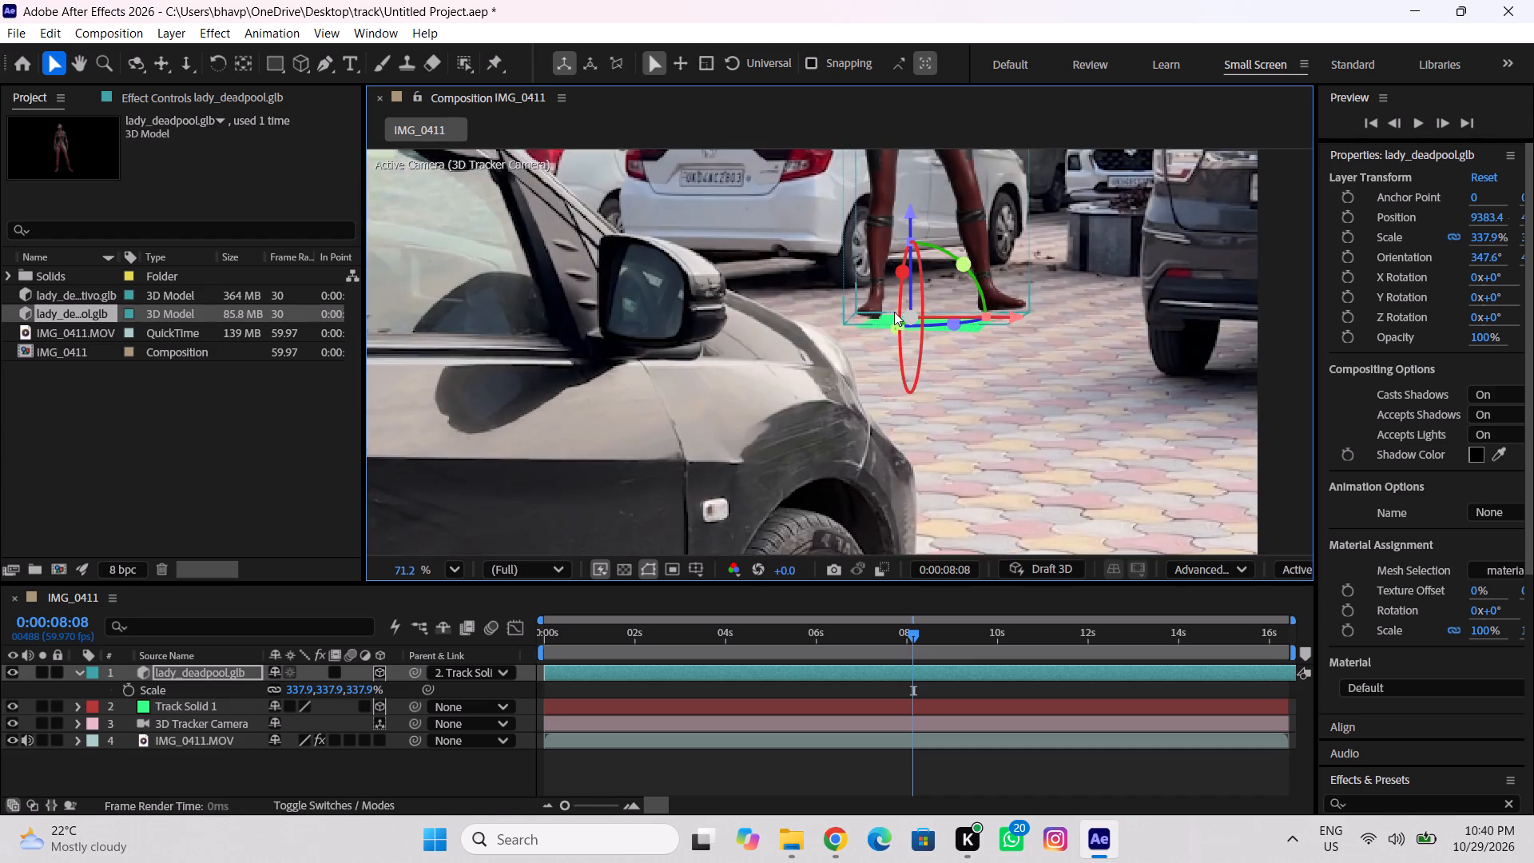
{"action": "scroll", "coordinate": [894, 312], "scroll_direction": "up", "scroll_amount": 5}
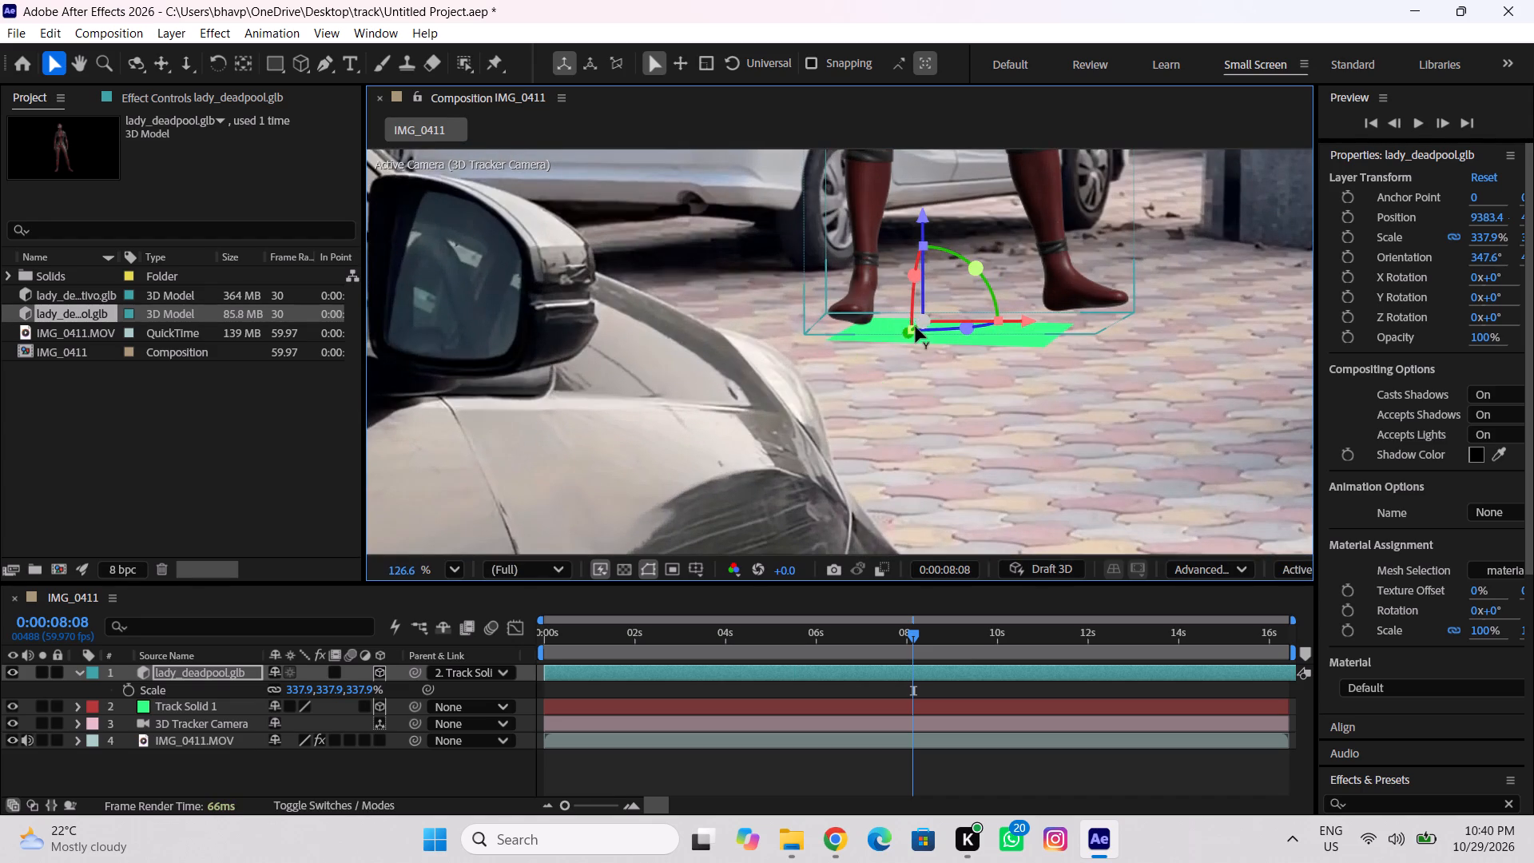
{"action": "left_click_drag", "start_coordinate": [925, 324], "coordinate": [955, 309]}
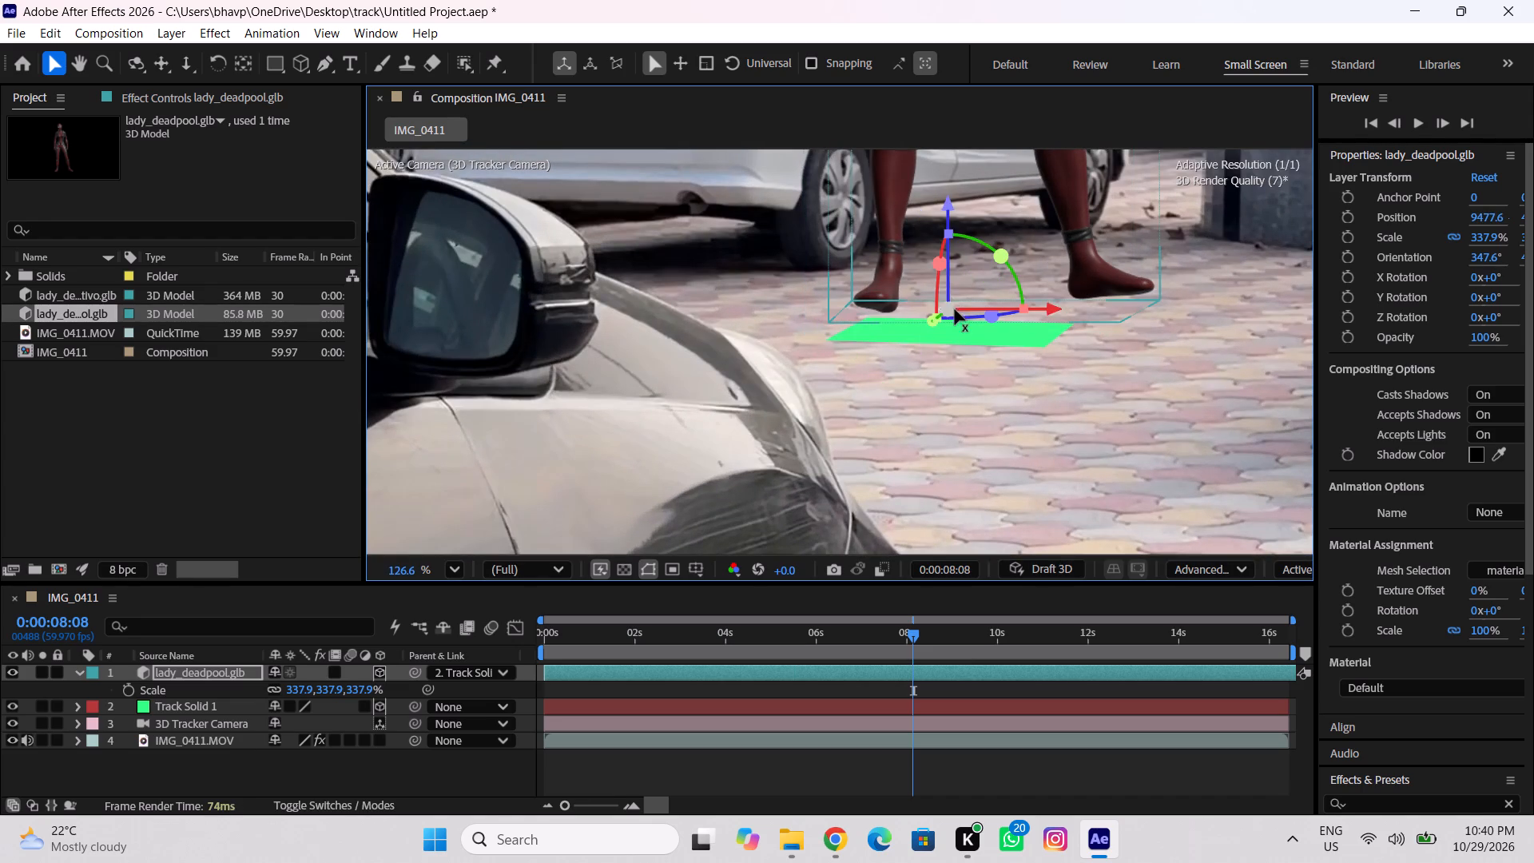
{"action": "left_click_drag", "start_coordinate": [954, 201], "coordinate": [949, 206]}
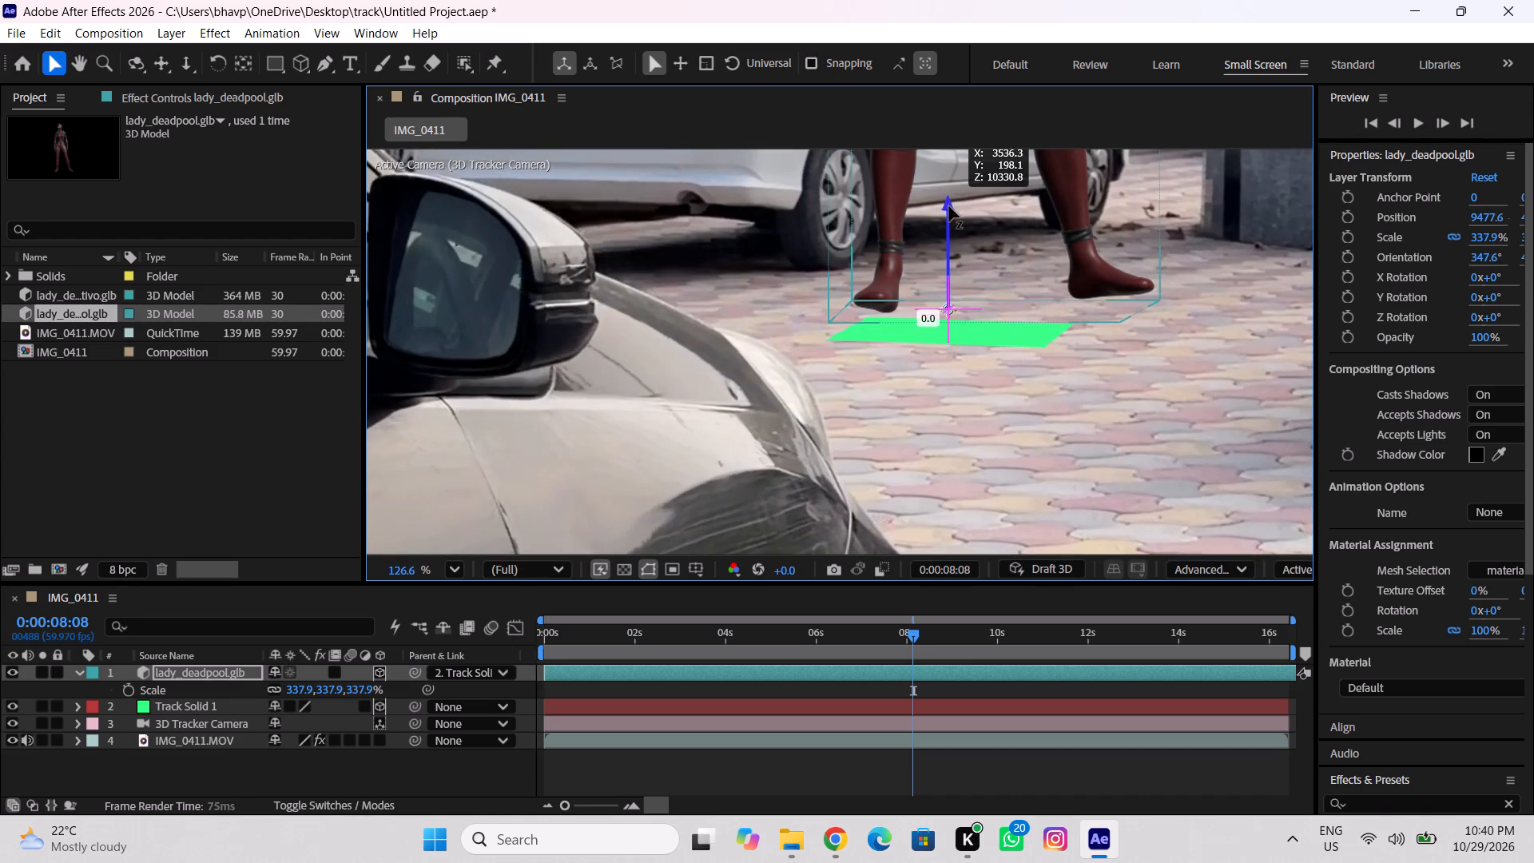
{"action": "left_click_drag", "start_coordinate": [949, 206], "coordinate": [946, 228]}
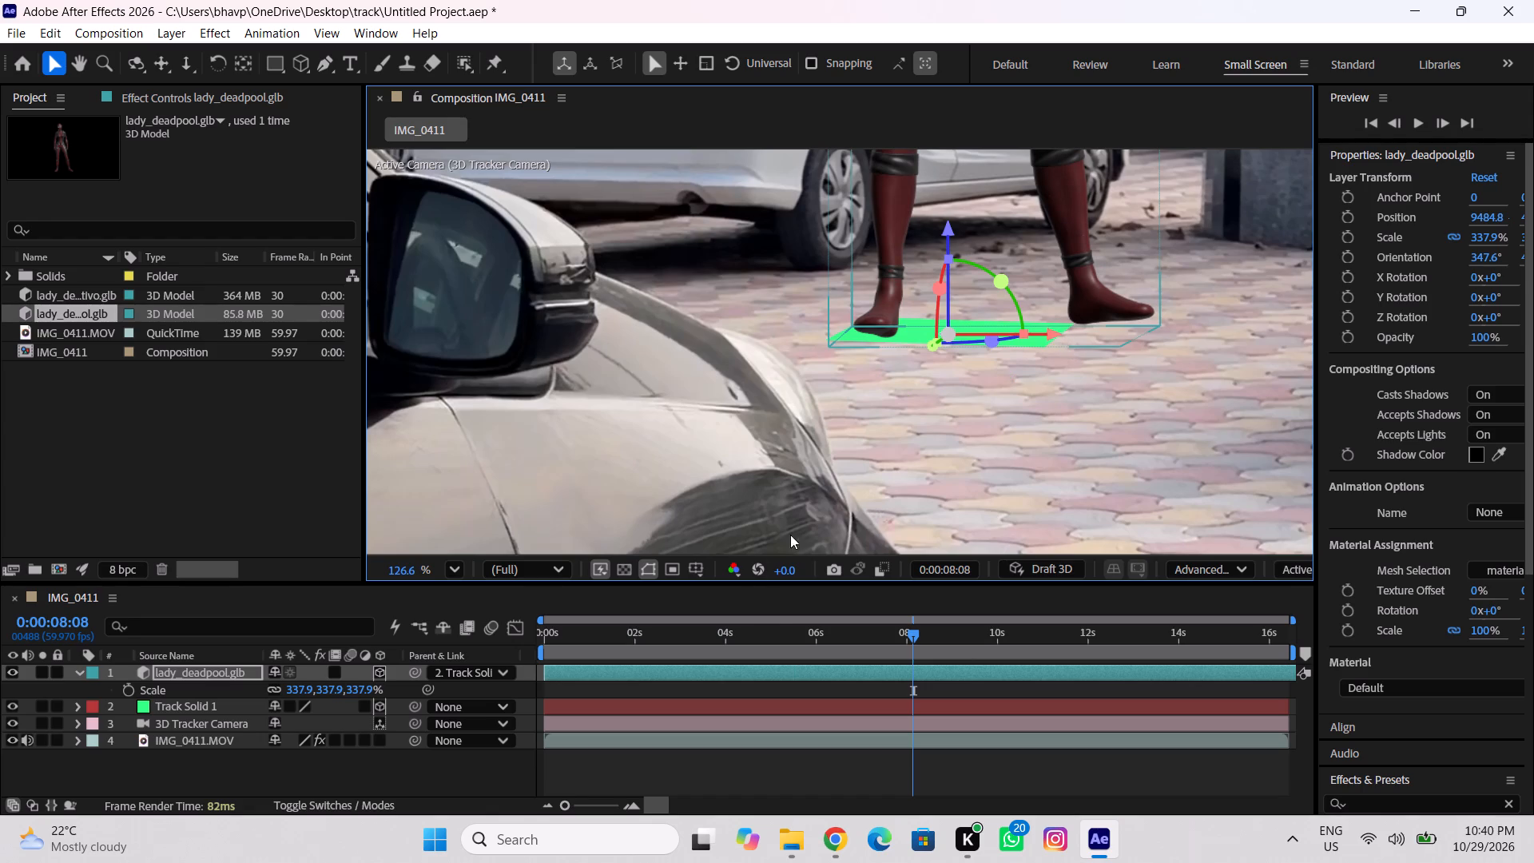
Scale the lady_deadpool.glb layer down to about 217.9% on all axes.
{"action": "left_click_drag", "start_coordinate": [295, 686], "coordinate": [201, 737]}
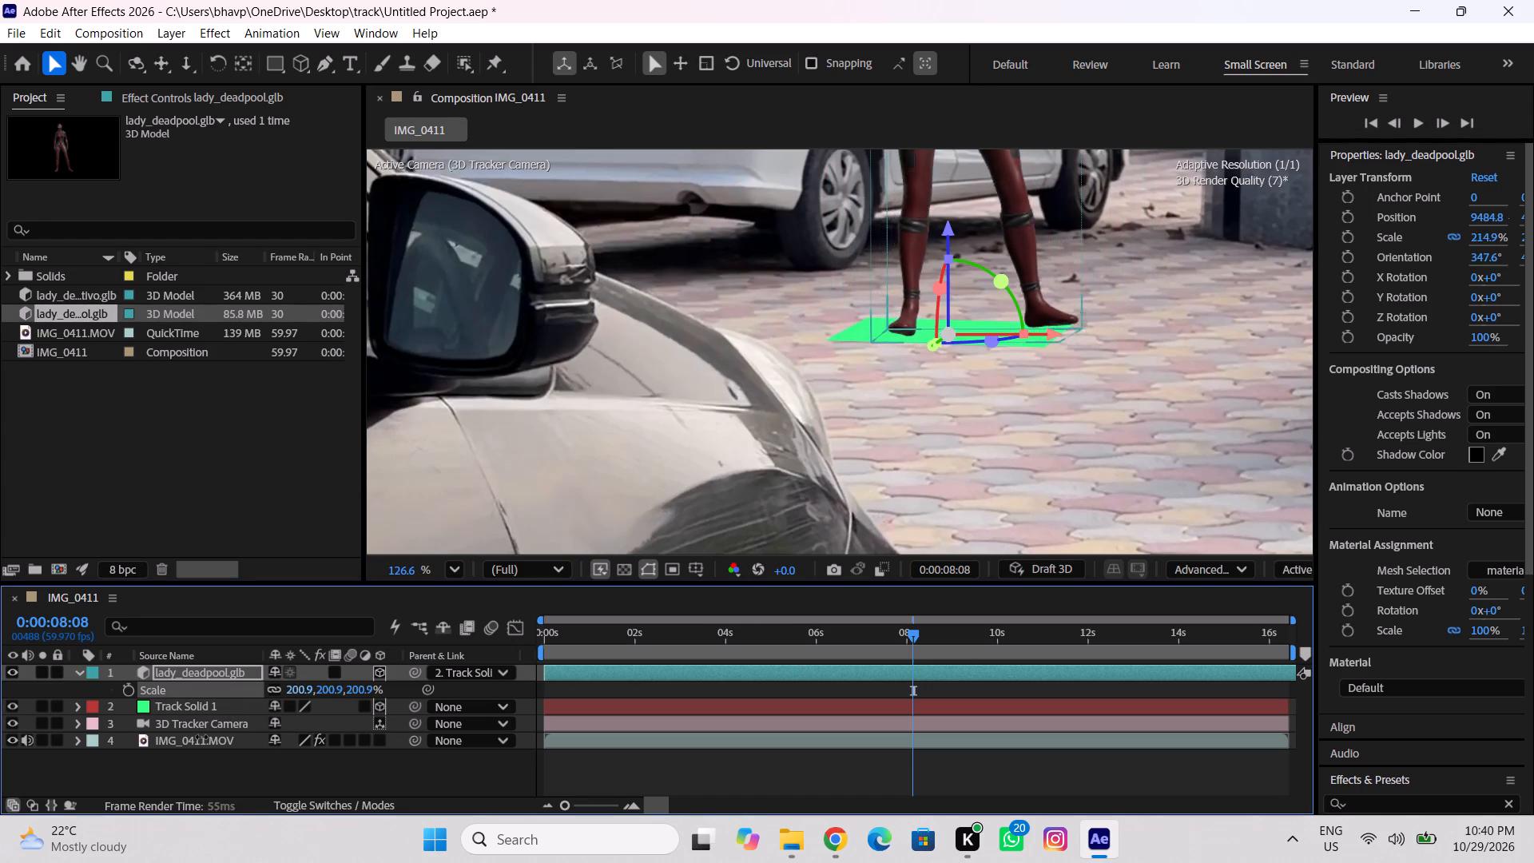
{"action": "left_click_drag", "start_coordinate": [201, 737], "coordinate": [175, 758]}
{"action": "scroll", "coordinate": [655, 427], "scroll_direction": "down", "scroll_amount": 5}
{"action": "scroll", "coordinate": [980, 351], "scroll_direction": "down", "scroll_amount": 4}
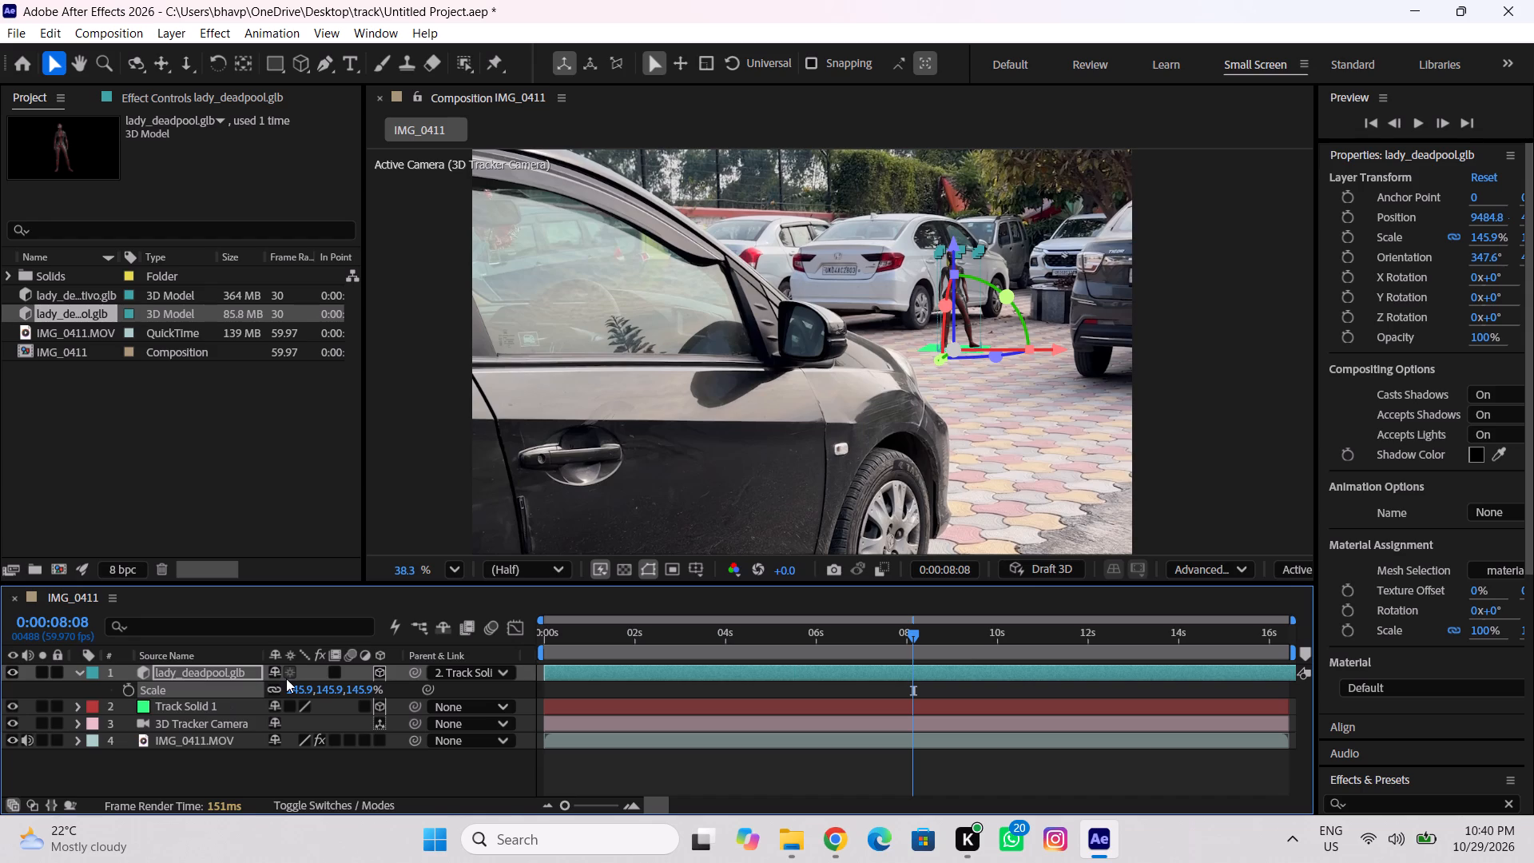
{"action": "left_click_drag", "start_coordinate": [292, 689], "coordinate": [336, 689]}
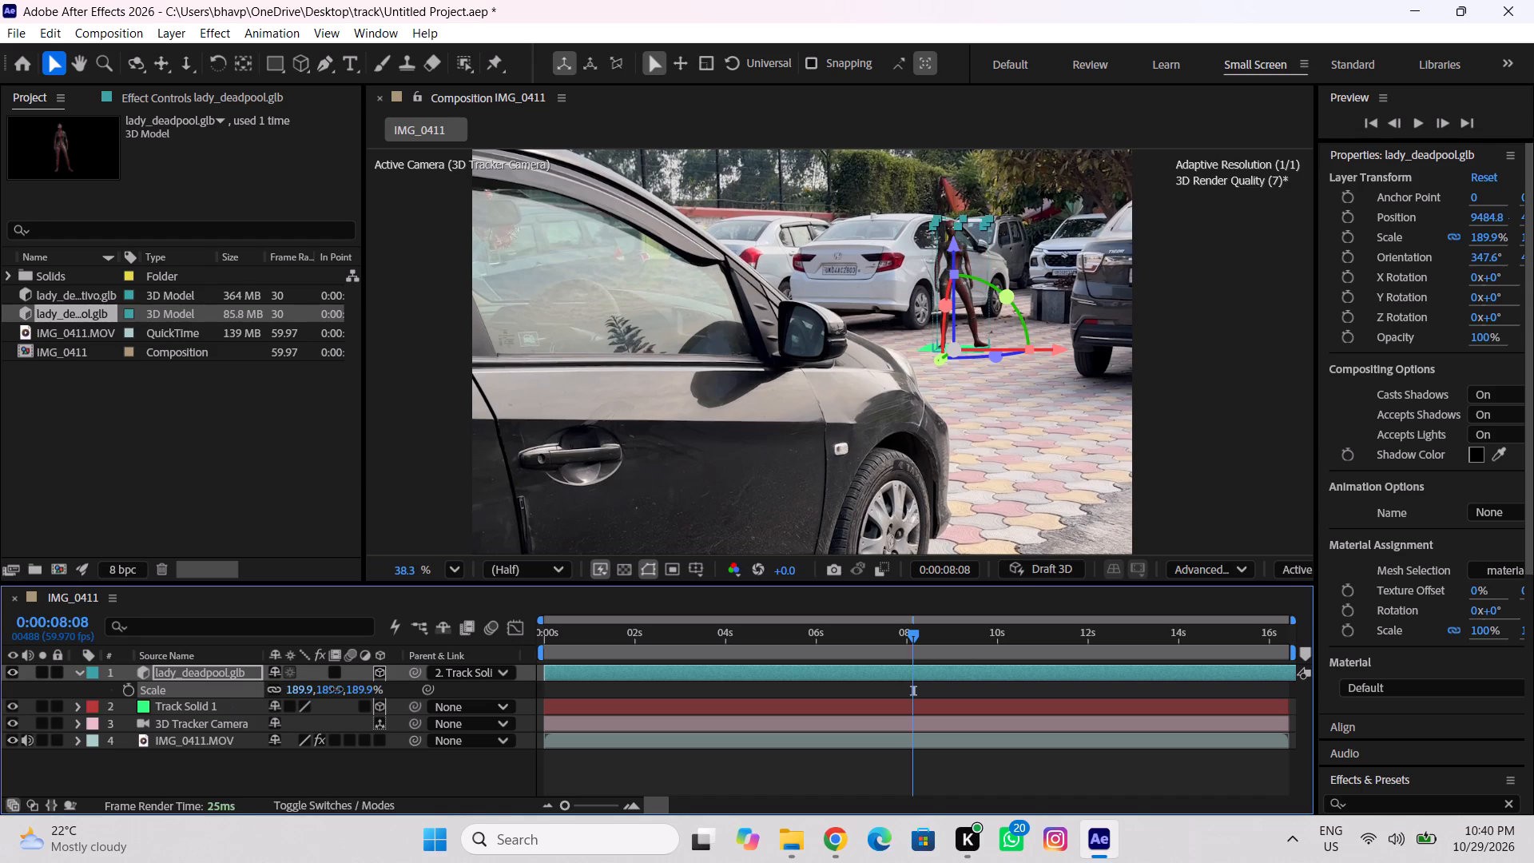
{"action": "left_click_drag", "start_coordinate": [336, 689], "coordinate": [363, 687]}
Shift the Deadpool model slightly along its X axis towards the black car, to an X position of about 9380, and deselect it.
{"action": "scroll", "coordinate": [1073, 128], "scroll_direction": "up", "scroll_amount": 3}
{"action": "scroll", "coordinate": [1010, 185], "scroll_direction": "up", "scroll_amount": 2}
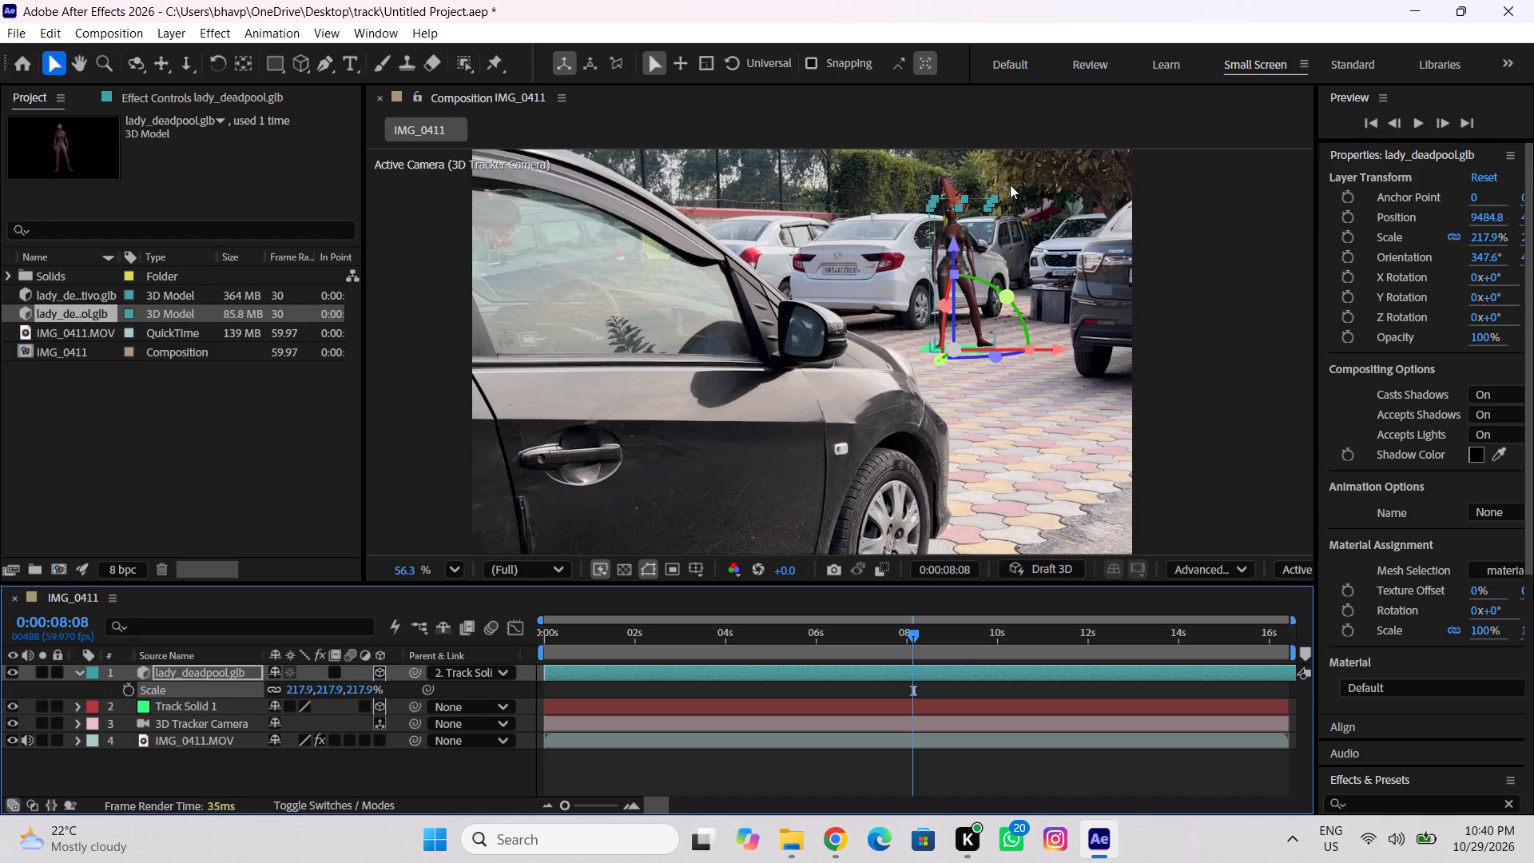
{"action": "scroll", "coordinate": [1010, 185], "scroll_direction": "up", "scroll_amount": 3}
{"action": "scroll", "coordinate": [1007, 197], "scroll_direction": "down", "scroll_amount": 16}
{"action": "scroll", "coordinate": [1054, 265], "scroll_direction": "up", "scroll_amount": 4}
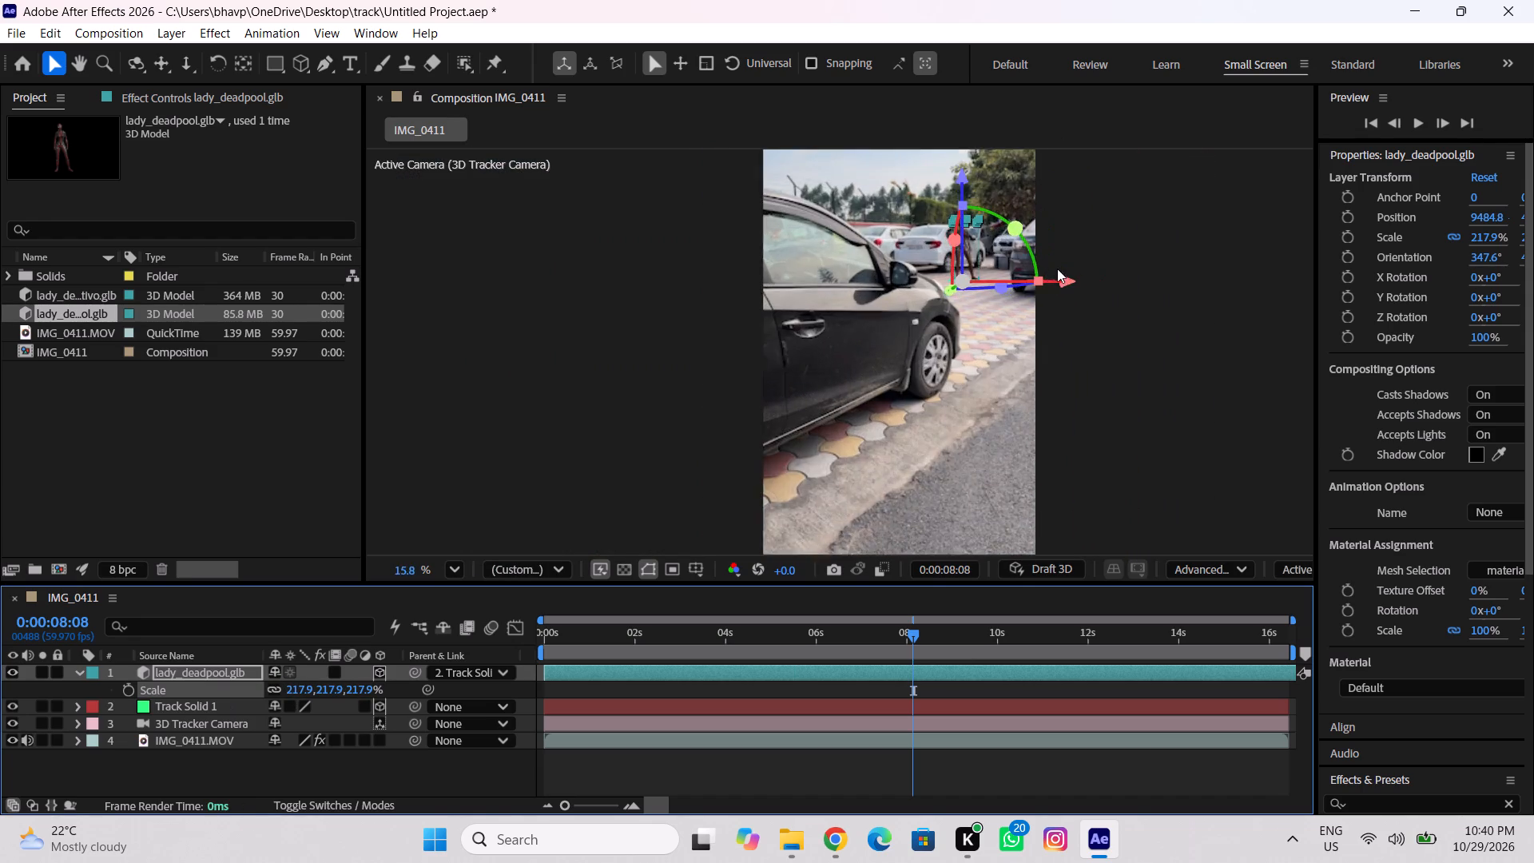
{"action": "scroll", "coordinate": [1037, 271], "scroll_direction": "up", "scroll_amount": 6}
{"action": "scroll", "coordinate": [960, 253], "scroll_direction": "up", "scroll_amount": 6}
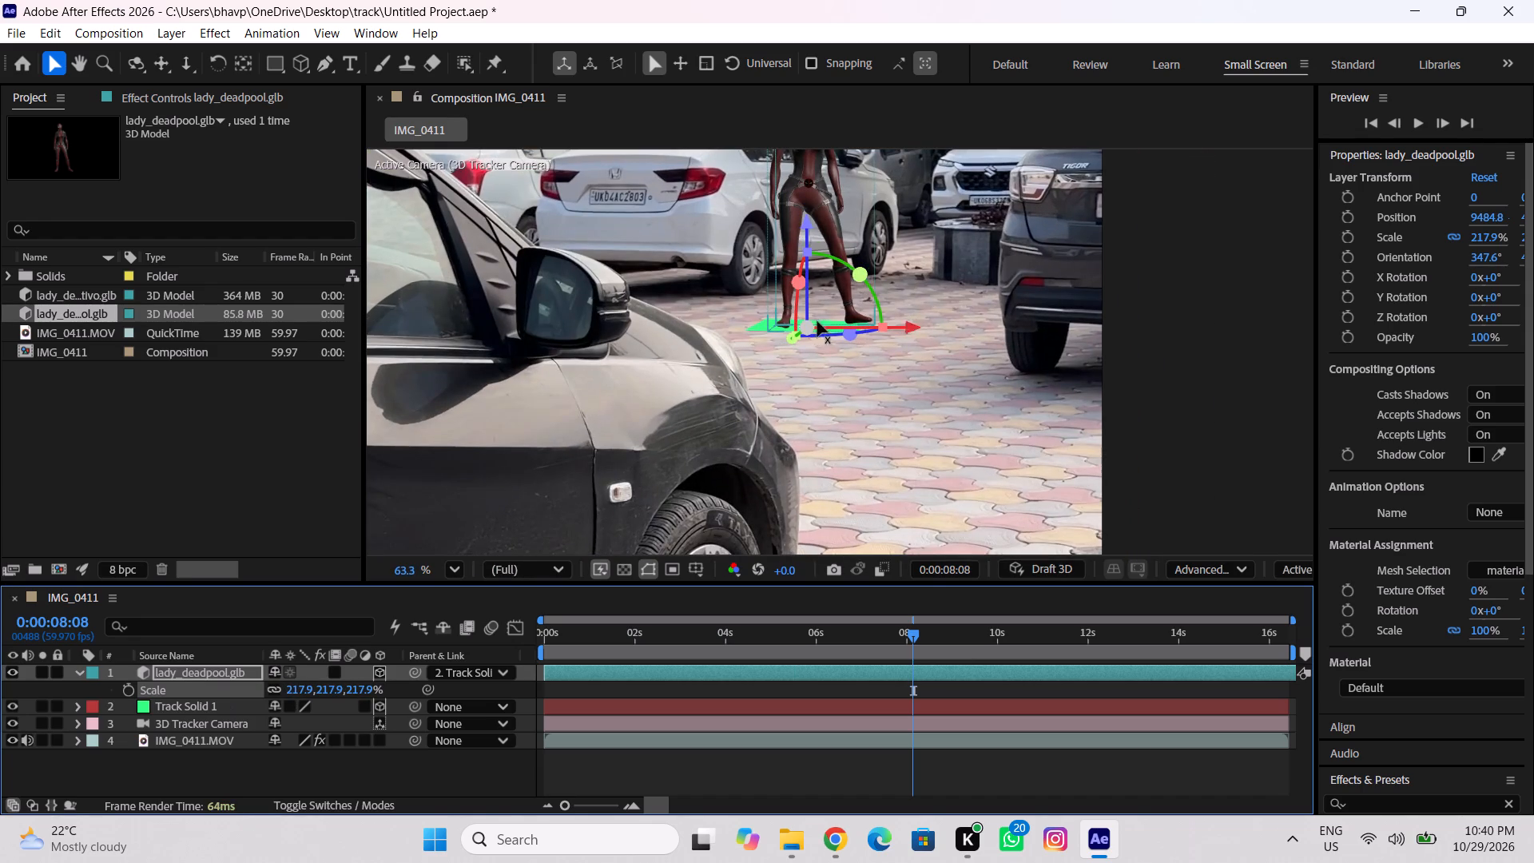
{"action": "left_click_drag", "start_coordinate": [910, 330], "coordinate": [893, 335]}
{"action": "scroll", "coordinate": [884, 315], "scroll_direction": "down", "scroll_amount": 5}
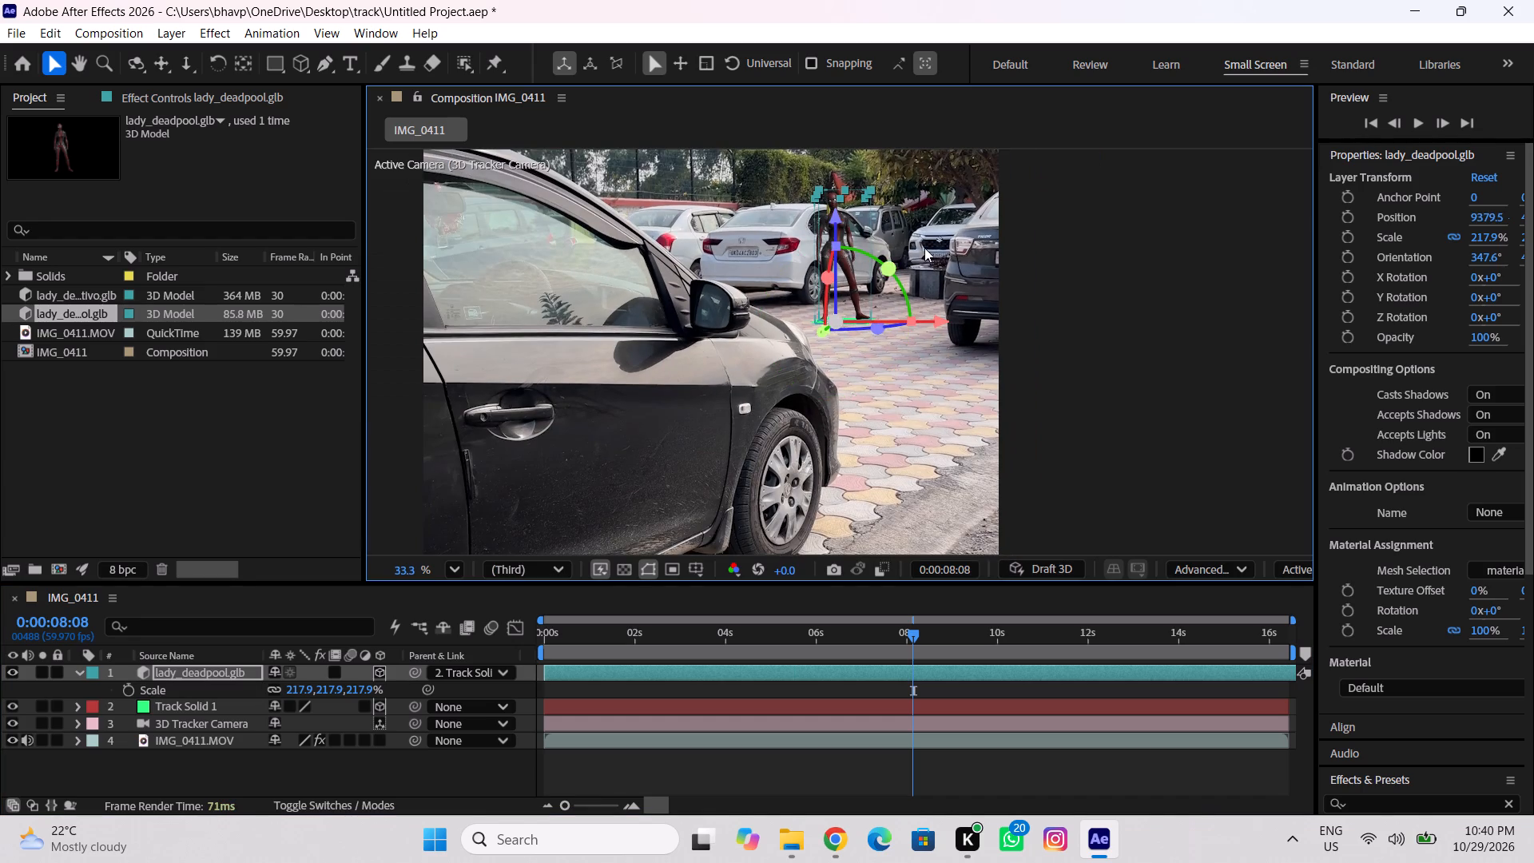
{"action": "left_click", "coordinate": [943, 243]}
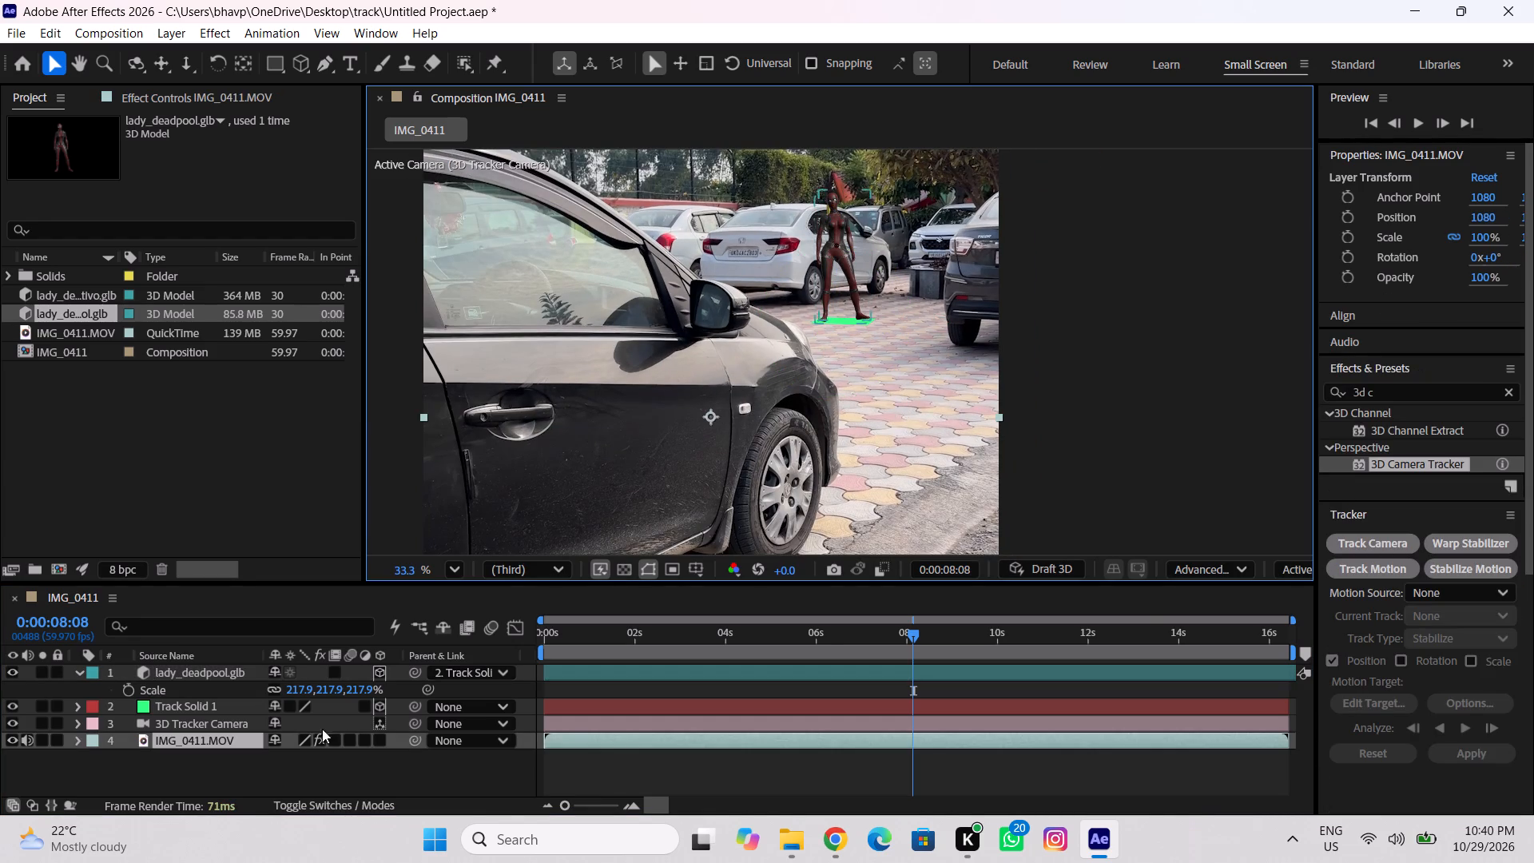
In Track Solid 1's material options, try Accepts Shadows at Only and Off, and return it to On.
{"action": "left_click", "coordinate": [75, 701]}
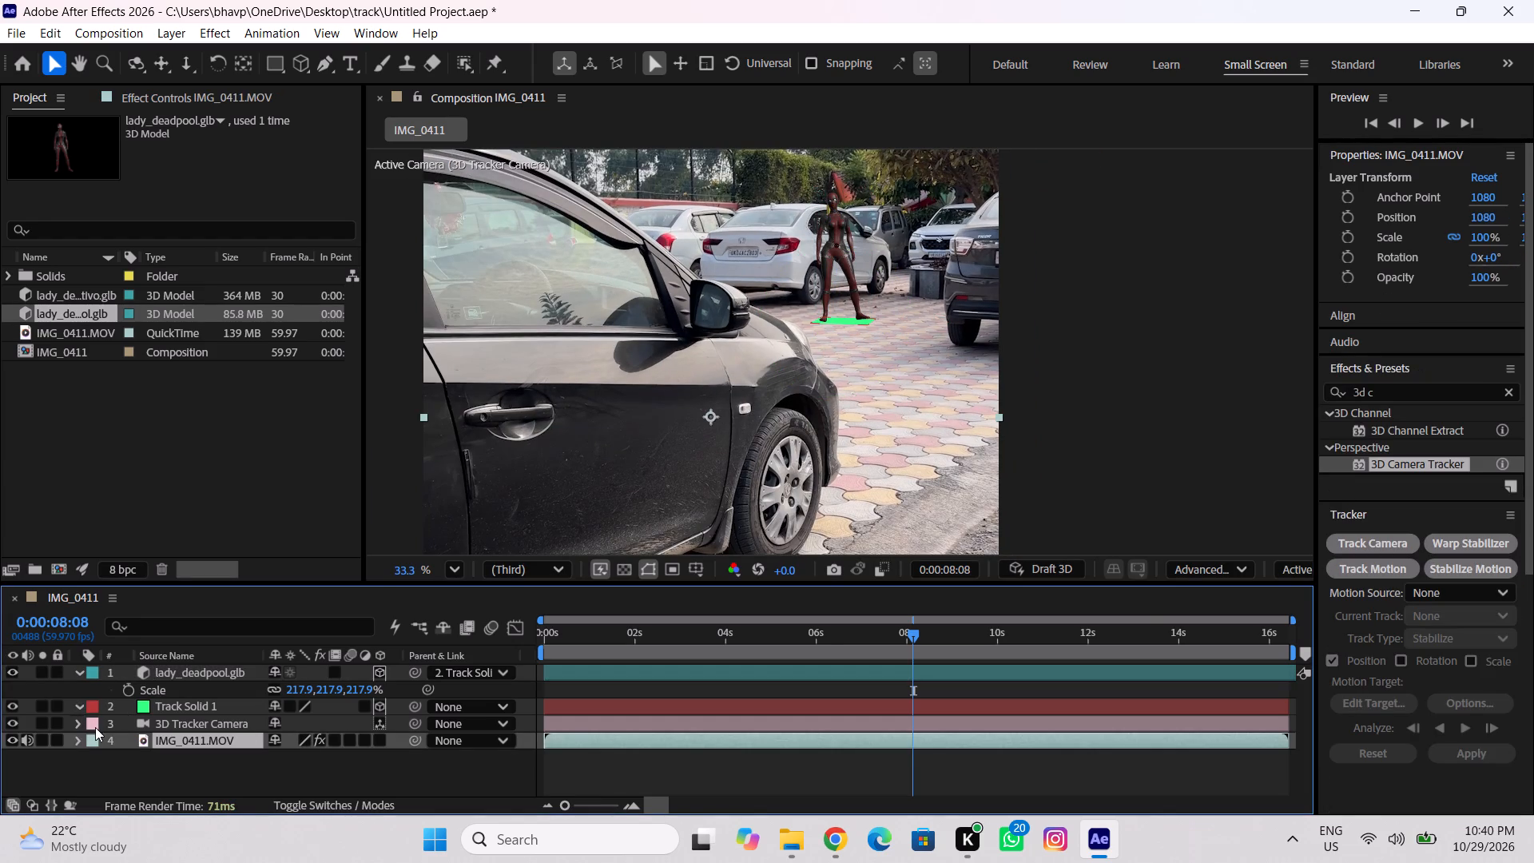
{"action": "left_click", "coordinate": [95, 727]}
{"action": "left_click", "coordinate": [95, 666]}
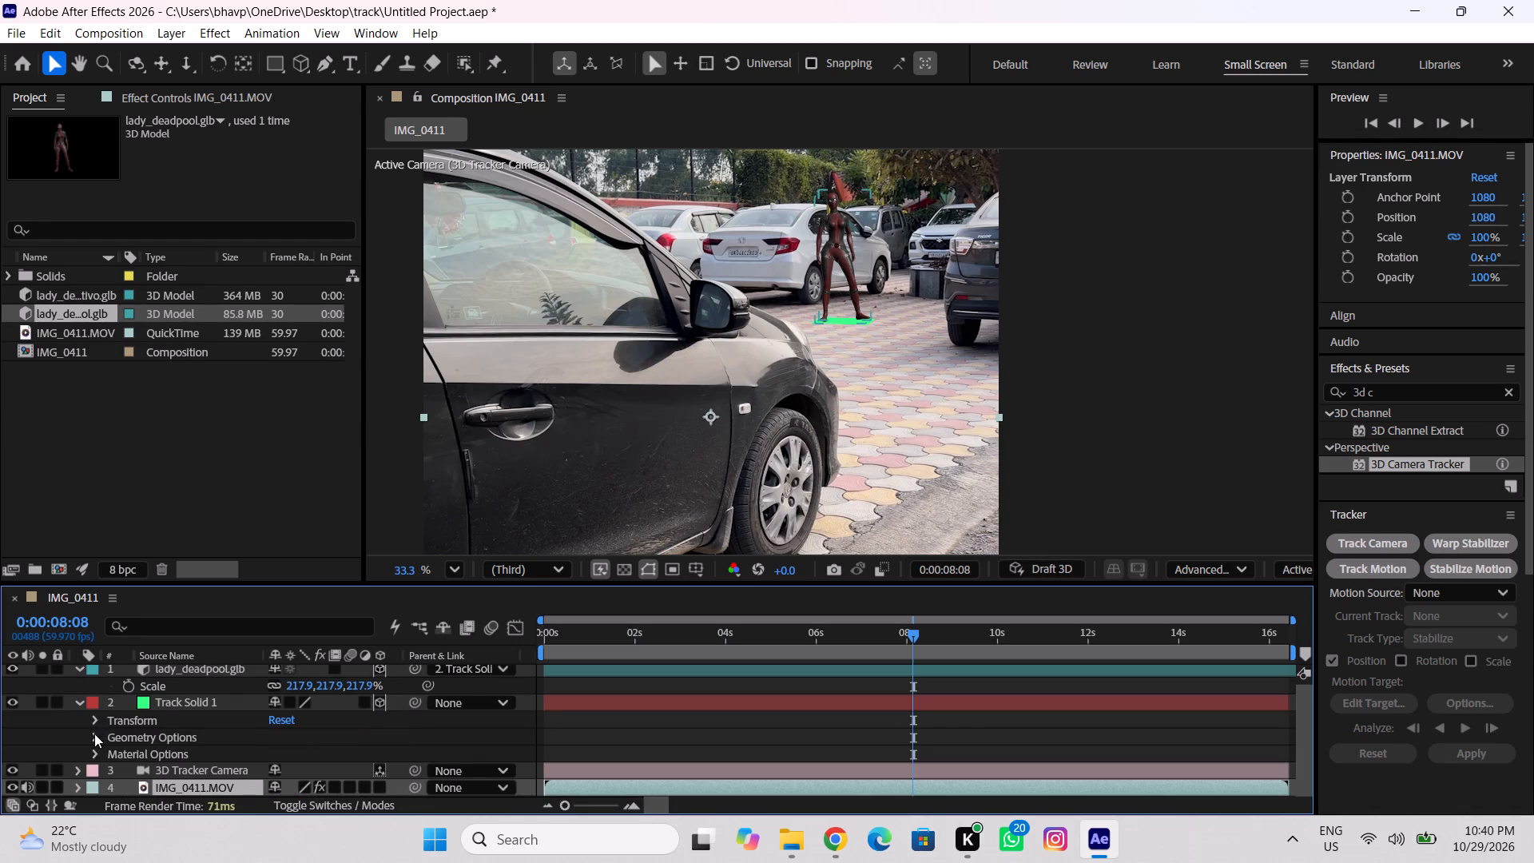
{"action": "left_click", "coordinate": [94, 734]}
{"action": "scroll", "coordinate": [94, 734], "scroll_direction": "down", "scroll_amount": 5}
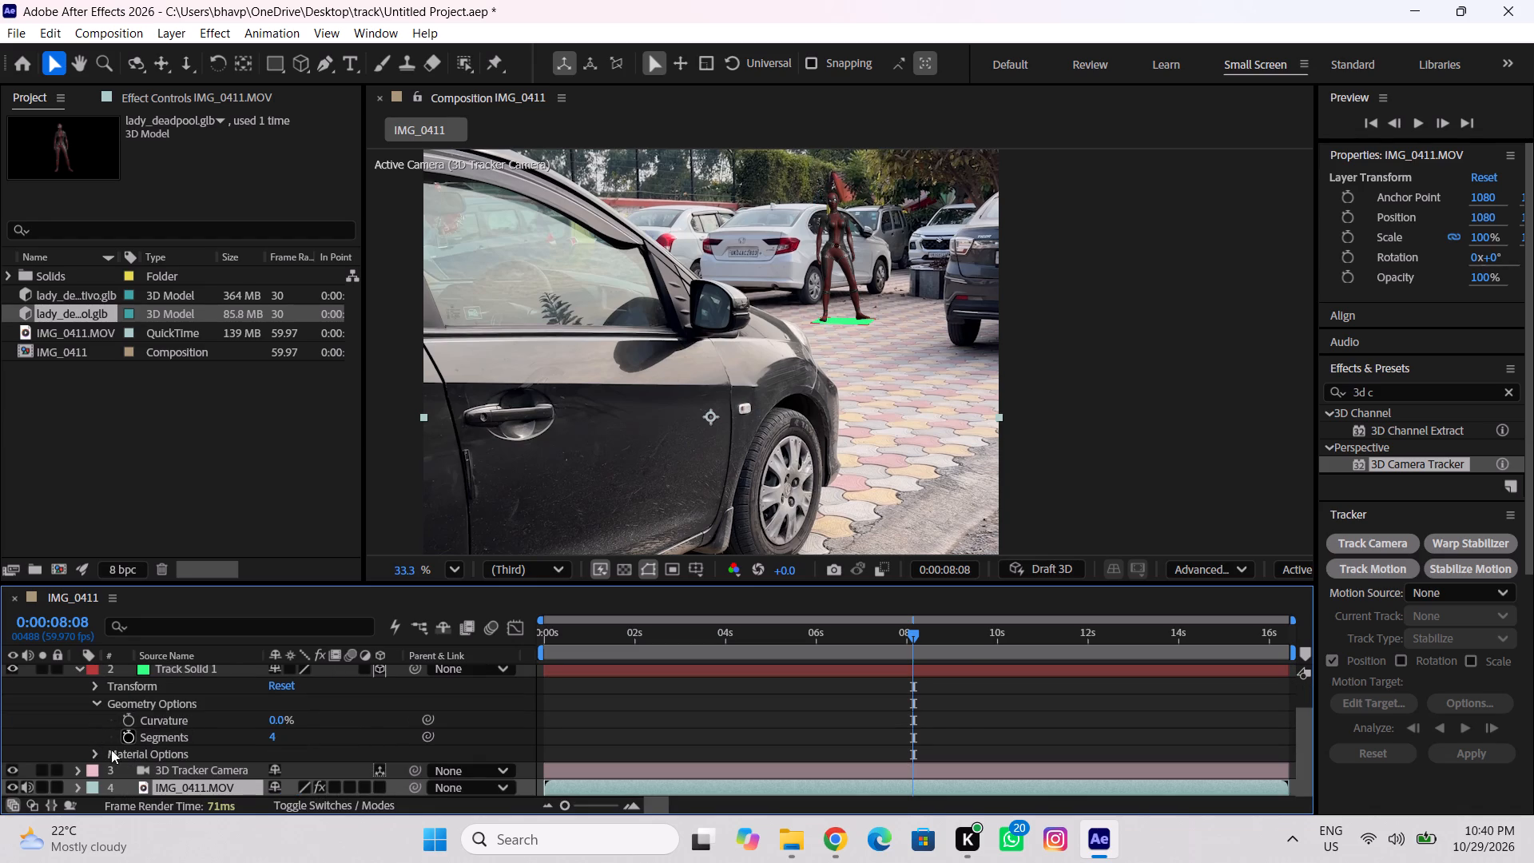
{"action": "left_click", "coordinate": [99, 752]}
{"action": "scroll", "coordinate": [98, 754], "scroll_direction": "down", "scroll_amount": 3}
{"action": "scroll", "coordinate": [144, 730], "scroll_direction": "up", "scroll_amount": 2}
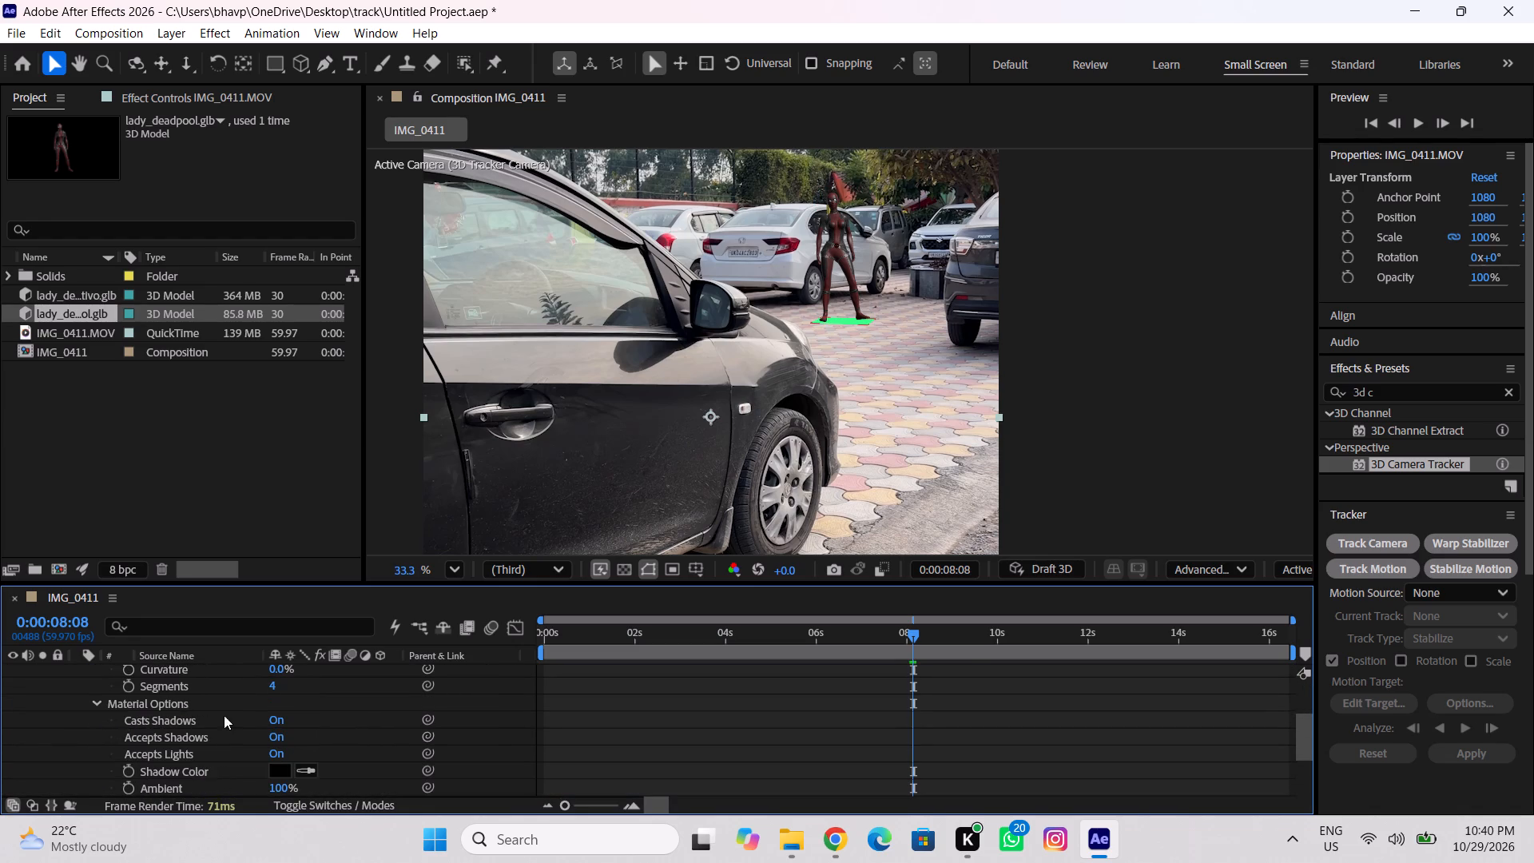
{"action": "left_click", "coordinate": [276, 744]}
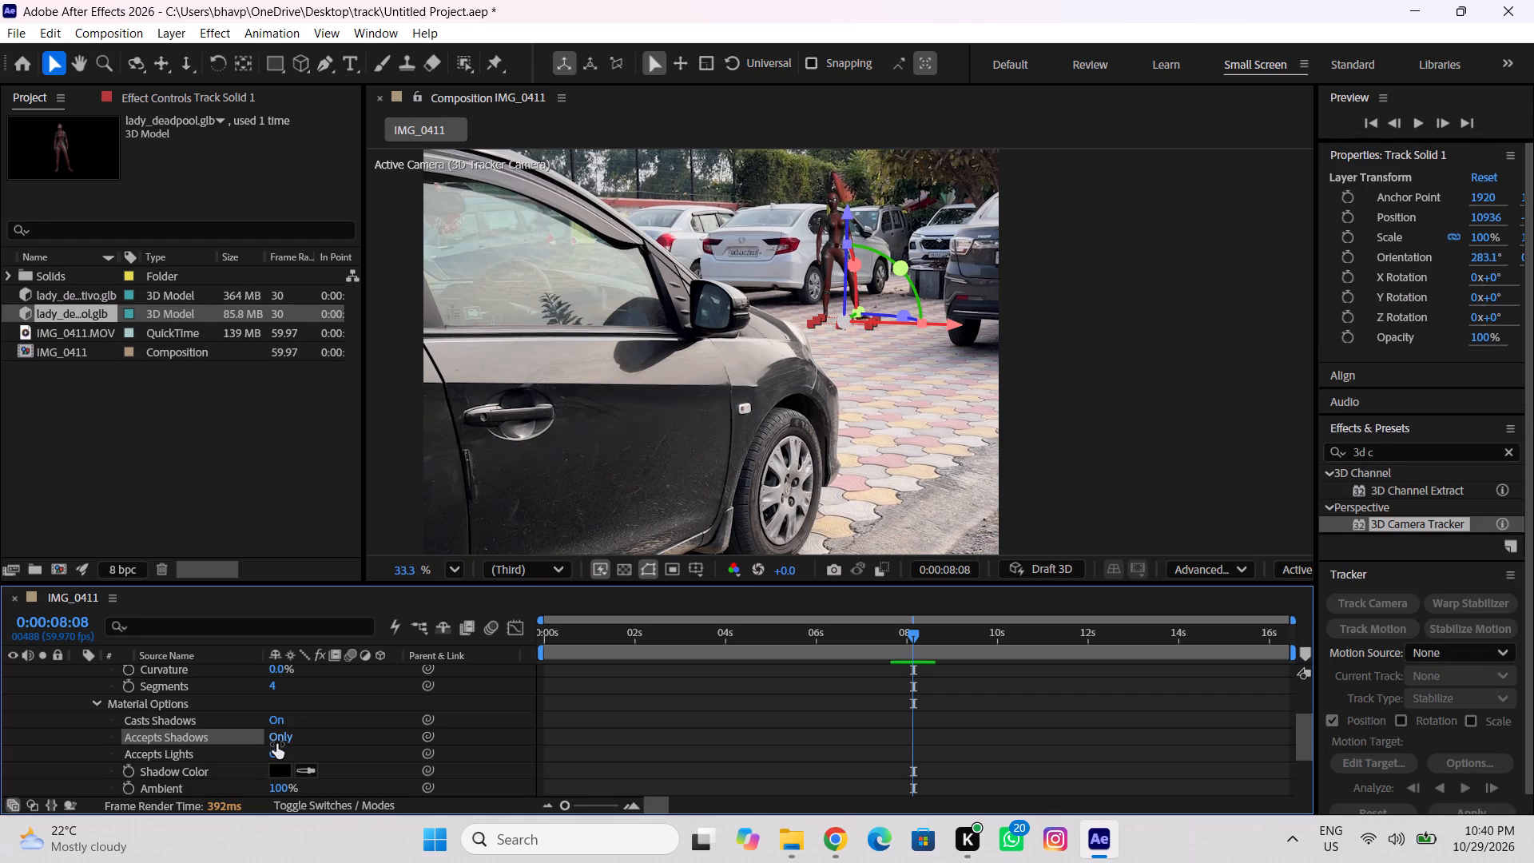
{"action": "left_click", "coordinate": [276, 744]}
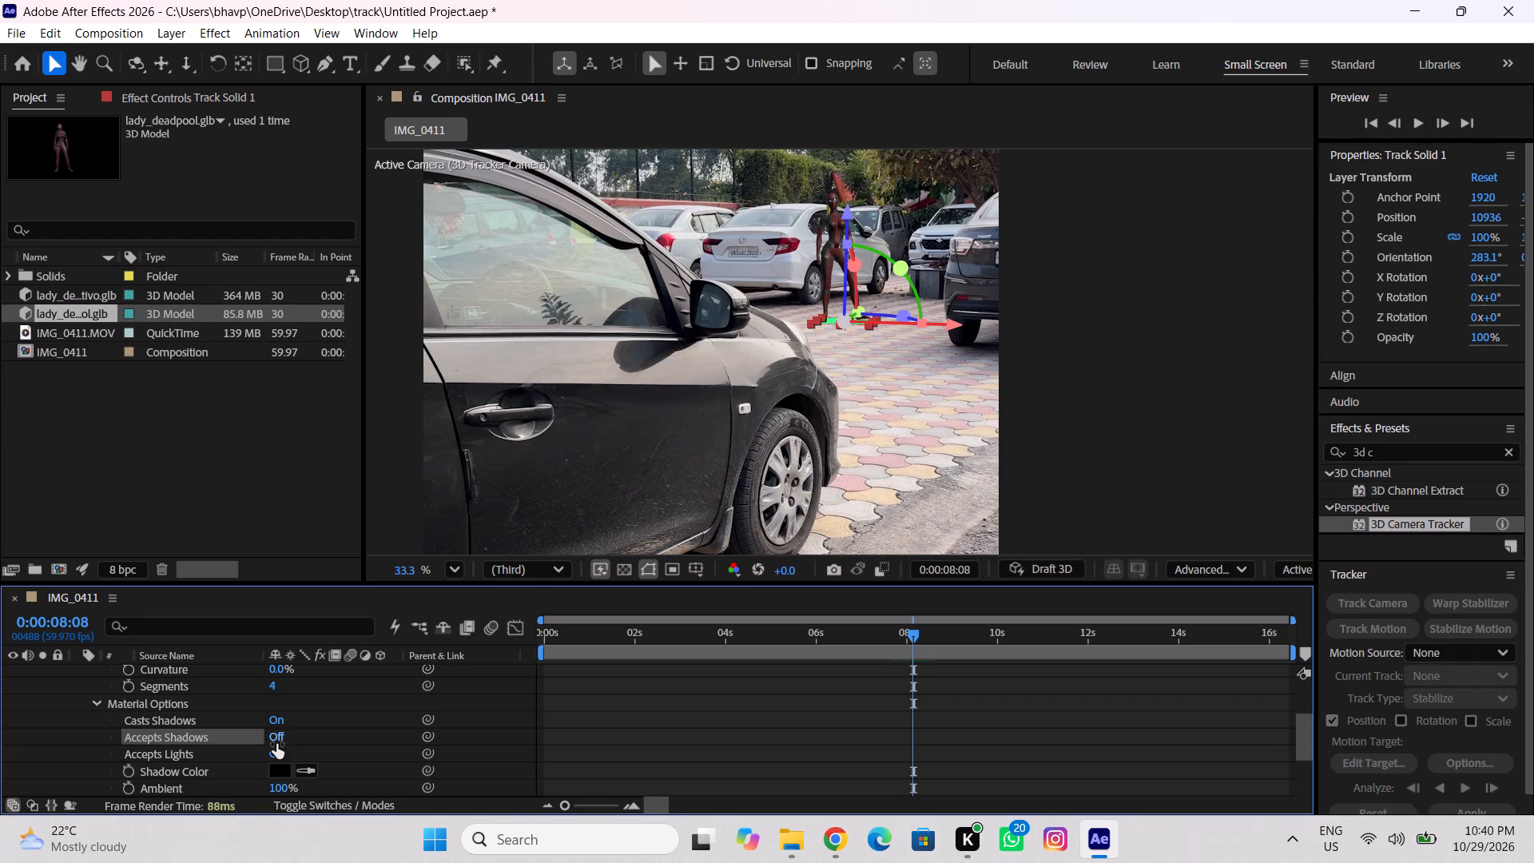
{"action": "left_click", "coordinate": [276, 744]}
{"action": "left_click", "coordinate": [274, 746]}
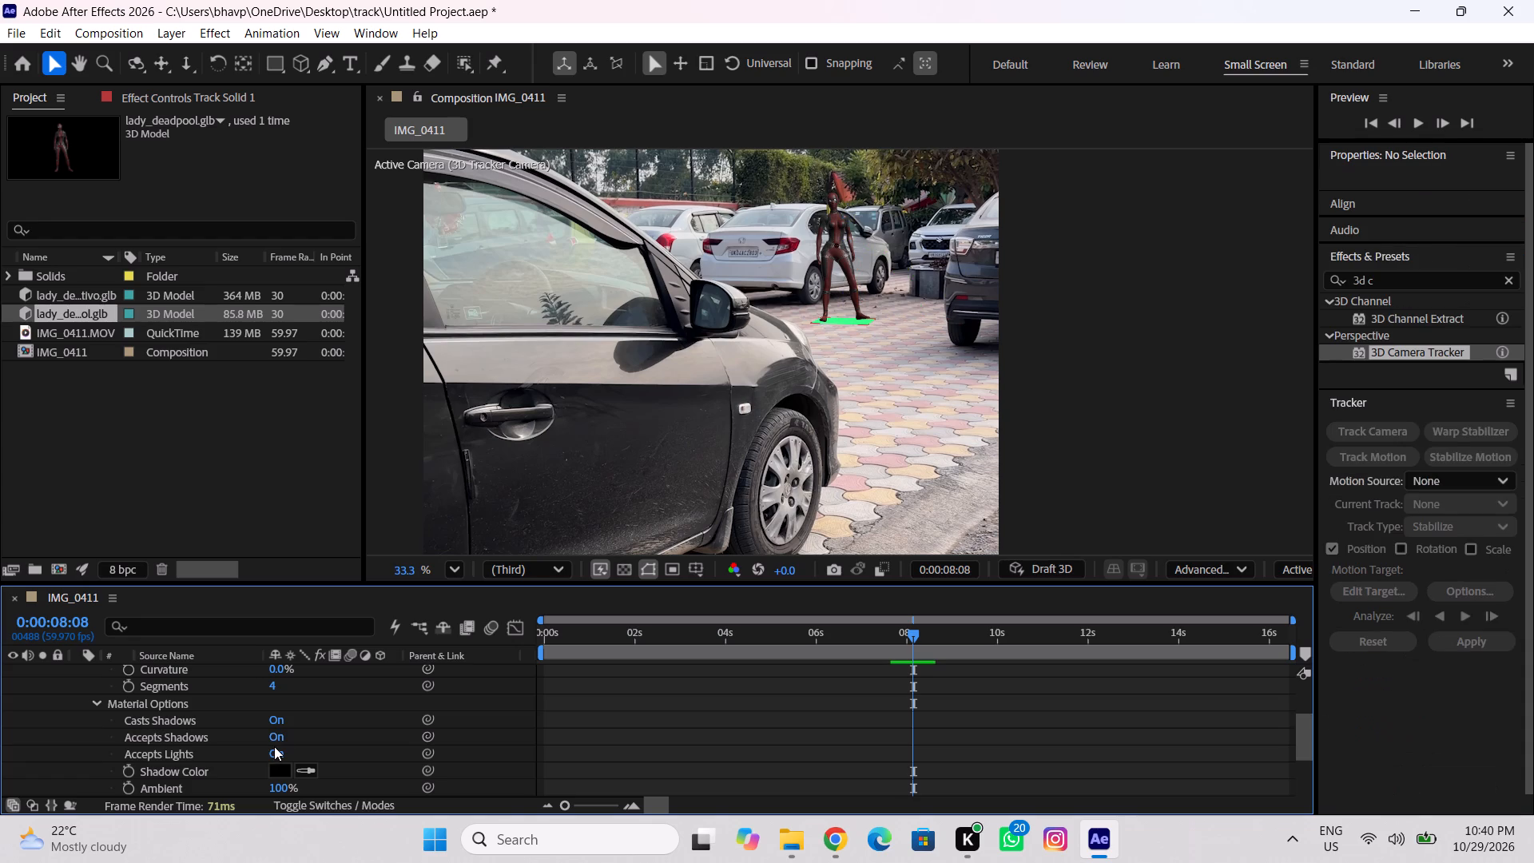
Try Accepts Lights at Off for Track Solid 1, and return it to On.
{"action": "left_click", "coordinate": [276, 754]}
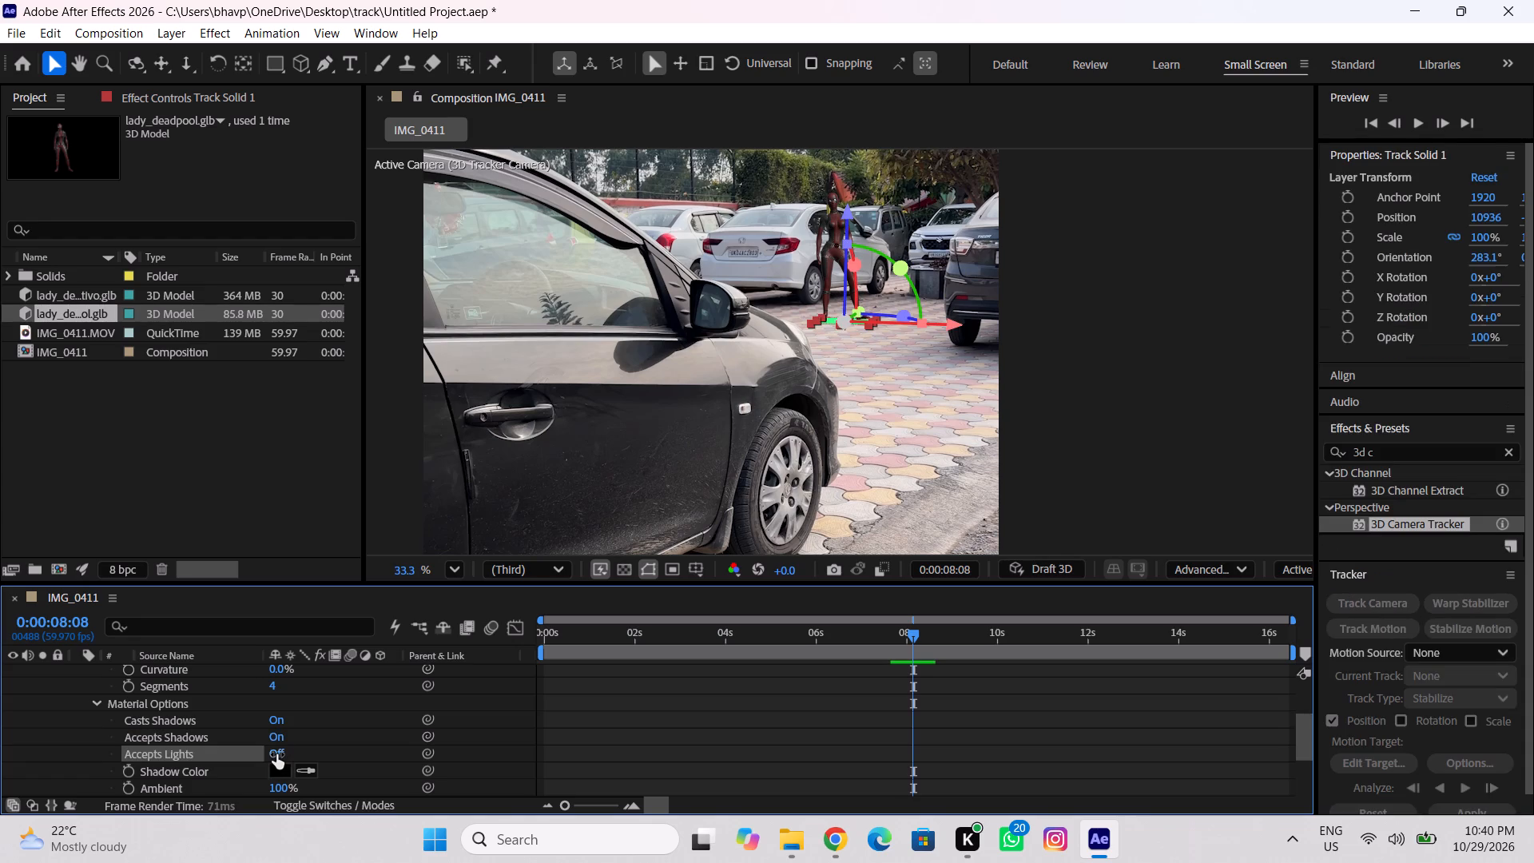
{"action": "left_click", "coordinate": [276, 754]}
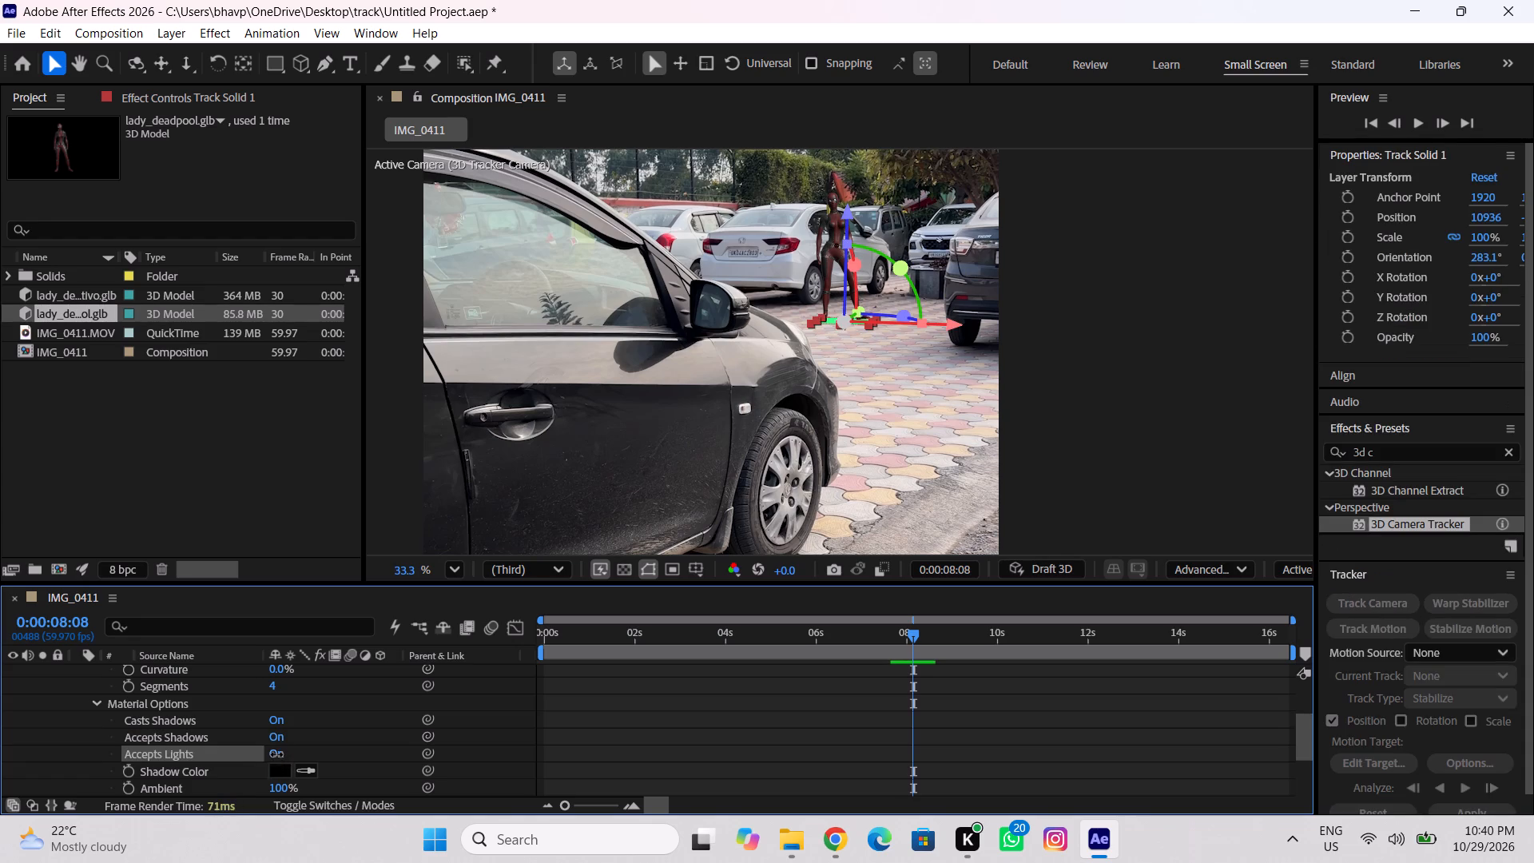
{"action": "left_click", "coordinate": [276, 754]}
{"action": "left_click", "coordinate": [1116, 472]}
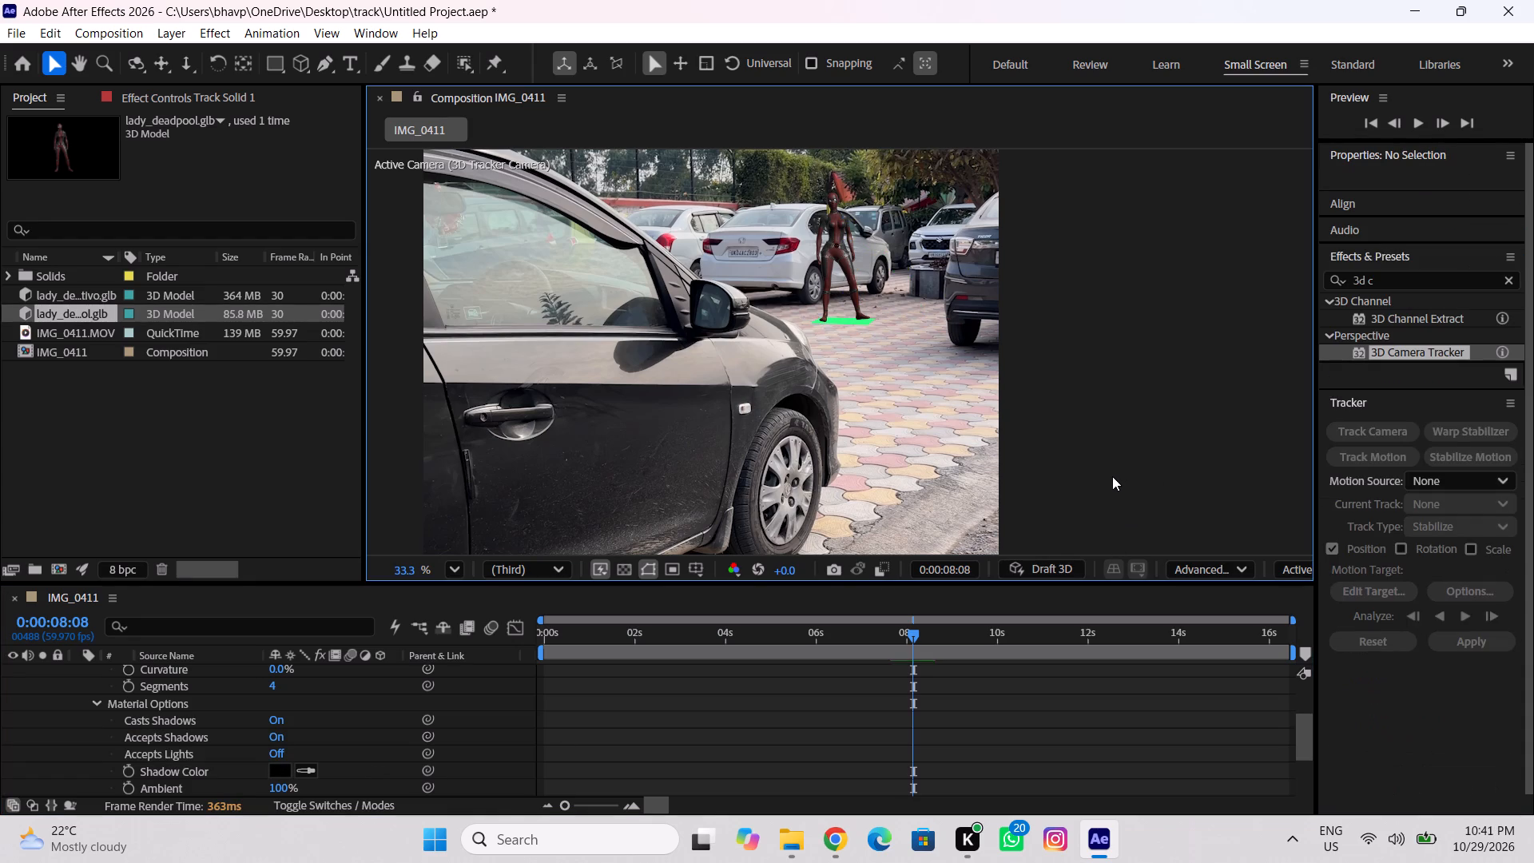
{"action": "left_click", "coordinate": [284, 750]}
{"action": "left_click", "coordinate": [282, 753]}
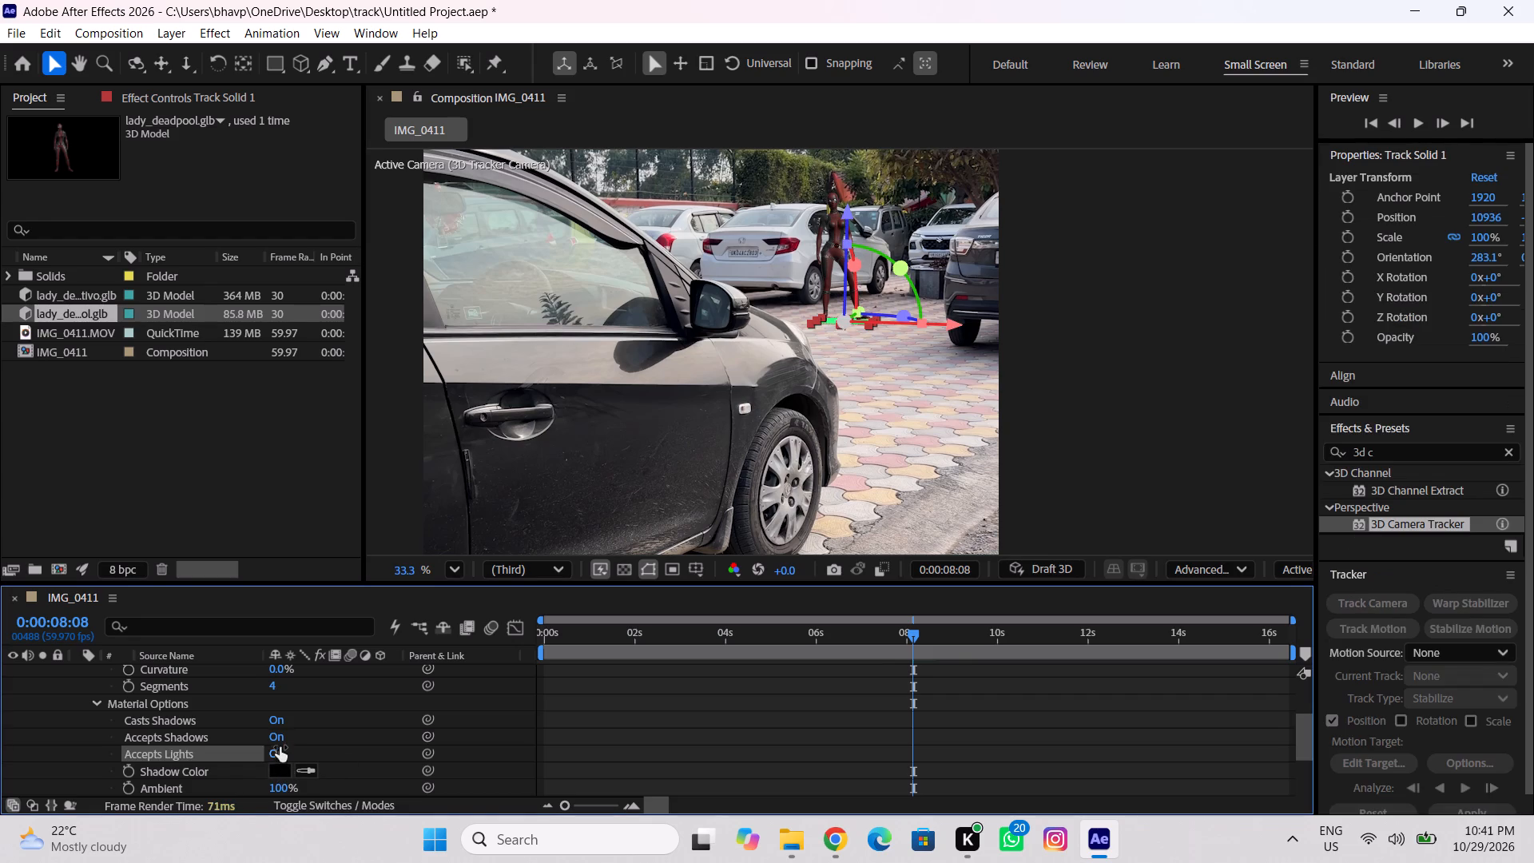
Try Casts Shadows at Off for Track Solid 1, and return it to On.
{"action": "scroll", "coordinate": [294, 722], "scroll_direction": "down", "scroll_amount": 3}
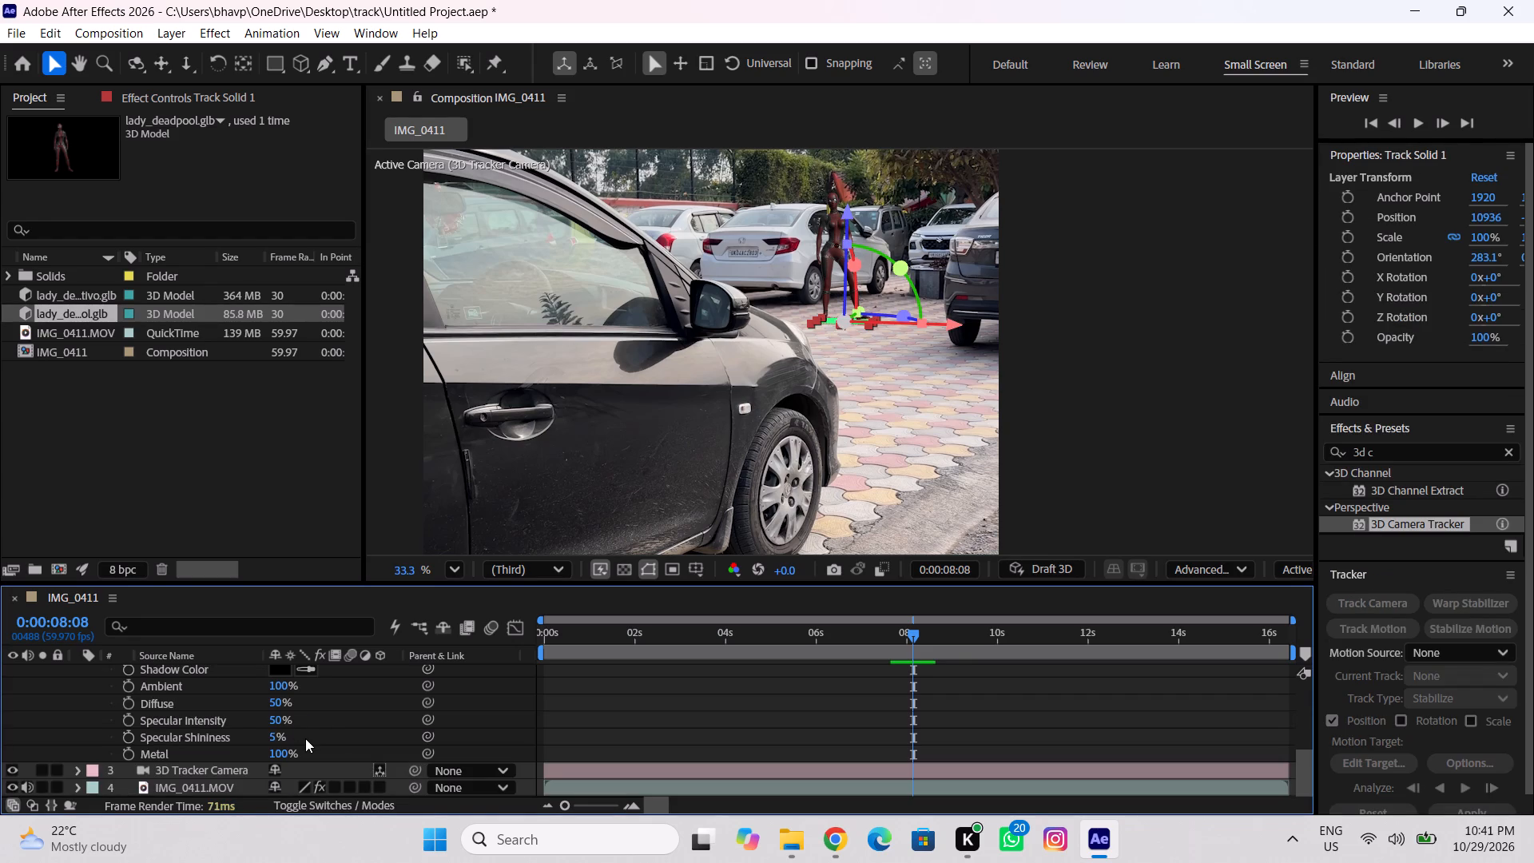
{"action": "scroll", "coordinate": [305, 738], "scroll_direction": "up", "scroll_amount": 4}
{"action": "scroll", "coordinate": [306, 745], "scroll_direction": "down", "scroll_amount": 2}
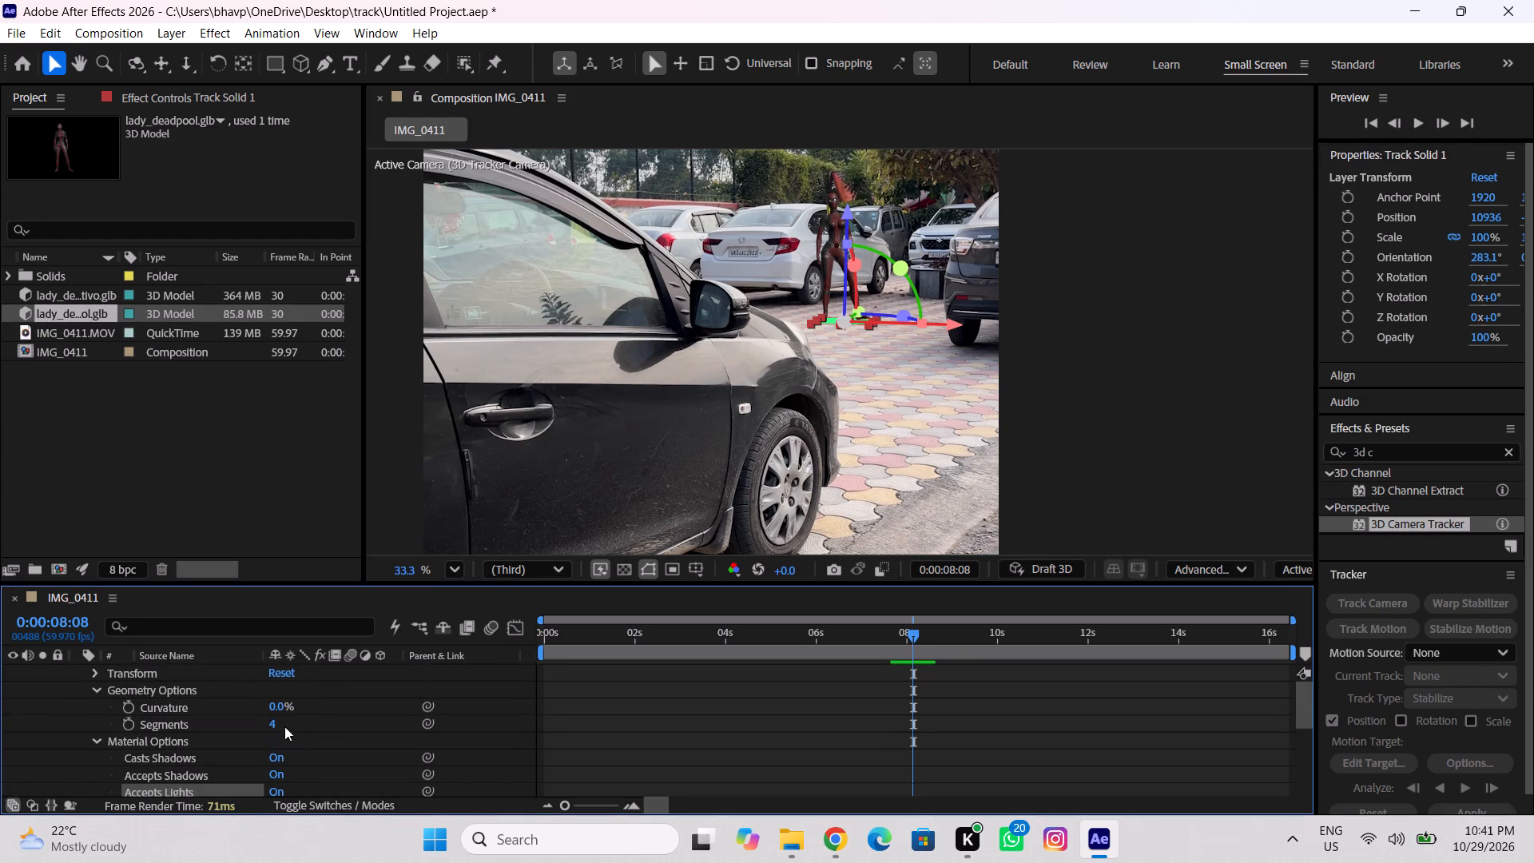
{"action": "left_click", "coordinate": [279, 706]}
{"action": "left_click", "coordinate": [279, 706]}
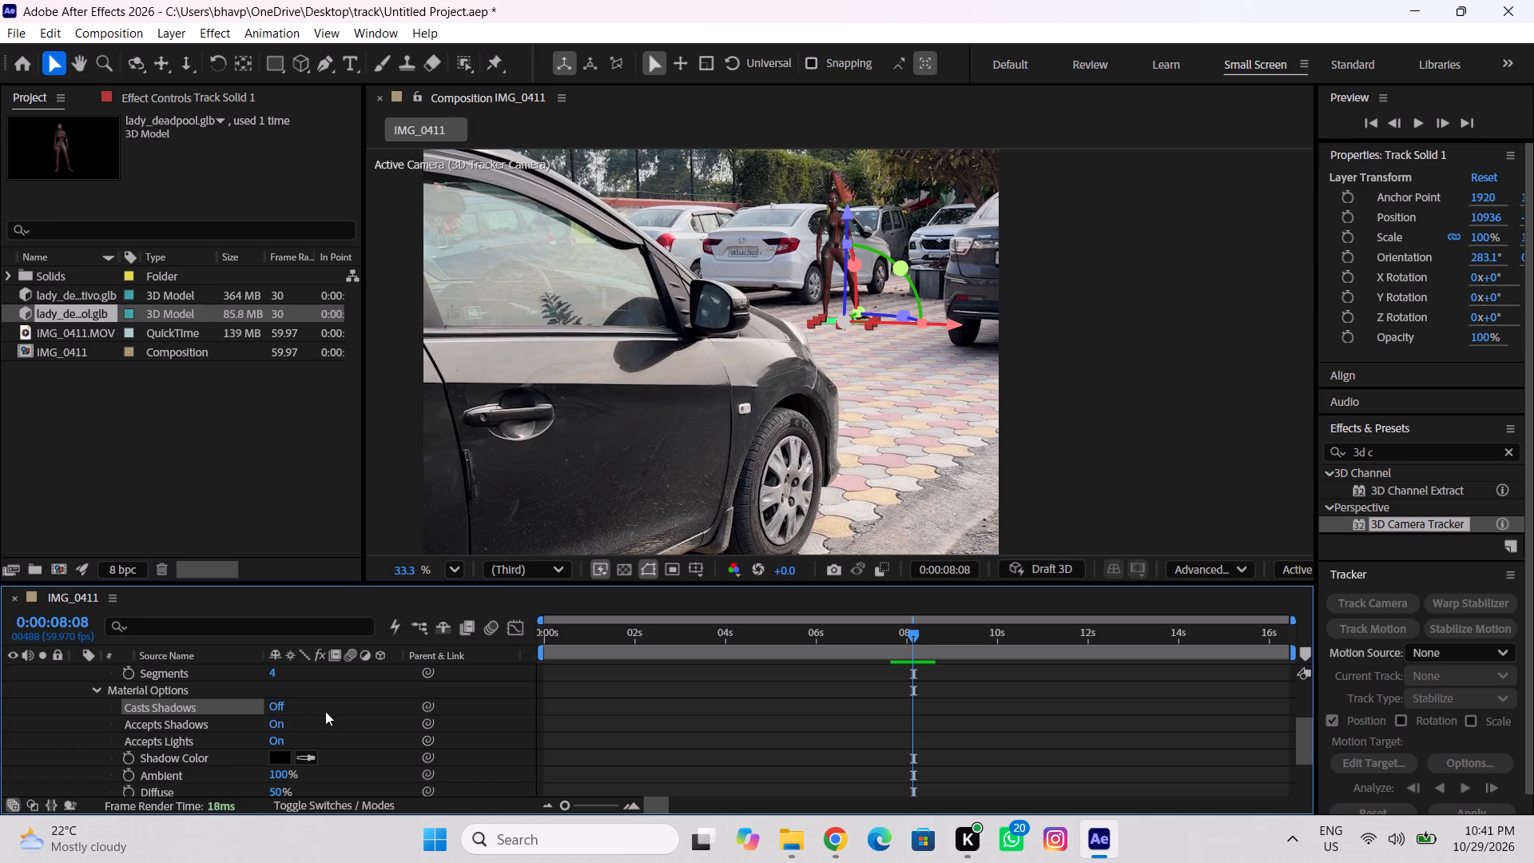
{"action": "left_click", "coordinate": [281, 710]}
Hide the Track Solid 1 layer in the IMG_0411 composition.
{"action": "scroll", "coordinate": [124, 688], "scroll_direction": "up", "scroll_amount": 5}
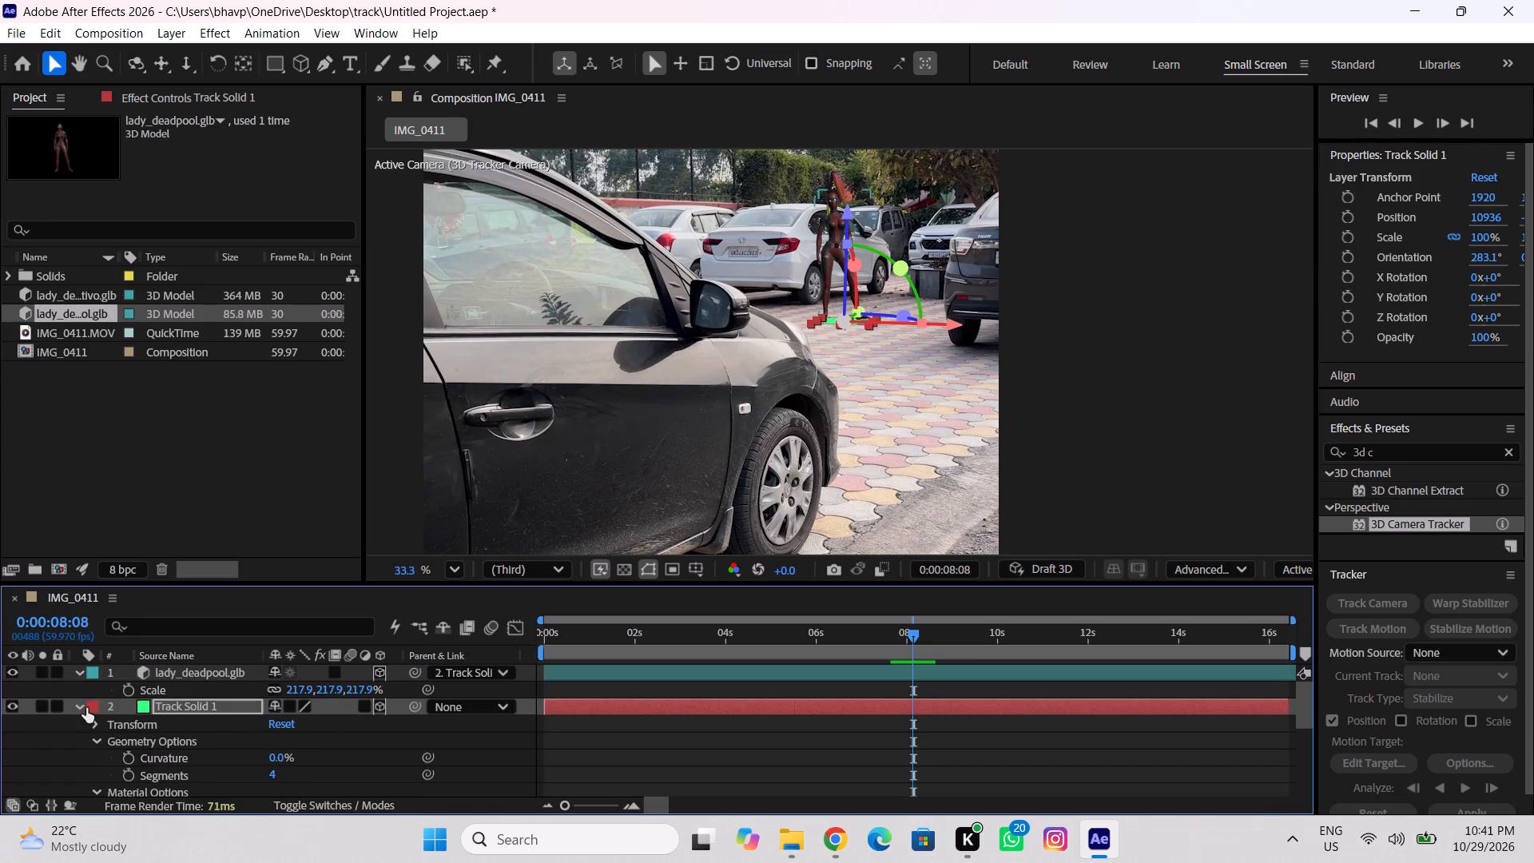
{"action": "left_click", "coordinate": [19, 712]}
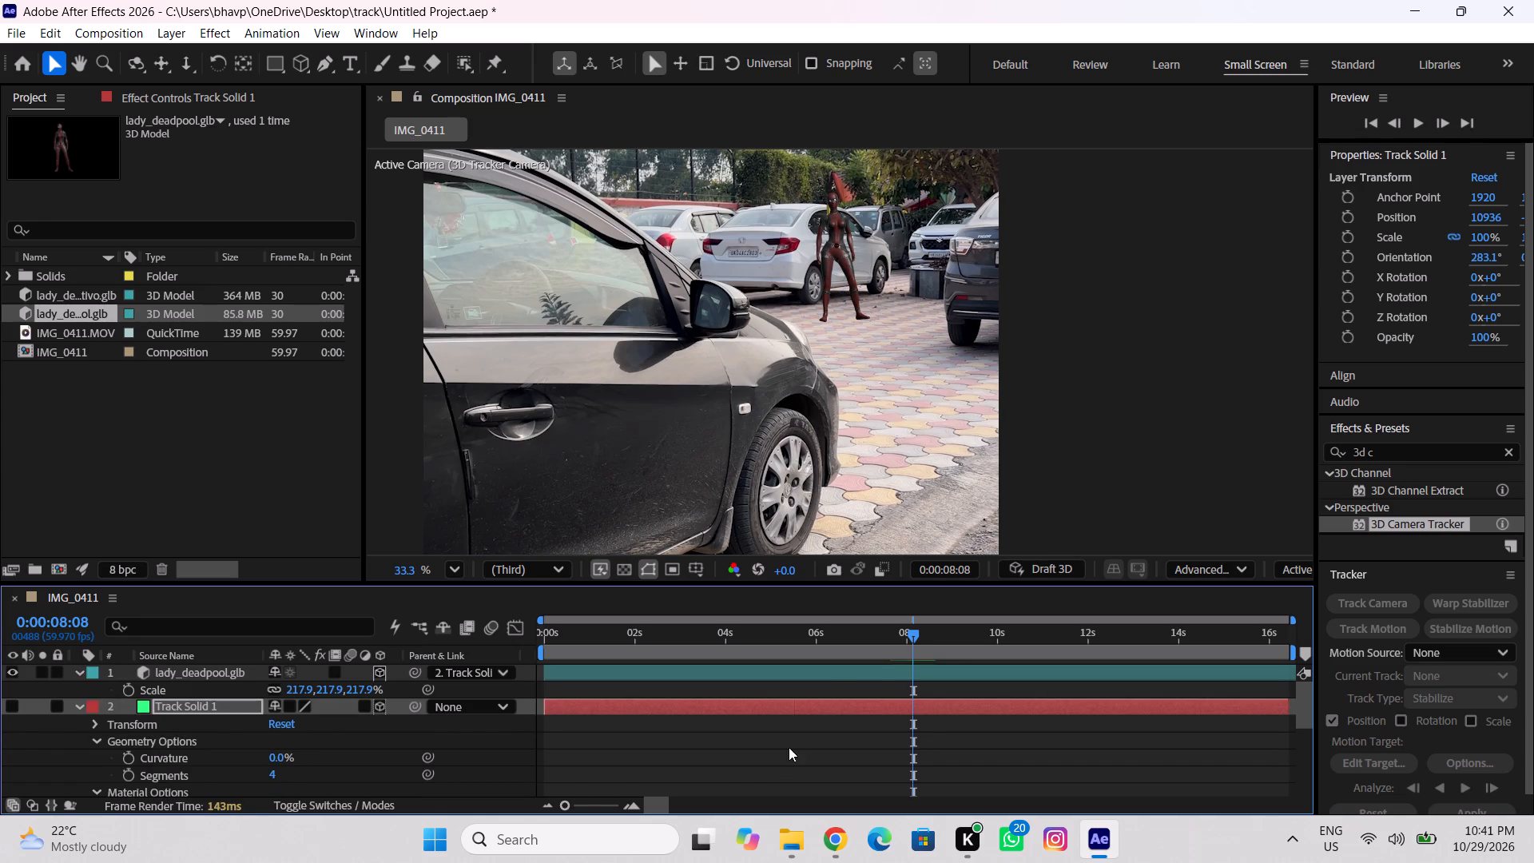
Play back the IMG_0411 composition from about 0:00:03:12 to check the Deadpool model against the moving footage.
{"action": "left_click_drag", "start_coordinate": [880, 625], "coordinate": [689, 638]}
{"action": "key", "text": "space"}
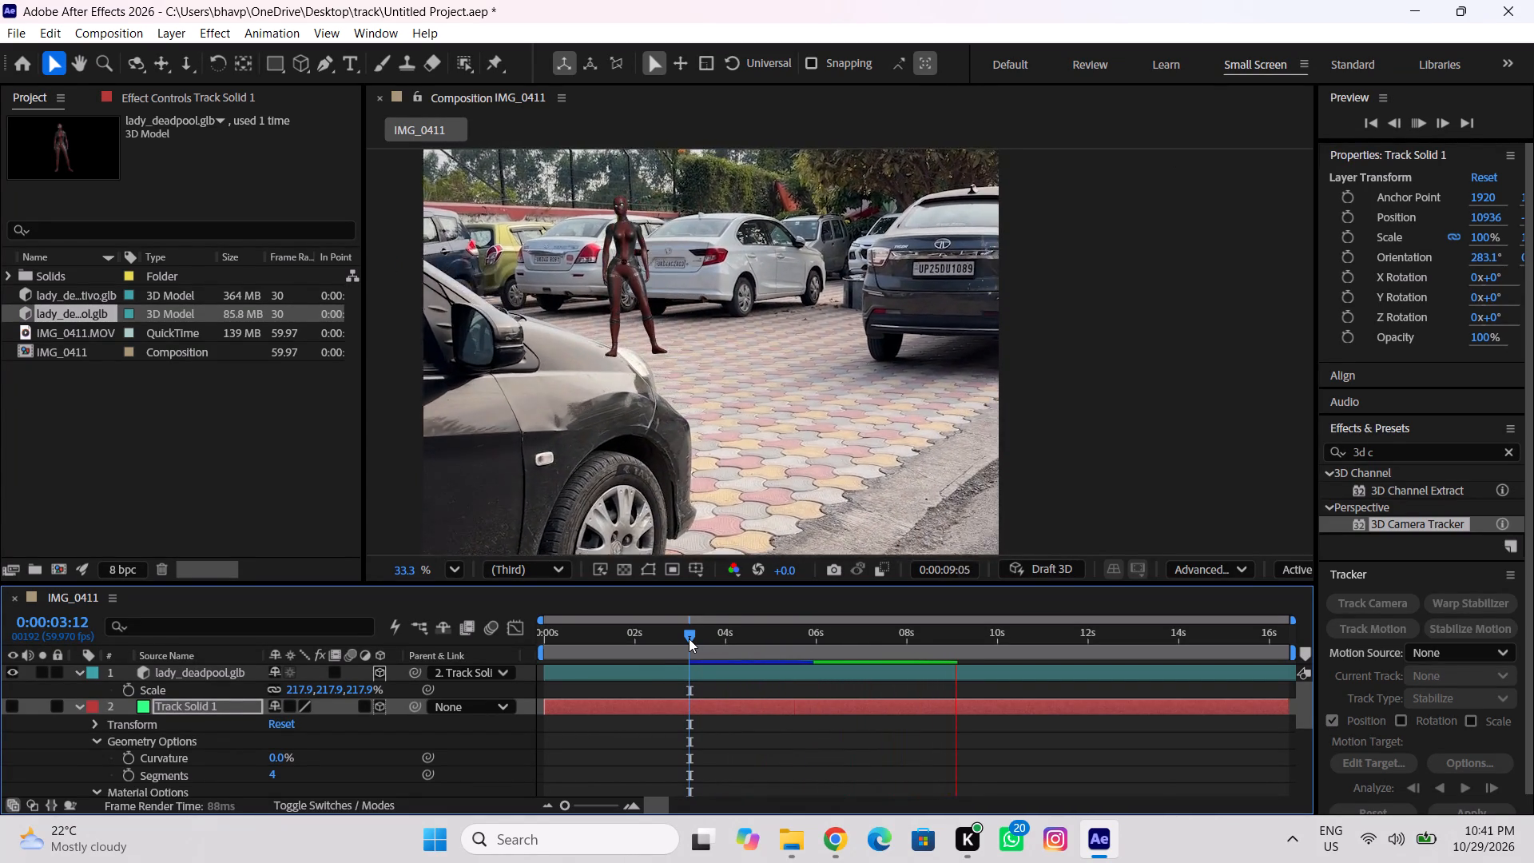
{"action": "key", "text": "space"}
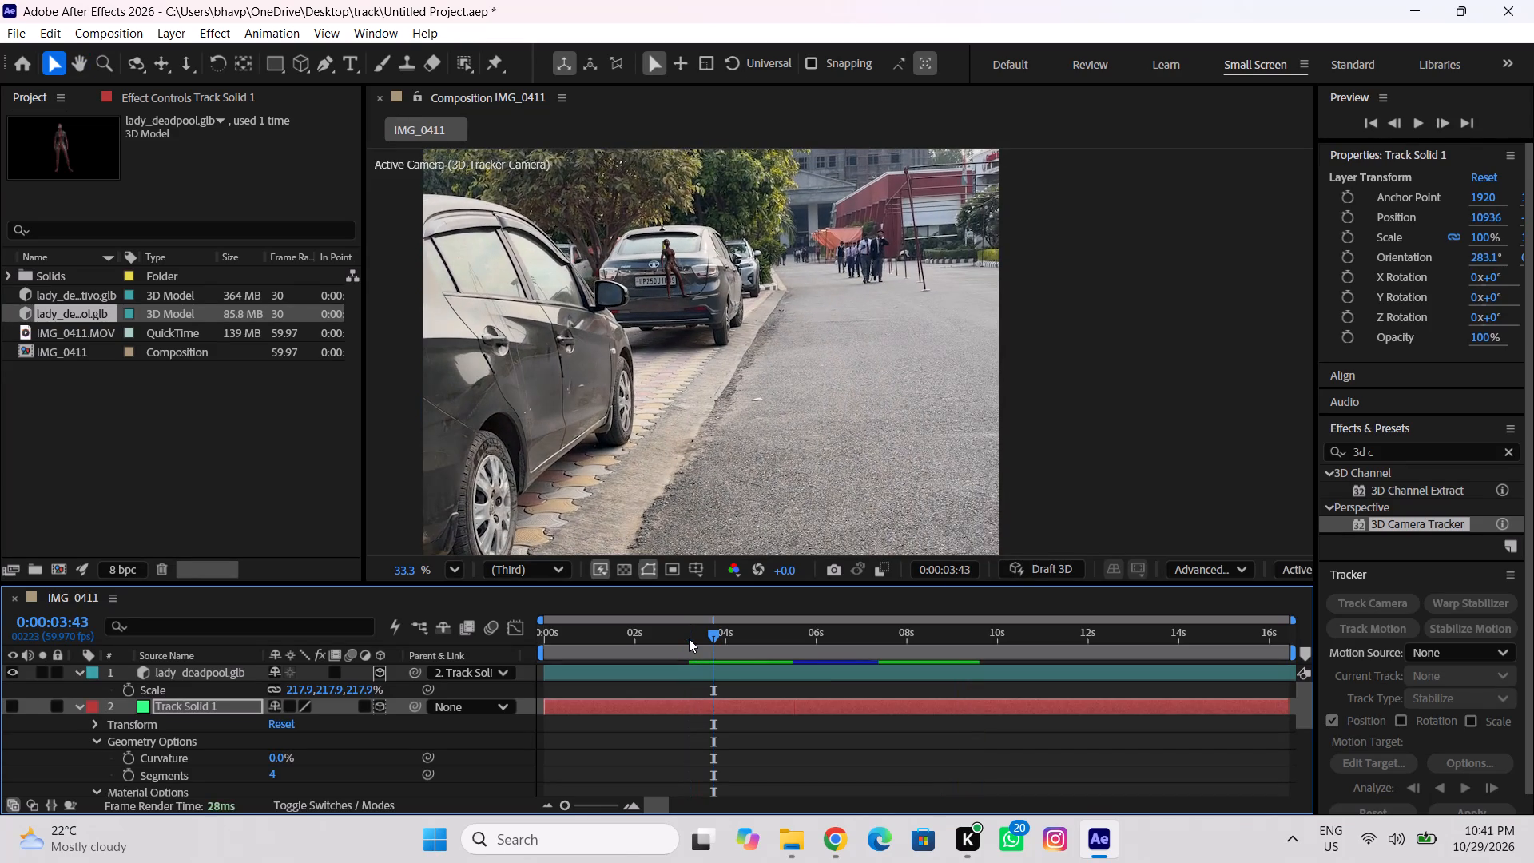
{"action": "key", "text": "space"}
Close After Effects, discarding the unsaved changes to the project.
{"action": "left_click", "coordinate": [1533, 0]}
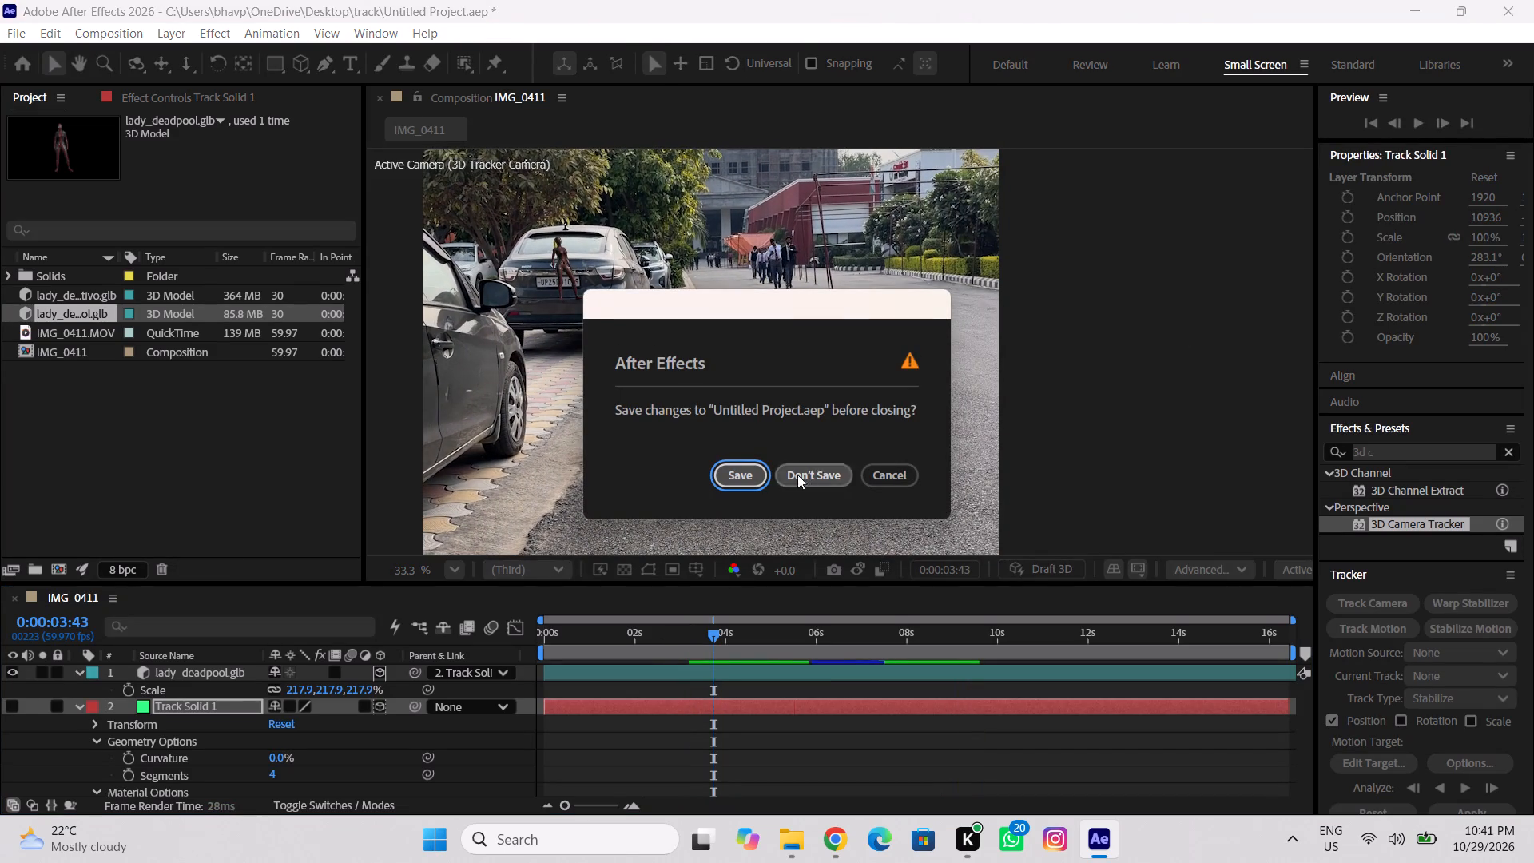
{"action": "left_click", "coordinate": [806, 470]}
{"action": "left_click", "coordinate": [1533, 0]}
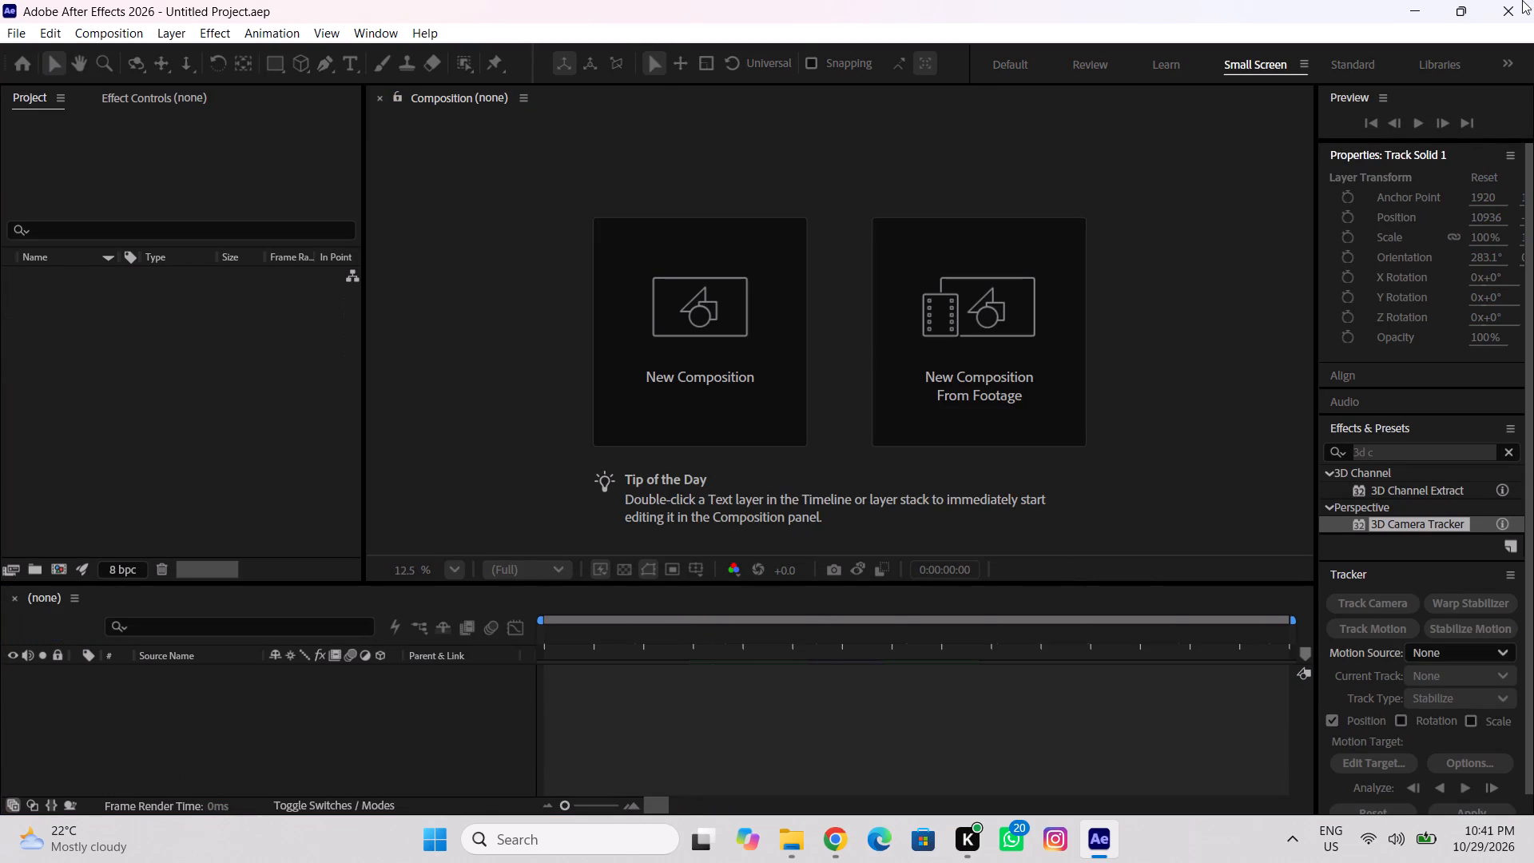
{"action": "left_click", "coordinate": [1512, 11]}
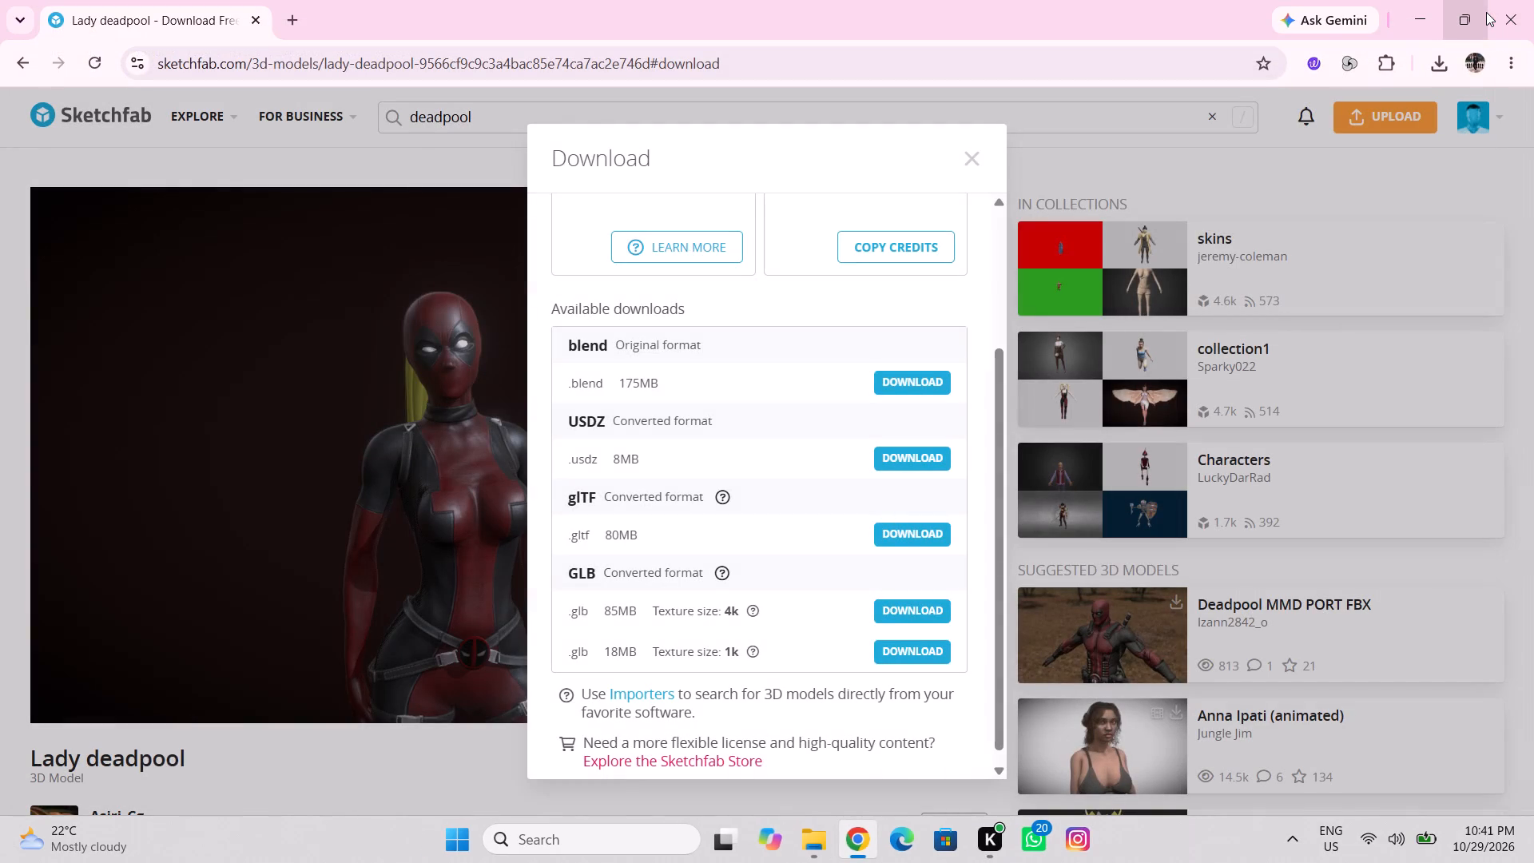